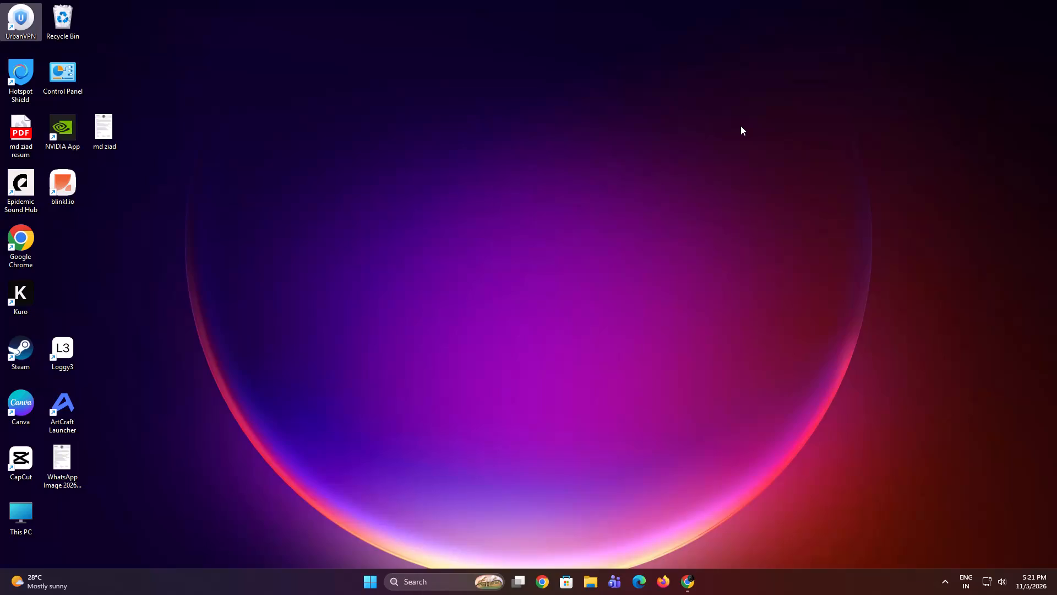
Open UrbanVPN and connect to the United States location.
double_click(7, 26)
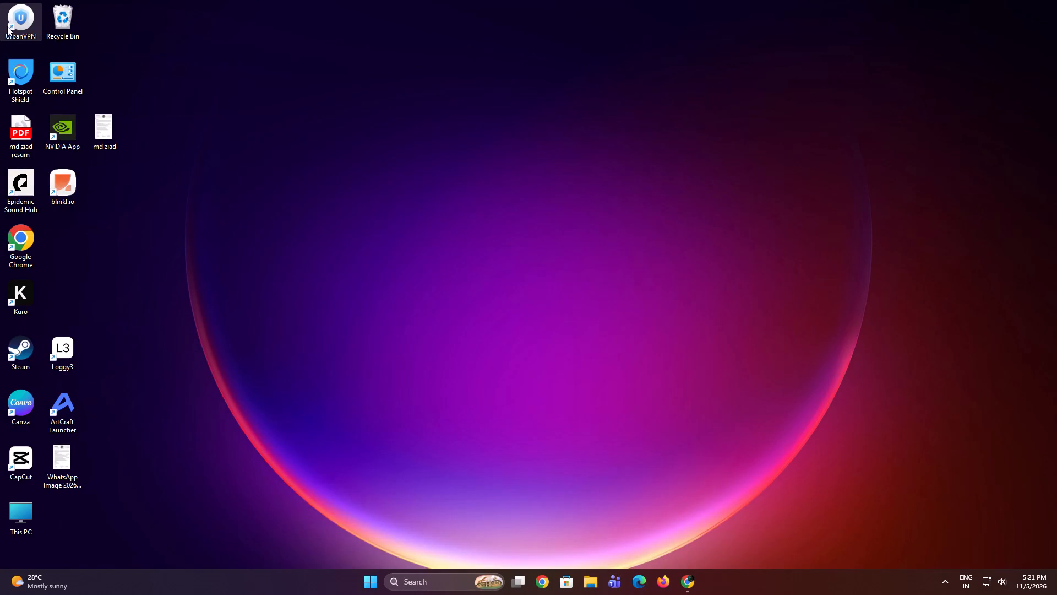
left_click(413, 352)
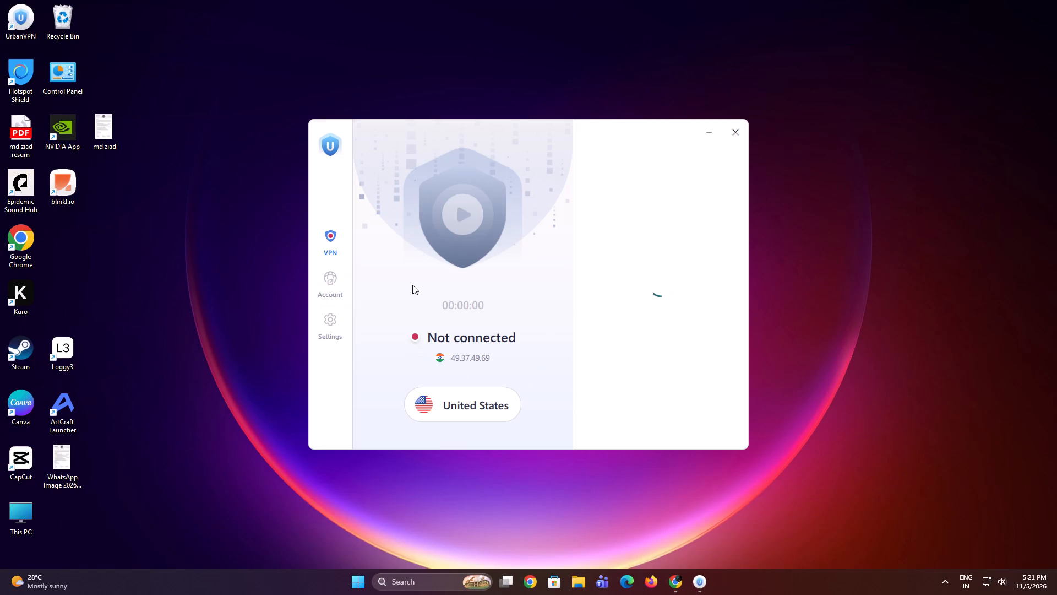
left_click(454, 221)
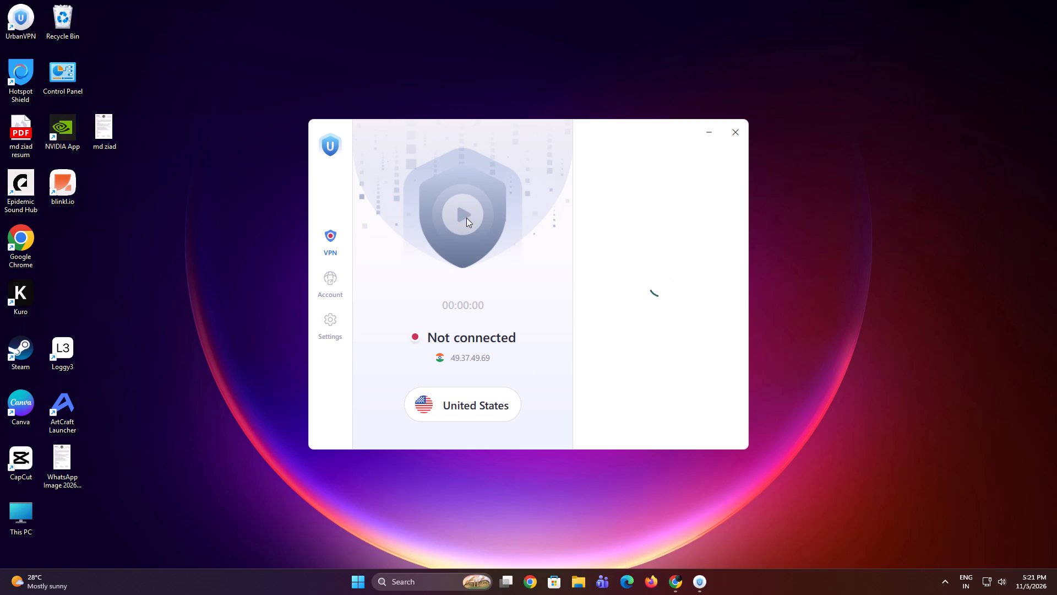
left_click(466, 218)
left_click(467, 214)
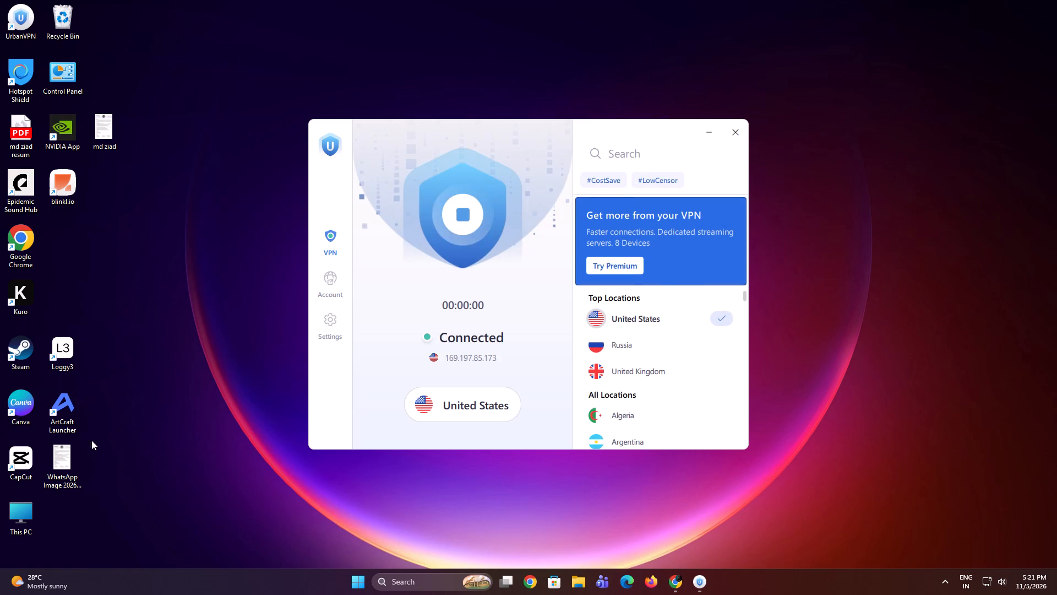
Launch CapCut and confirm its environment test to reach the home screen.
double_click(28, 452)
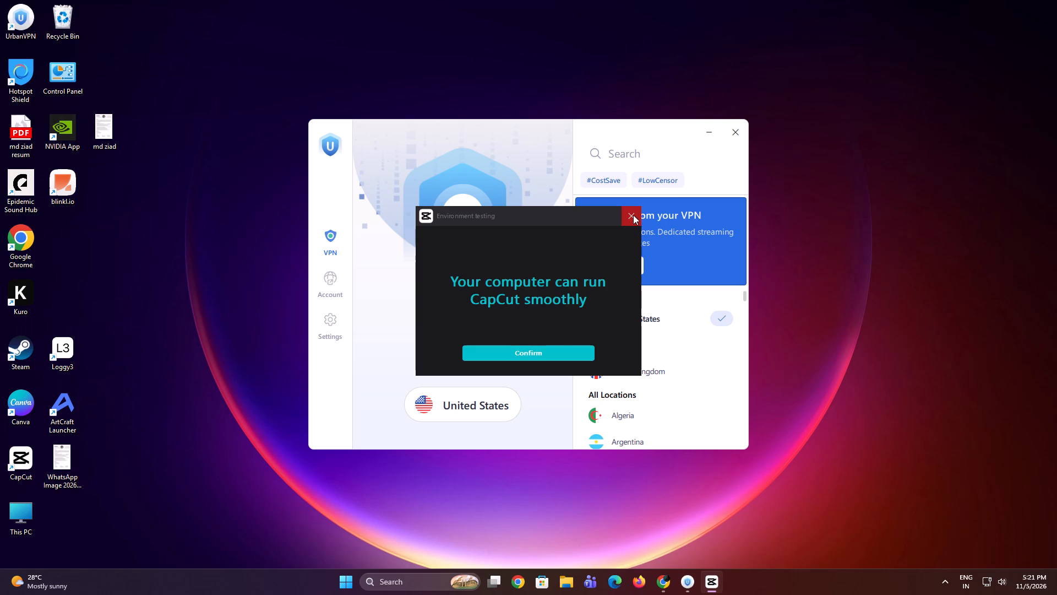
left_click(565, 351)
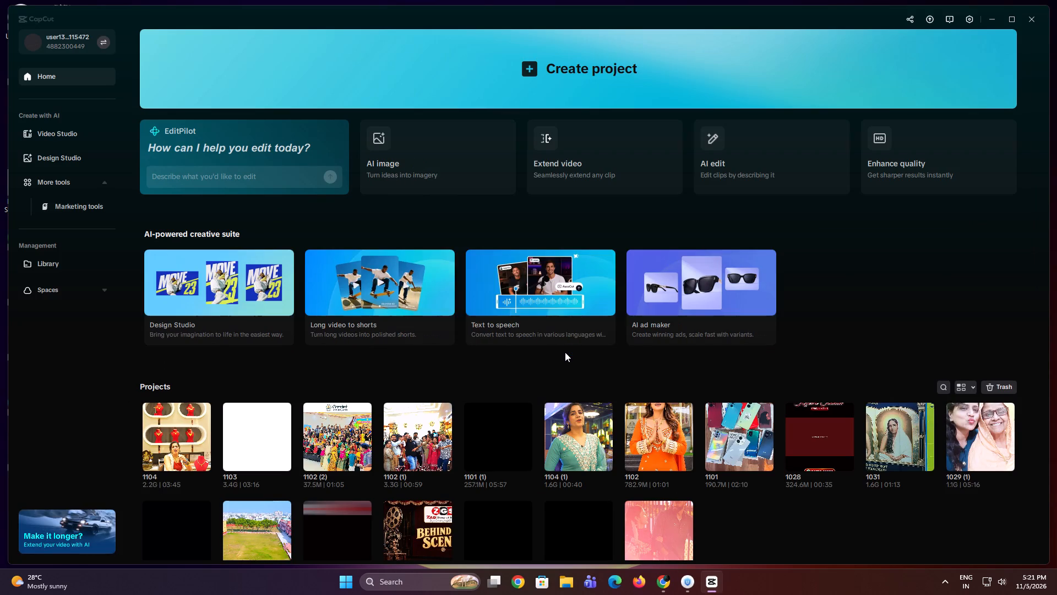
Open the existing project 1104 from the Projects list.
left_click(619, 163)
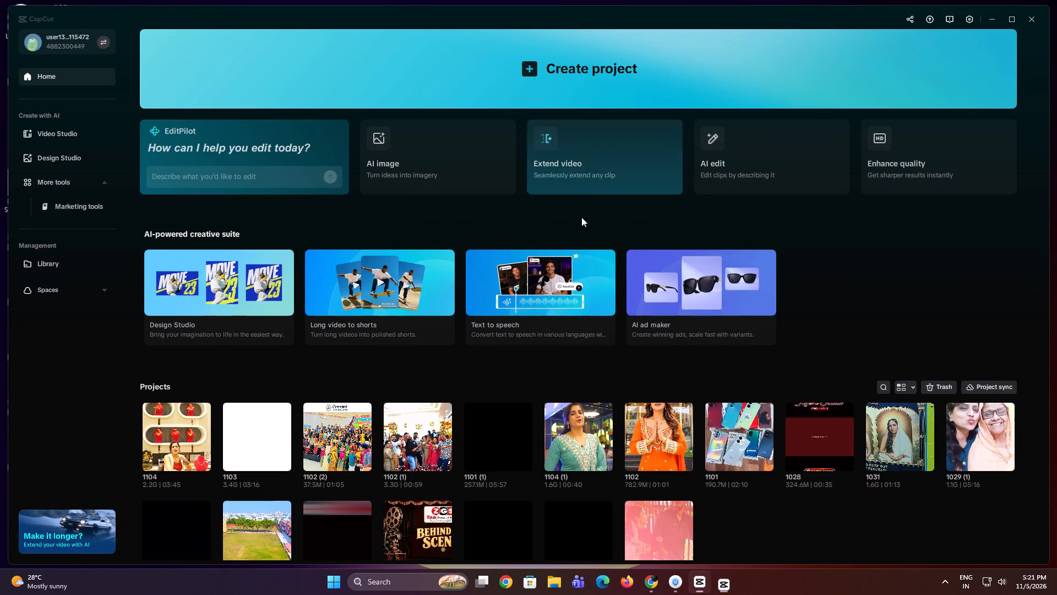
left_click(143, 447)
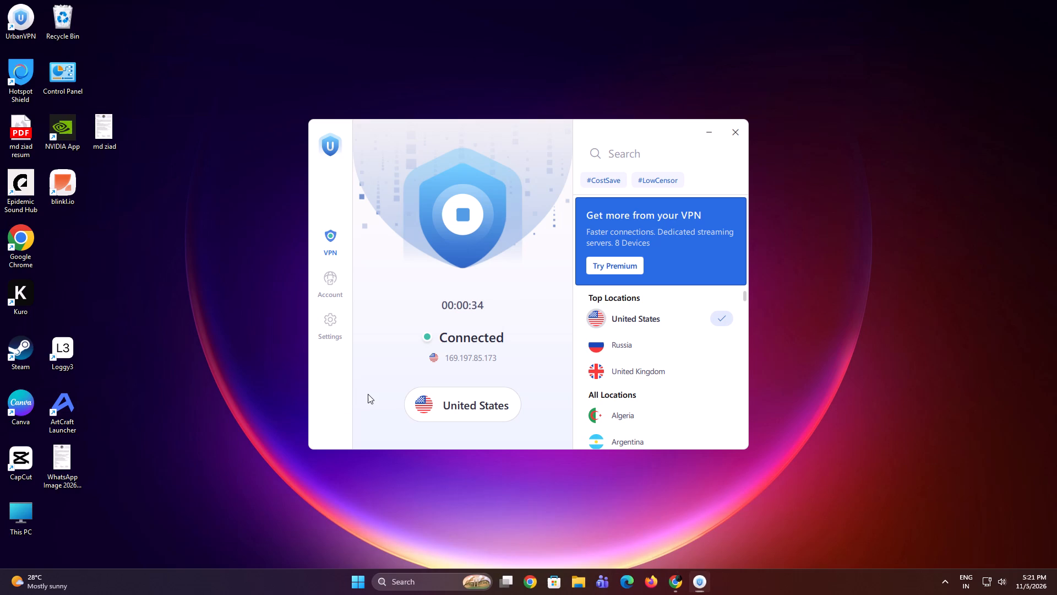
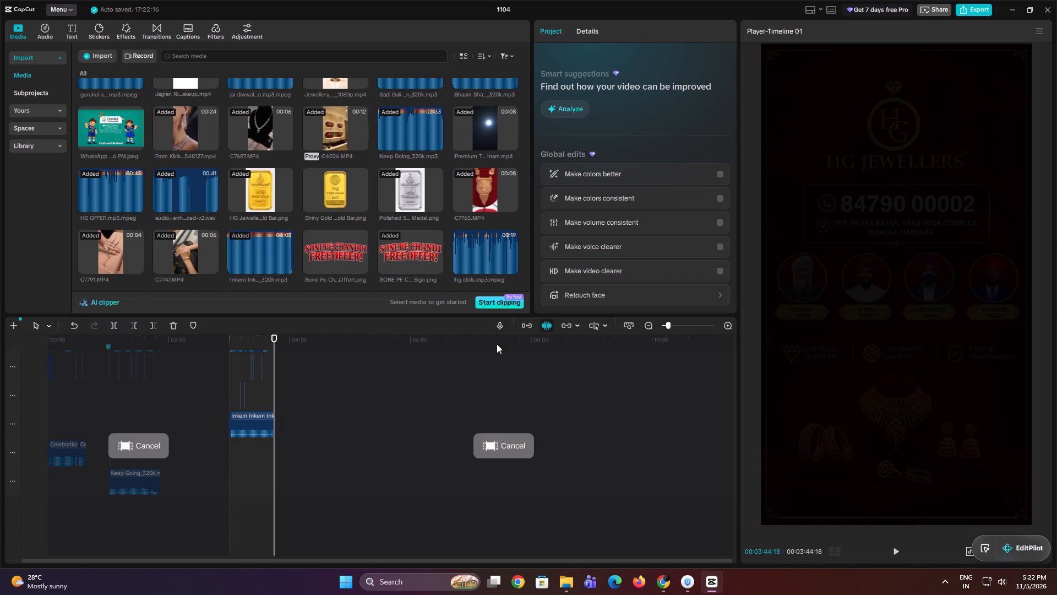
Cancel the marked range covering the last section of the timeline, from about 03:00 to the end.
left_click_drag(666, 324, 672, 324)
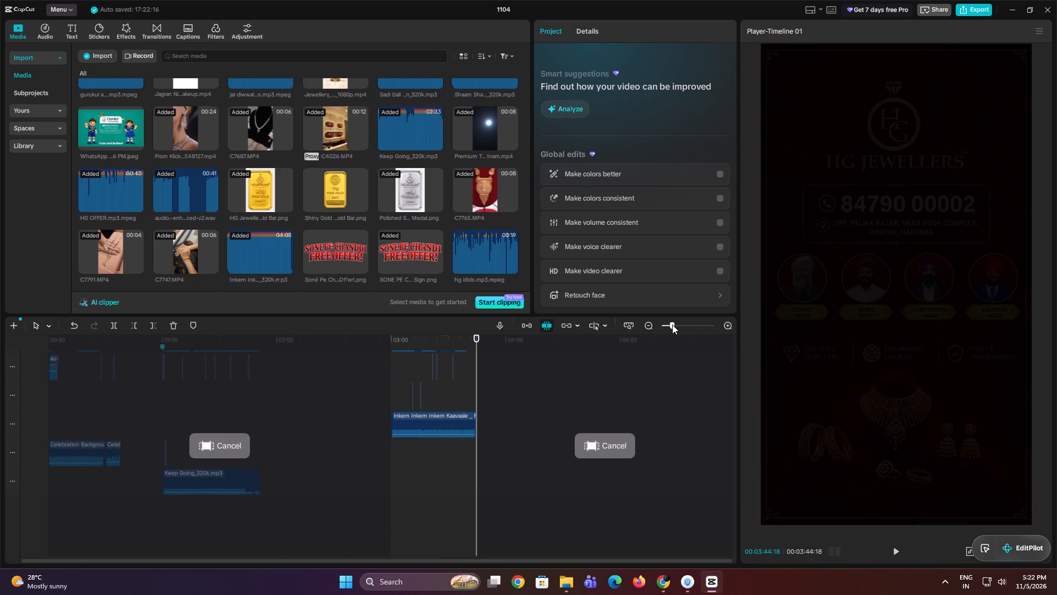
left_click_drag(672, 324, 673, 324)
left_click(726, 347)
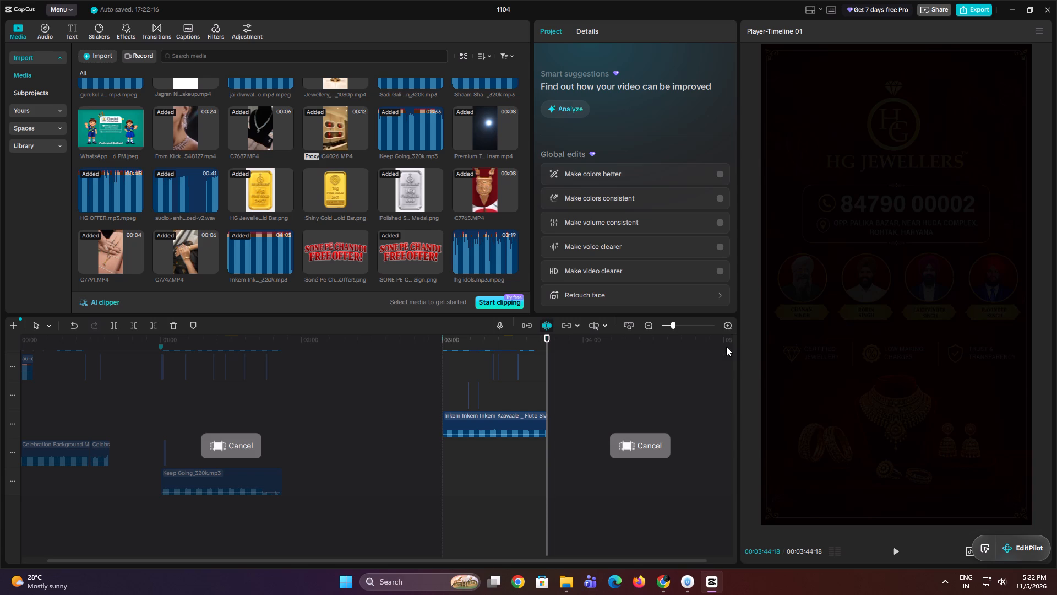
left_click(664, 443)
left_click(687, 404)
left_click_drag(689, 402, 700, 403)
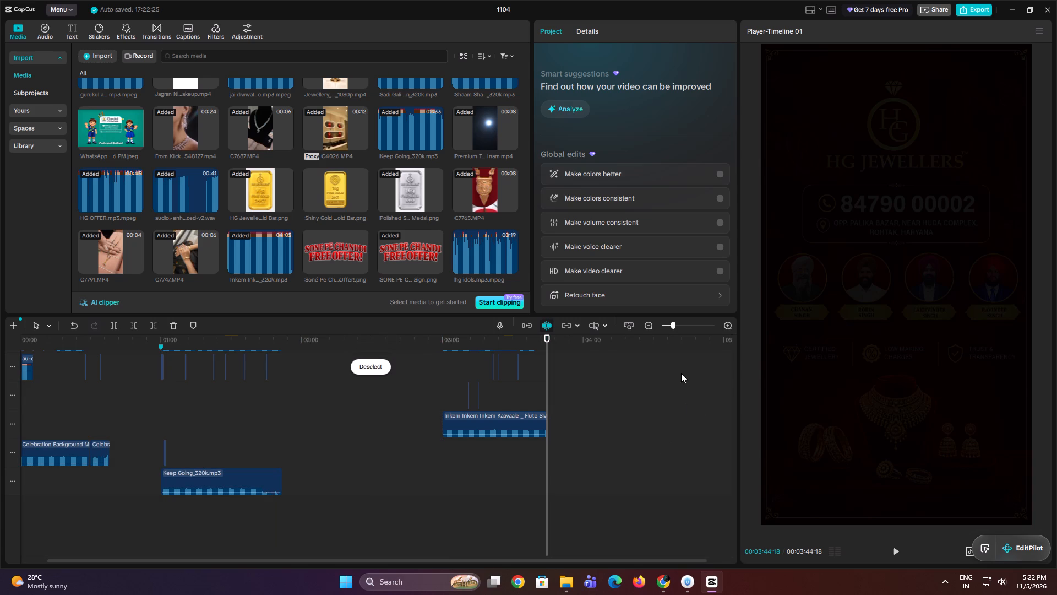
Place the hg idols.mp3.mpeg audio on the timeline beyond the existing clips, aligning its start with the playhead at 00:05:00:00.
left_click(357, 229)
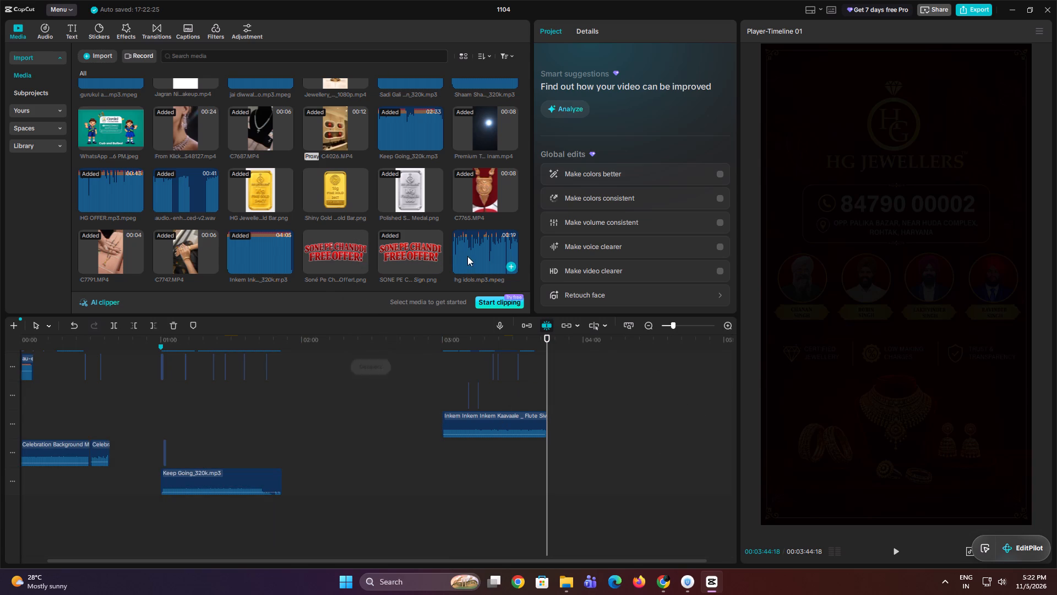
left_click_drag(478, 252, 710, 399)
left_click(711, 369)
left_click_drag(711, 369, 563, 356)
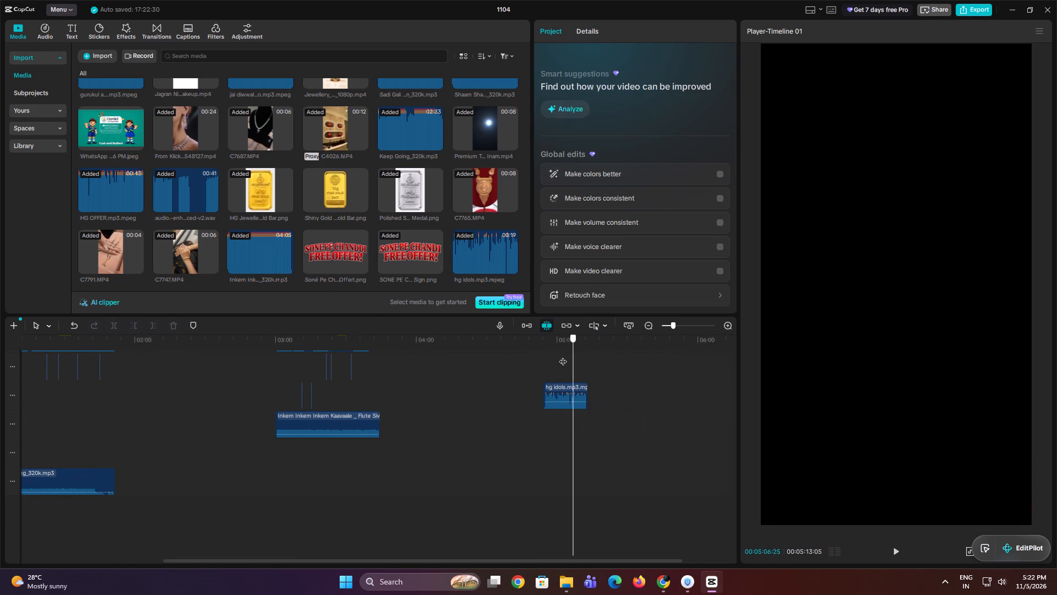
left_click_drag(563, 356, 557, 358)
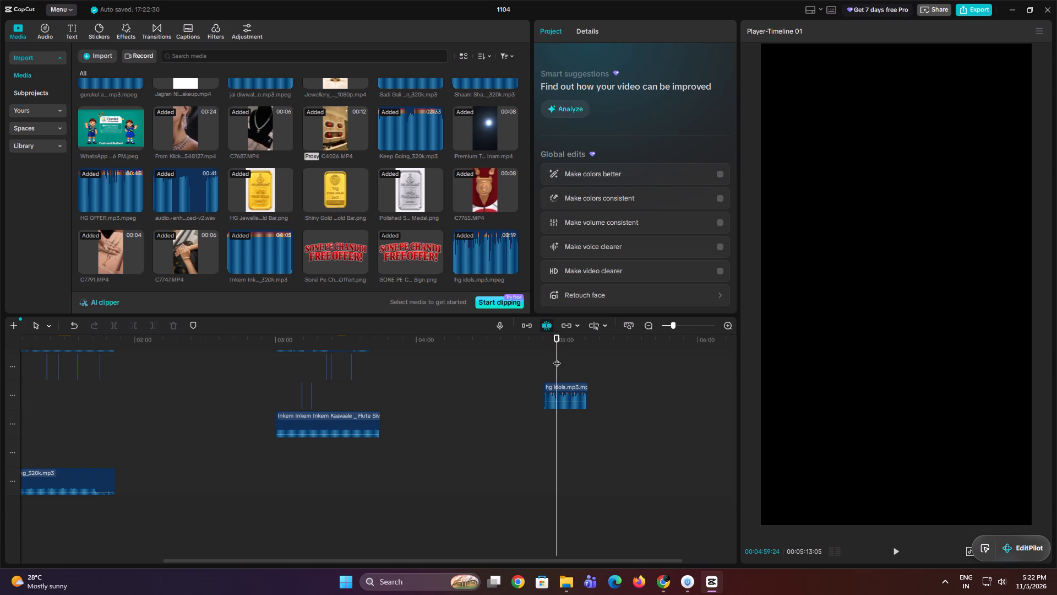
key("Right")
key("Right")
key("Right")
key("Right")
key("Right")
key("Right")
left_click_drag(564, 391, 577, 392)
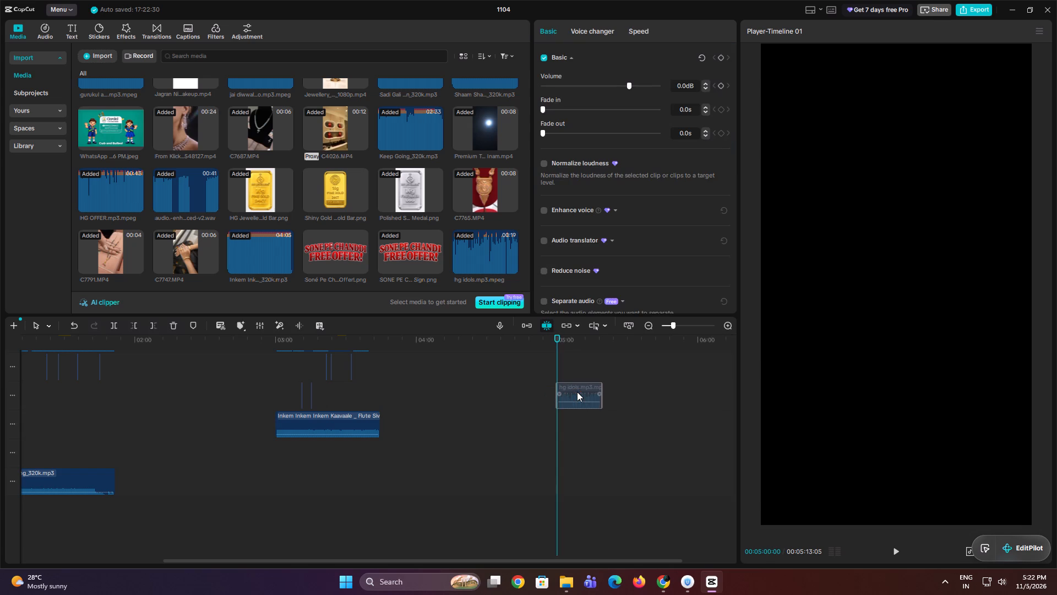
Move the hg idols audio clip up to the audio track directly beneath the main video track, keeping its start at 00:05:00:00.
left_click_drag(577, 392, 580, 409)
left_click_drag(582, 427, 579, 380)
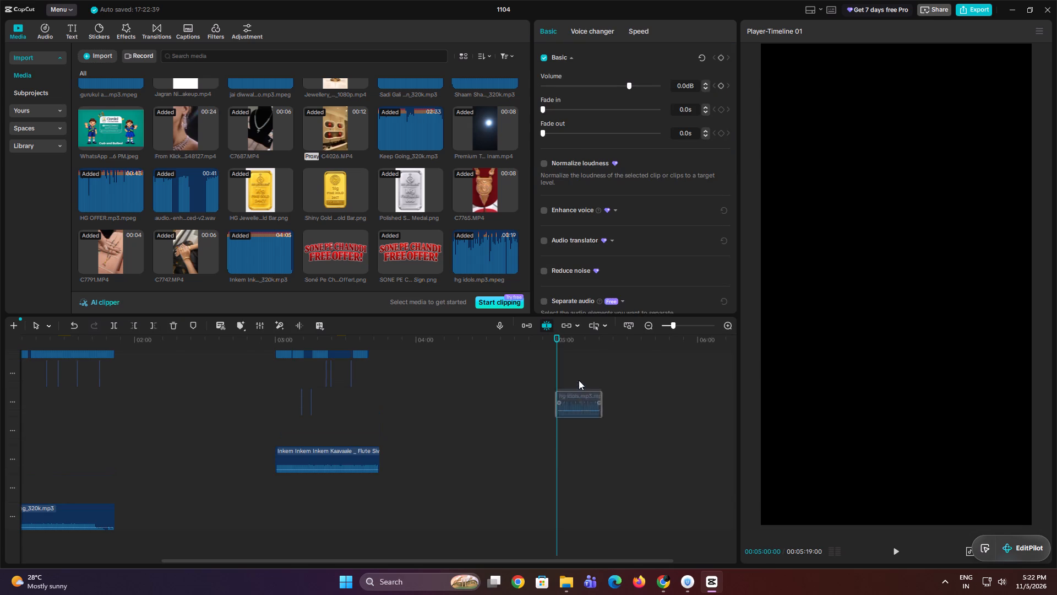
left_click_drag(579, 380, 576, 373)
left_click_drag(580, 397, 581, 364)
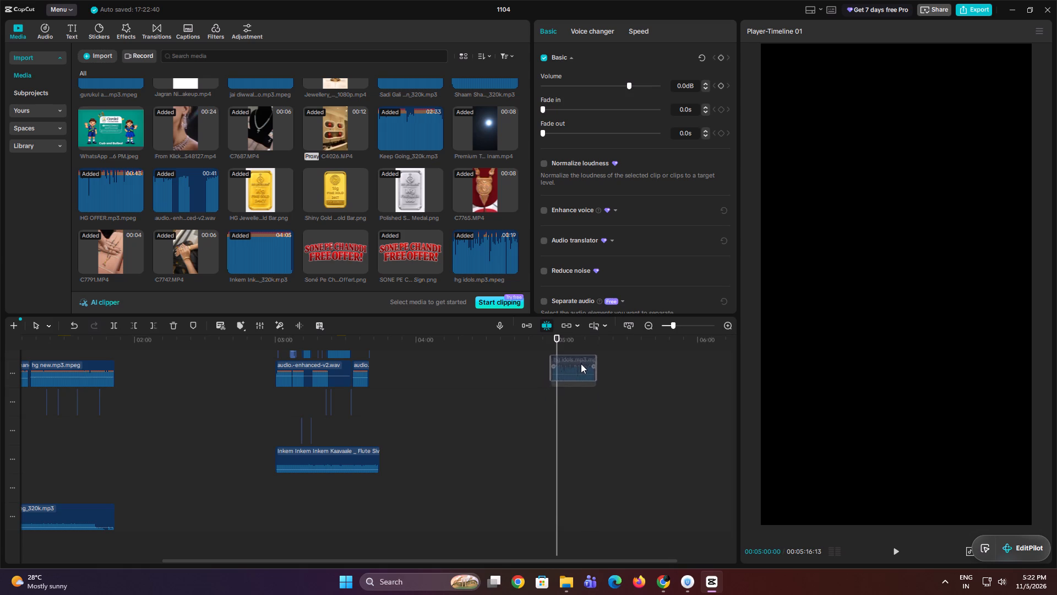
left_click_drag(581, 364, 585, 362)
Play the hg idols audio through to its end, and return the playhead to the clip's start at 00:05:00:00.
scroll(585, 368, "up", 17)
key("space")
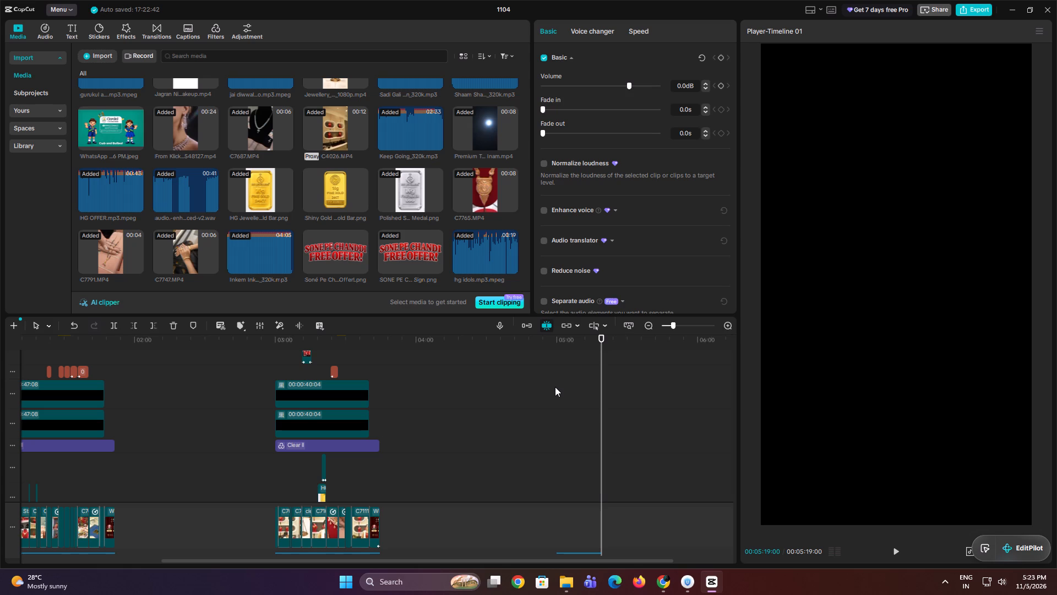
left_click(556, 388)
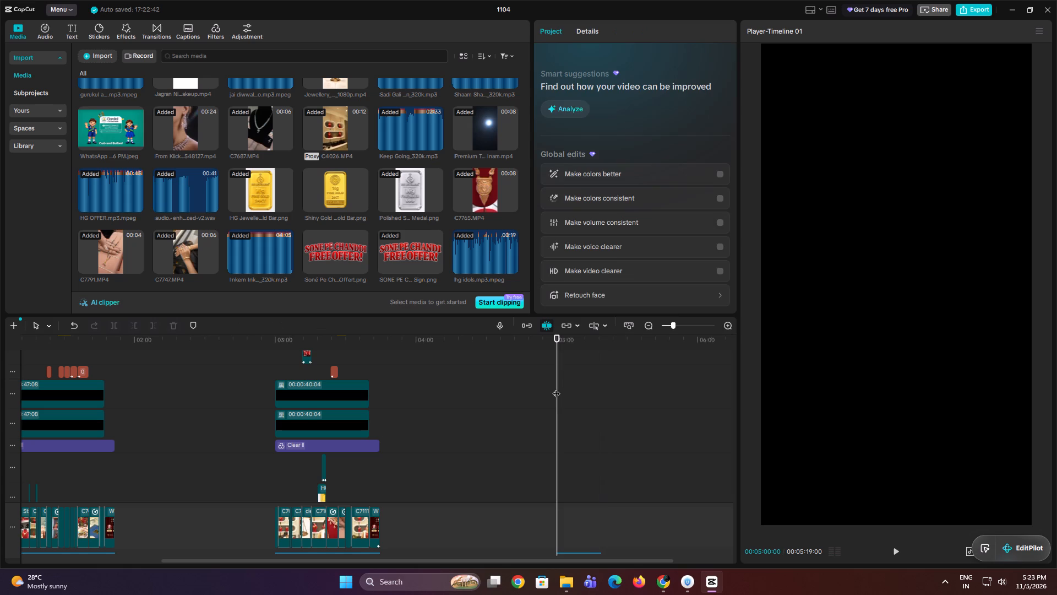
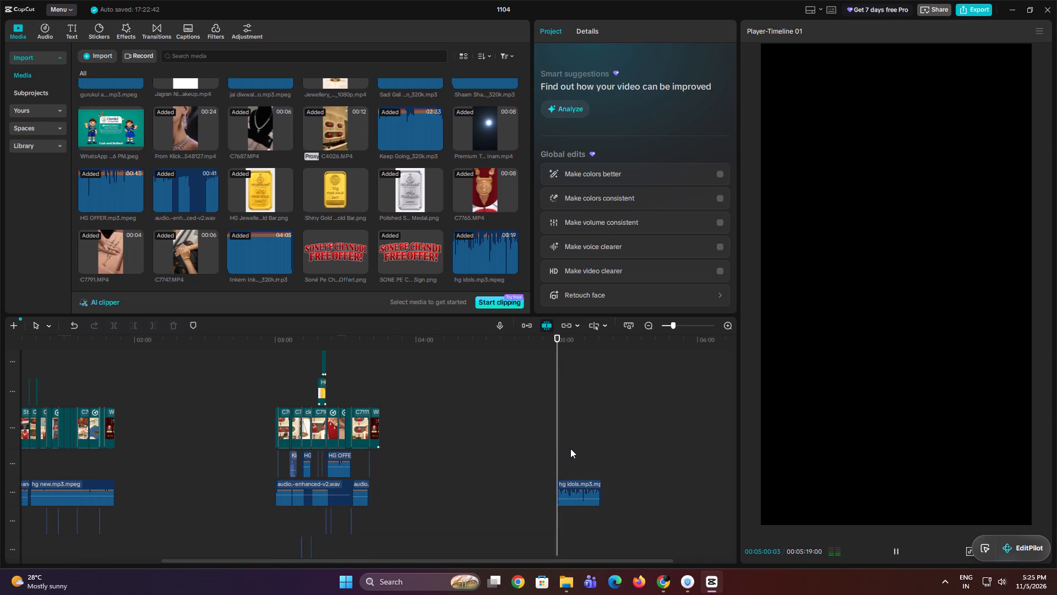
Add a timeline marker at 00:05:00:00, where the hg idols audio clip starts.
left_click_drag(677, 326, 682, 325)
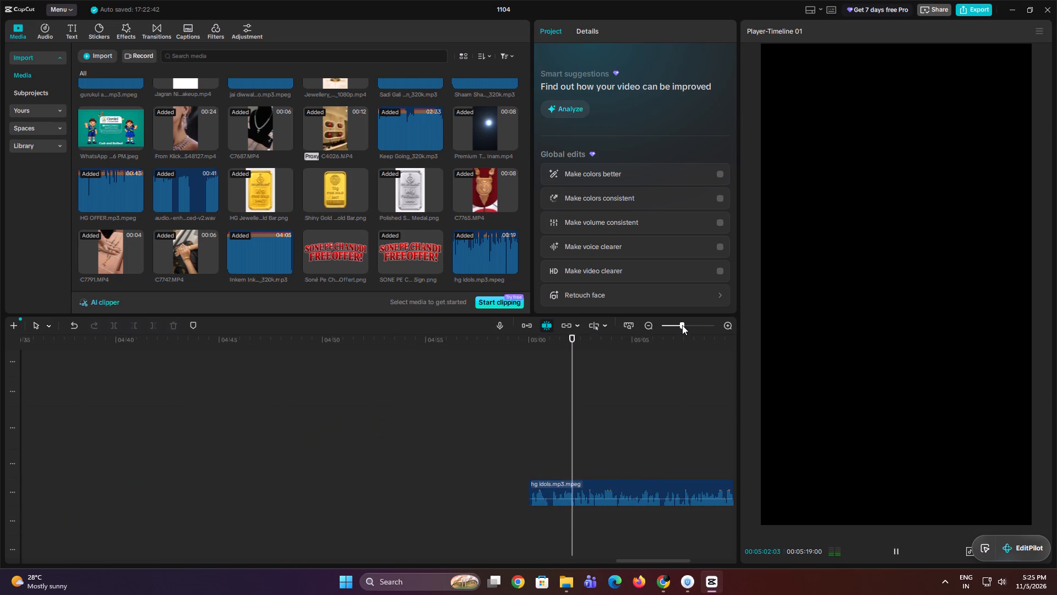
left_click(521, 383)
left_click_drag(521, 383, 529, 383)
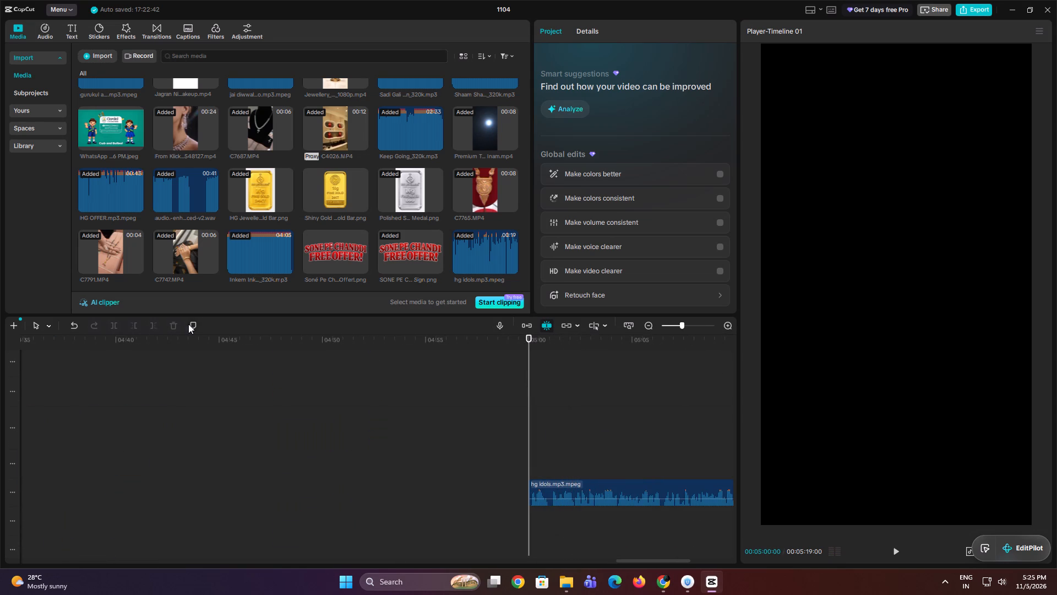
left_click(188, 324)
Browse the media library's footage and check the chandi.bazaar Dhanteras reel on Instagram in Chrome as a reference, returning to CapCut.
scroll(310, 256, "up", 7)
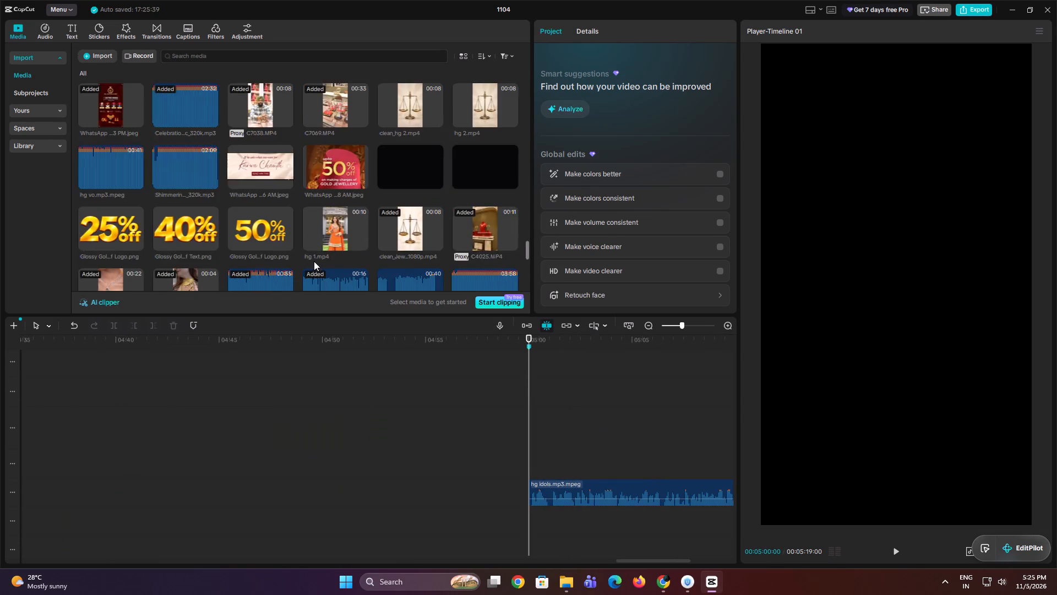
scroll(315, 259, "up", 7)
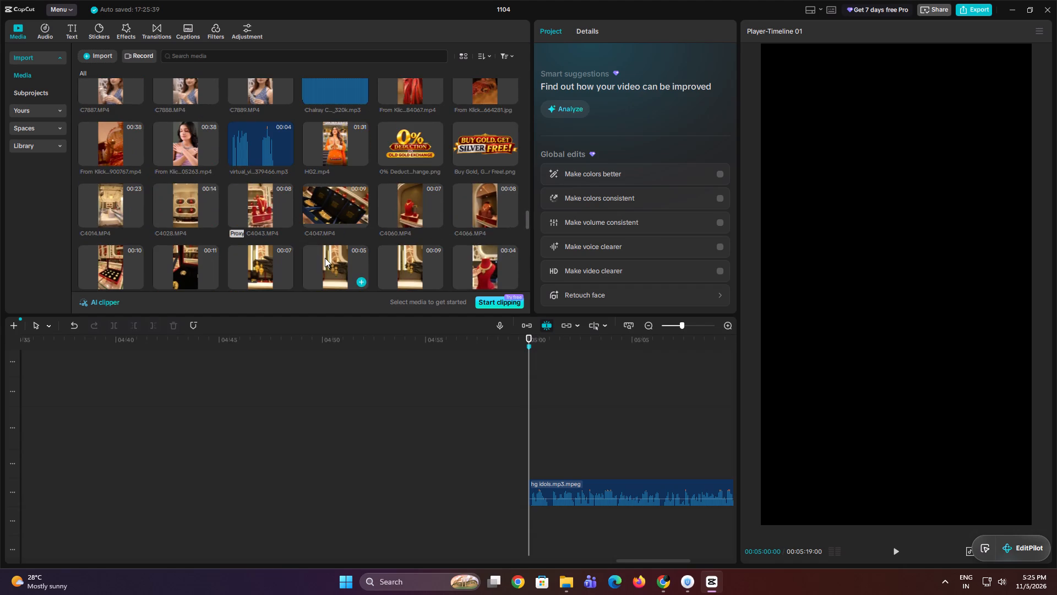
scroll(325, 258, "up", 3)
scroll(325, 258, "down", 4)
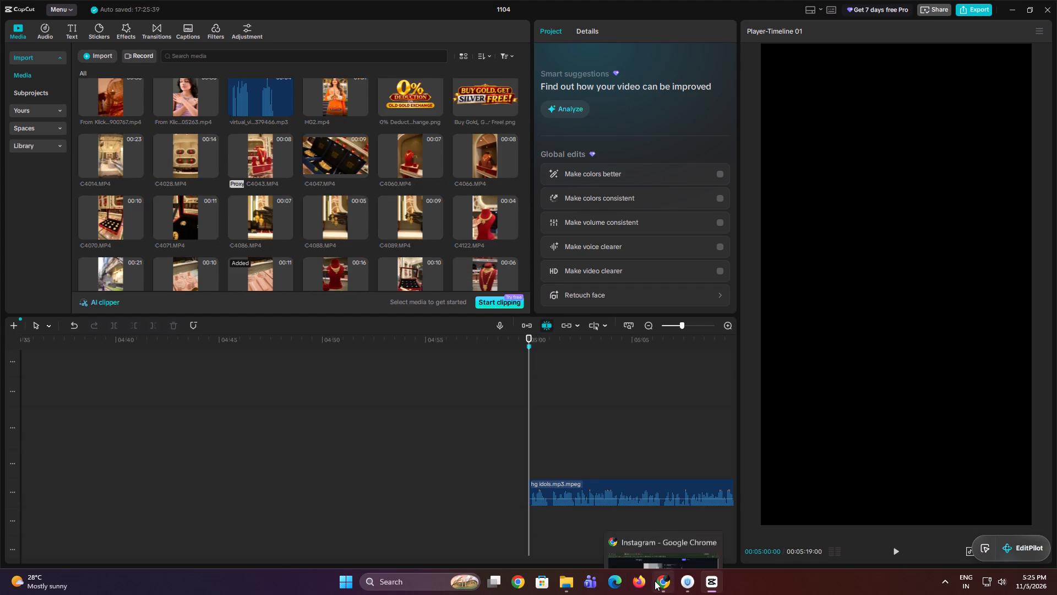
left_click(655, 581)
left_click(461, 232)
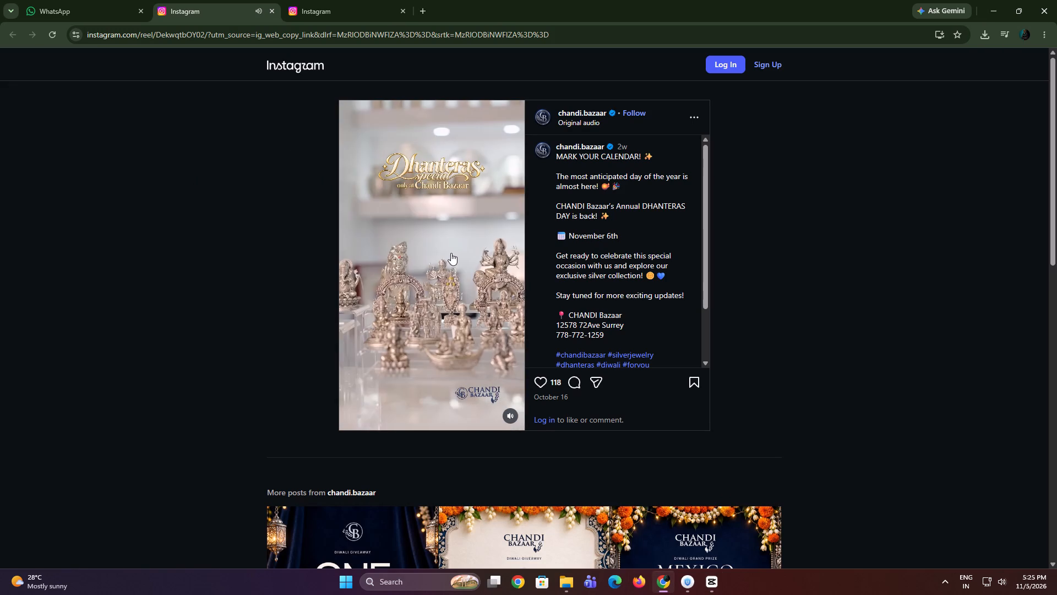
left_click(451, 253)
left_click(993, 8)
Place C7066.MP4 on the main track at 00:05:00:00, with C7061.MP4 and C7070.MP4 on separate overlay tracks above it.
scroll(304, 211, "up", 3)
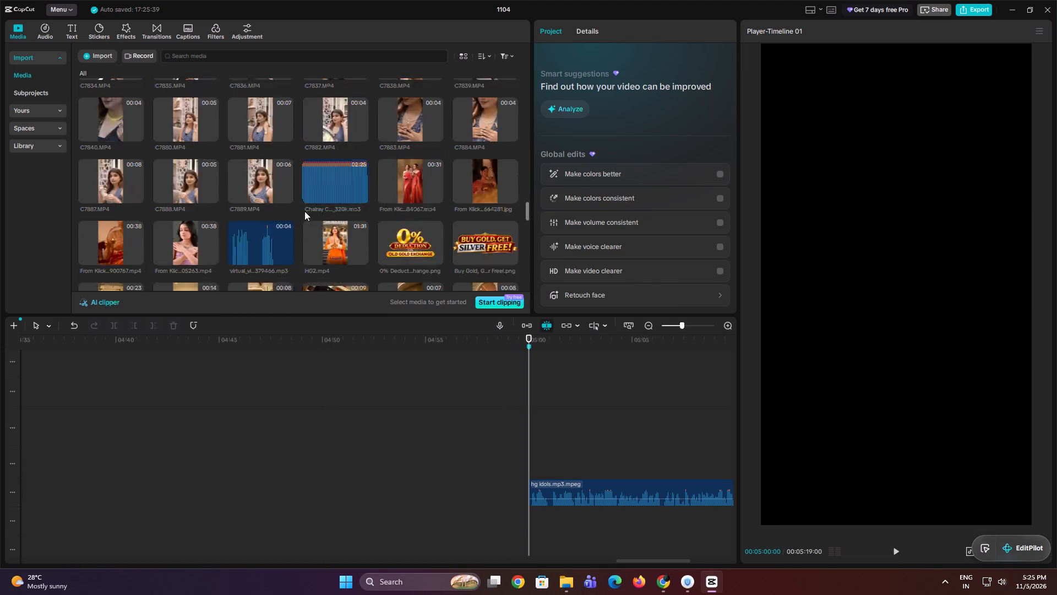
scroll(304, 211, "up", 20)
scroll(304, 211, "up", 17)
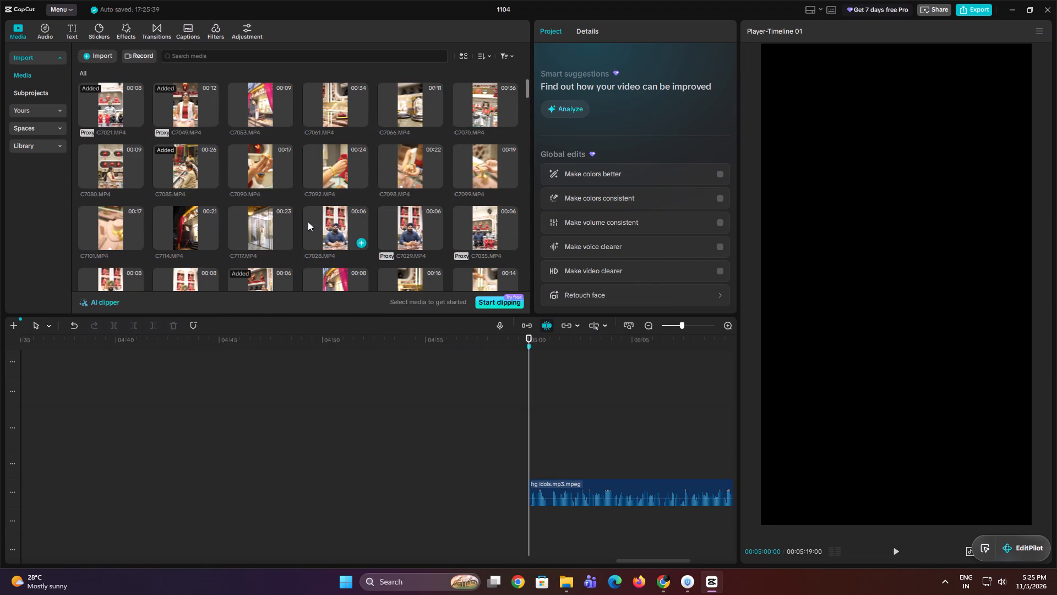
left_click(346, 113)
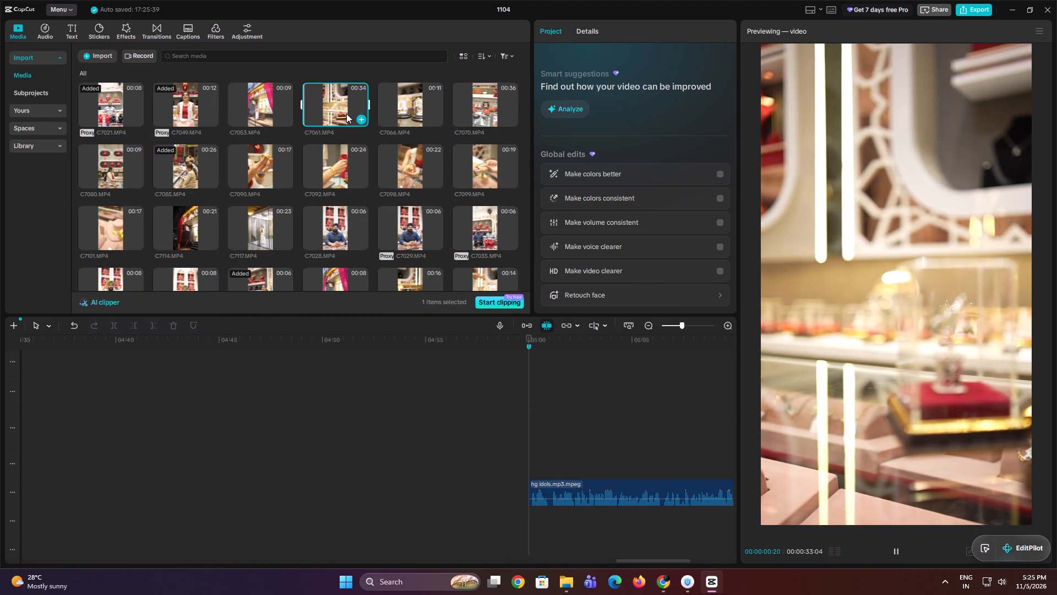
left_click_drag(342, 104, 612, 383)
left_click_drag(408, 110, 500, 292)
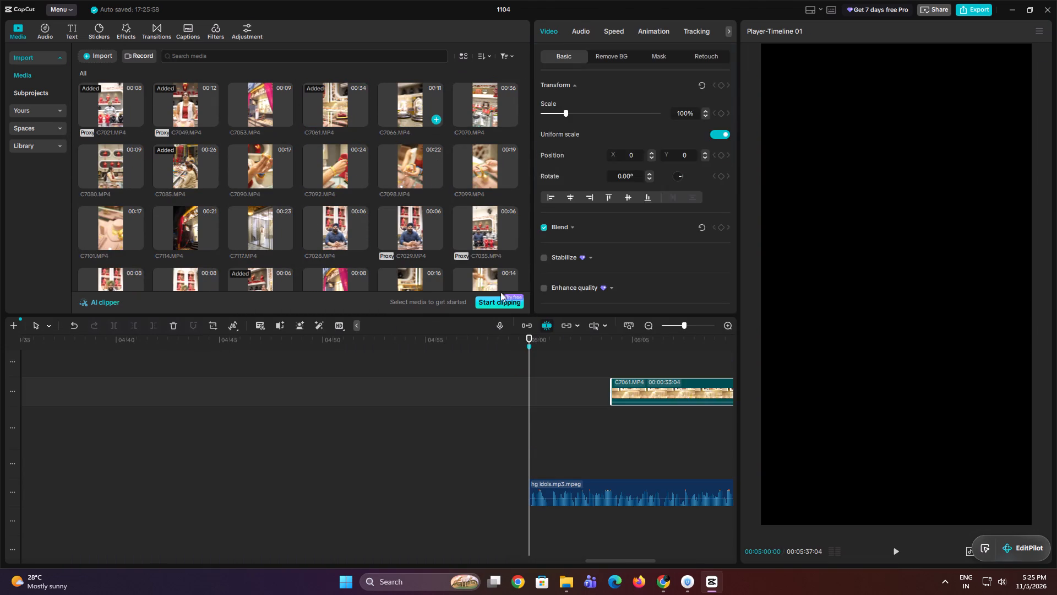
left_click_drag(500, 292, 527, 414)
left_click_drag(481, 108, 536, 367)
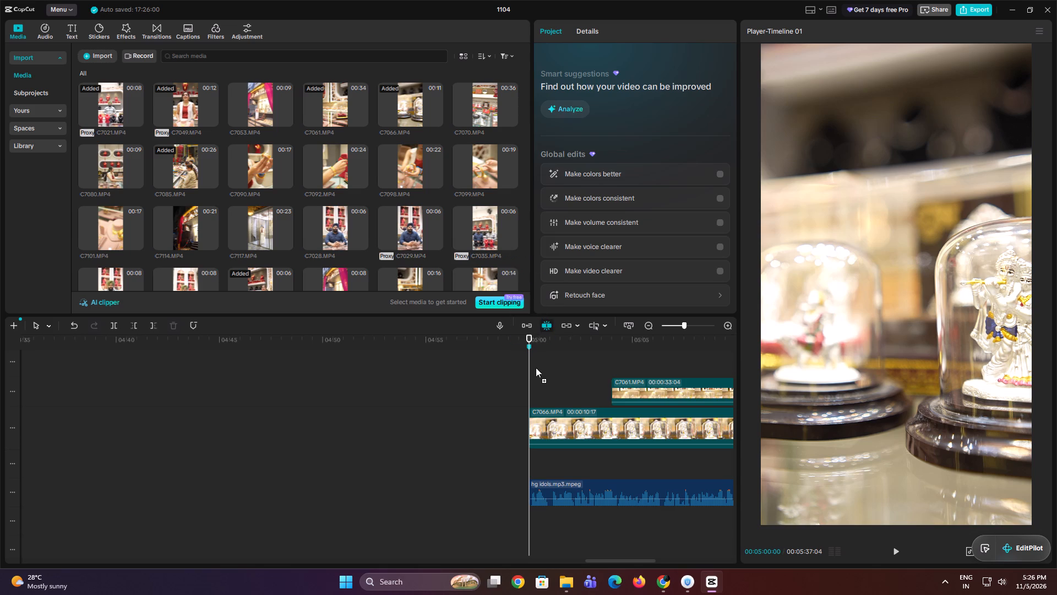
left_click_drag(536, 367, 547, 392)
Pick the C7080.MP4 clip in the media library.
left_click(114, 175)
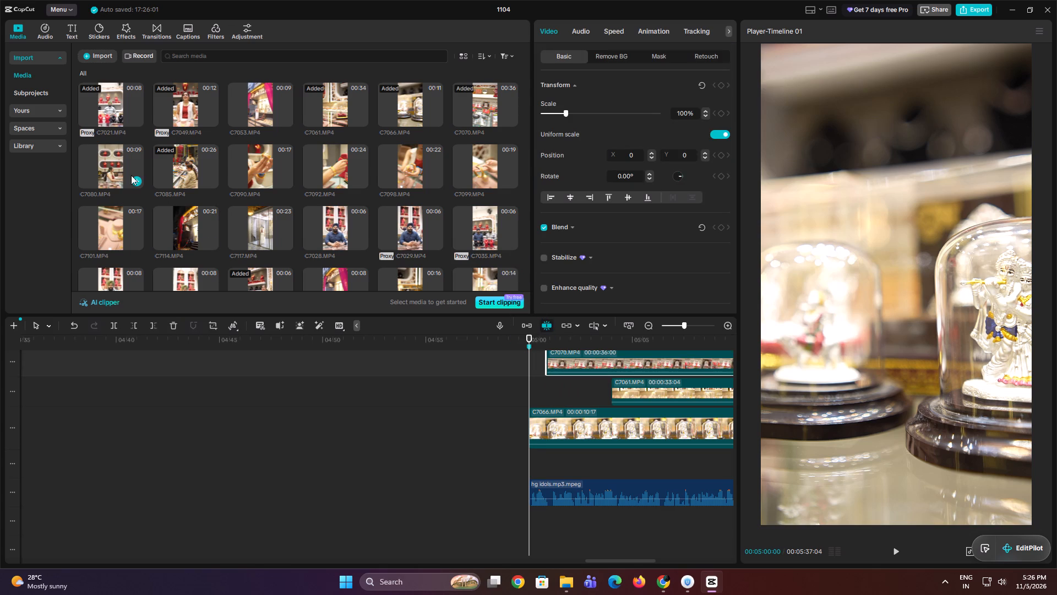
Add clips C7063 and C7058 to separate tracks above the main video, starting a few seconds after 00:05:00:00.
left_click(187, 174)
scroll(301, 194, "down", 1)
left_click(476, 240)
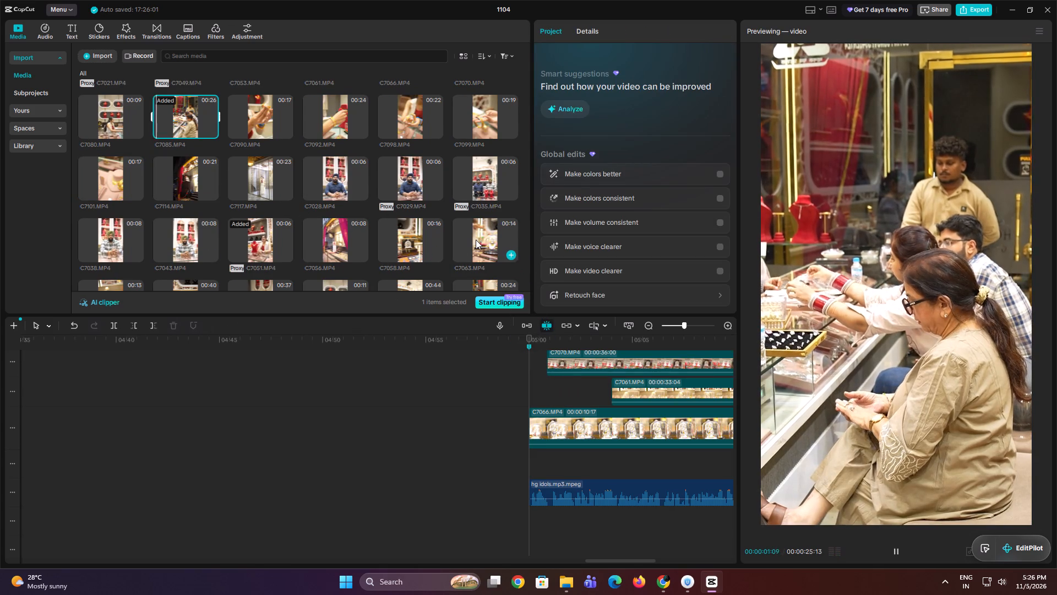
left_click_drag(481, 241, 581, 336)
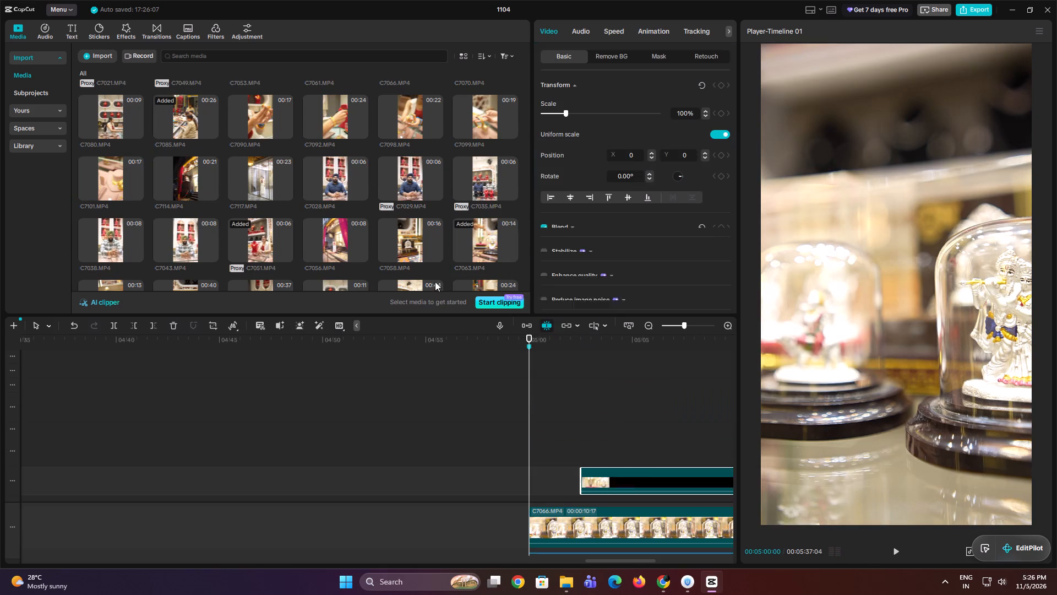
left_click(407, 246)
left_click_drag(407, 246, 602, 434)
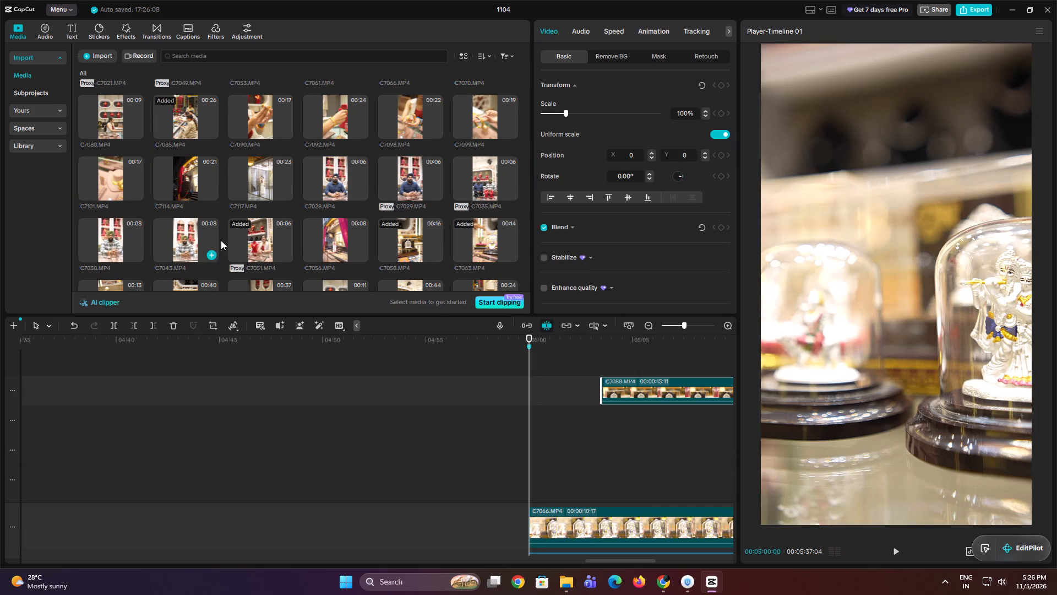
Add clip C7068 overlapping the five-minute mark and clip C7071 starting near 00:05:00:00, each on its own overlay track.
scroll(244, 166, "down", 1)
left_click(406, 256)
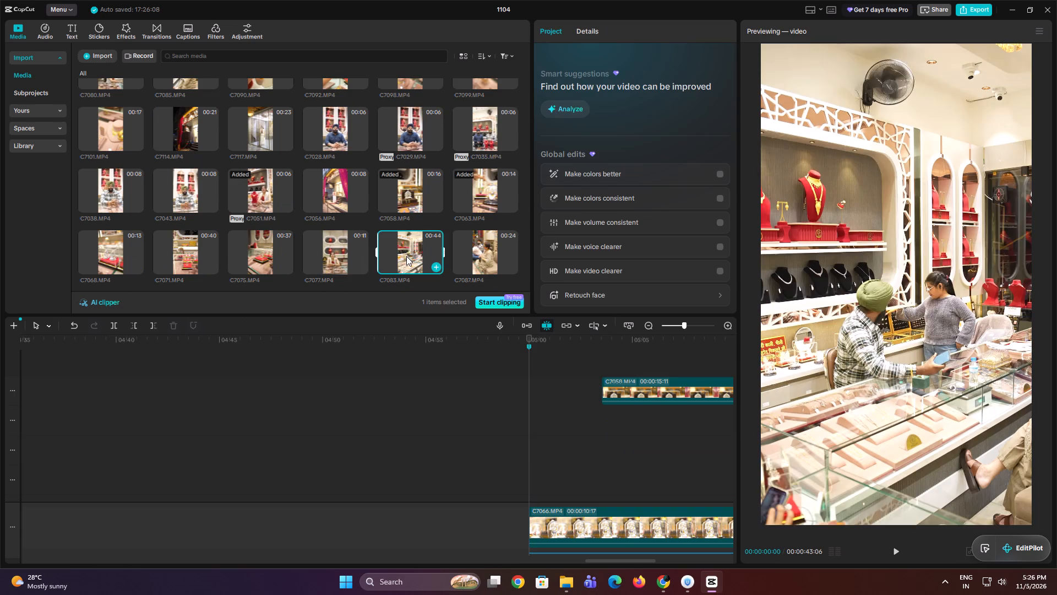
scroll(406, 256, "down", 1)
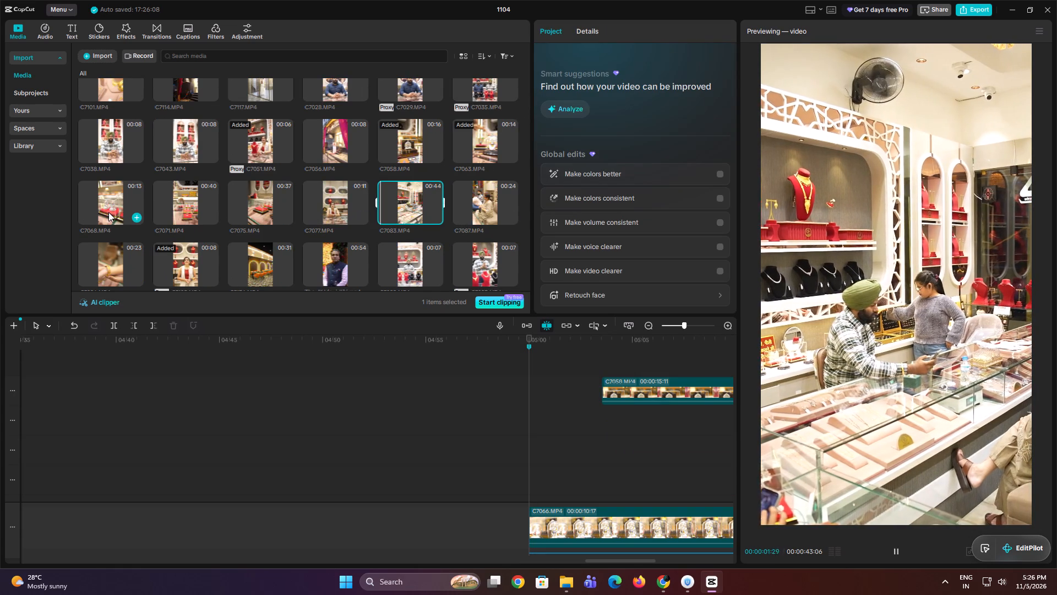
left_click(108, 212)
left_click_drag(108, 205, 464, 423)
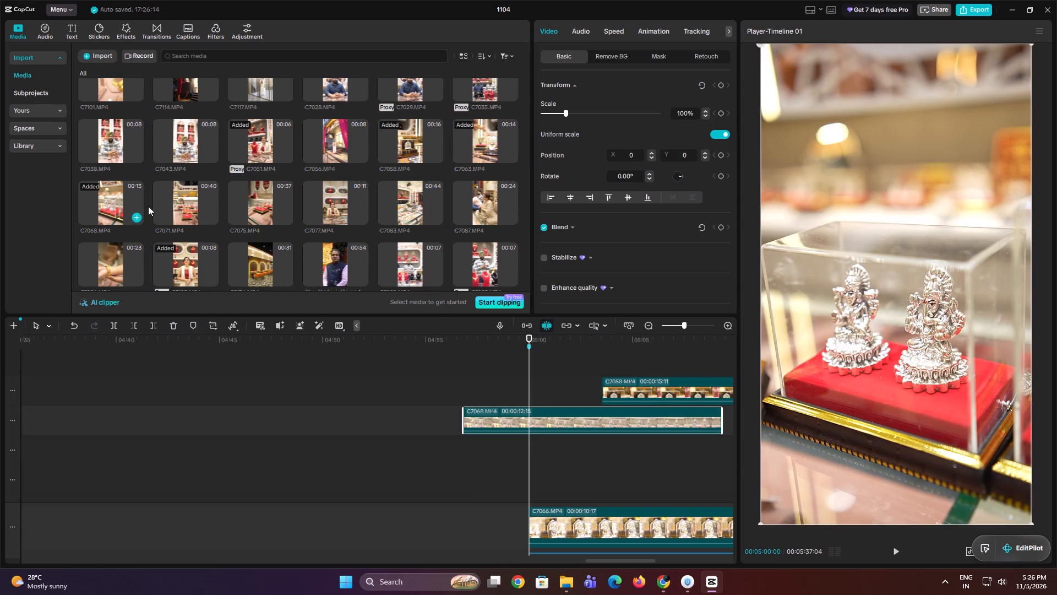
left_click(177, 202)
left_click_drag(183, 203, 531, 459)
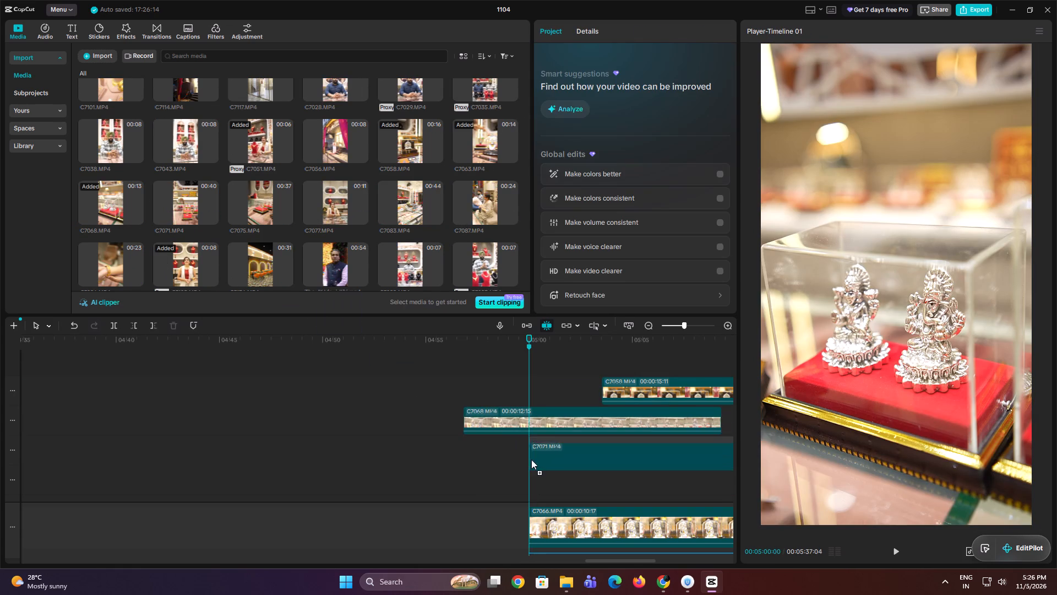
left_click_drag(531, 459, 532, 463)
Stack clips C7072, C7069, C7067 and C7065 on new overlay tracks, starting C7069 at 00:05:00:00 and the others within the following second.
scroll(368, 228, "down", 1)
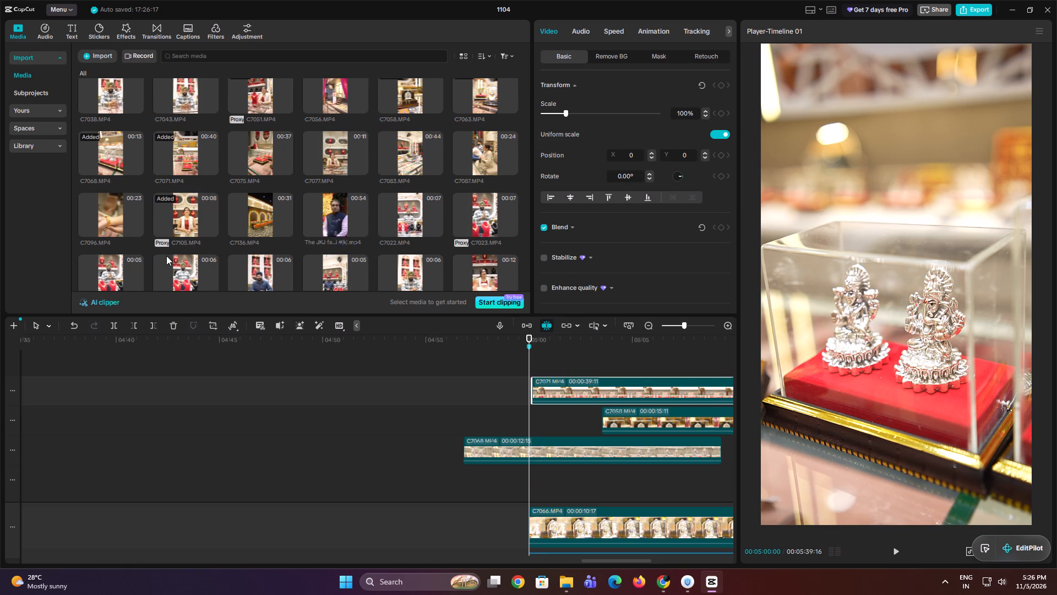
scroll(160, 245, "down", 1)
scroll(477, 254, "down", 1)
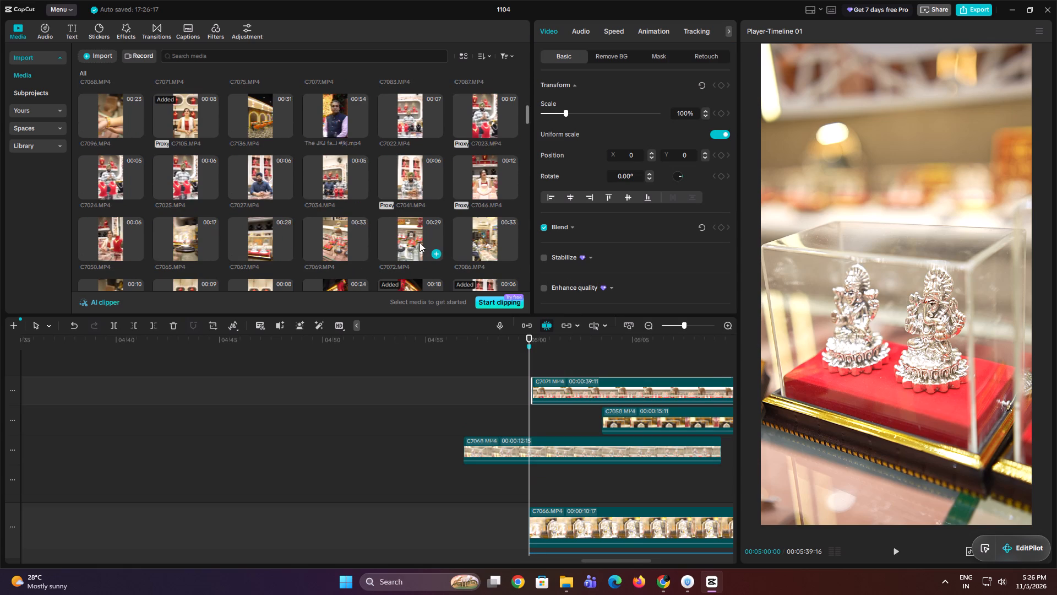
left_click(416, 241)
left_click_drag(408, 240, 541, 353)
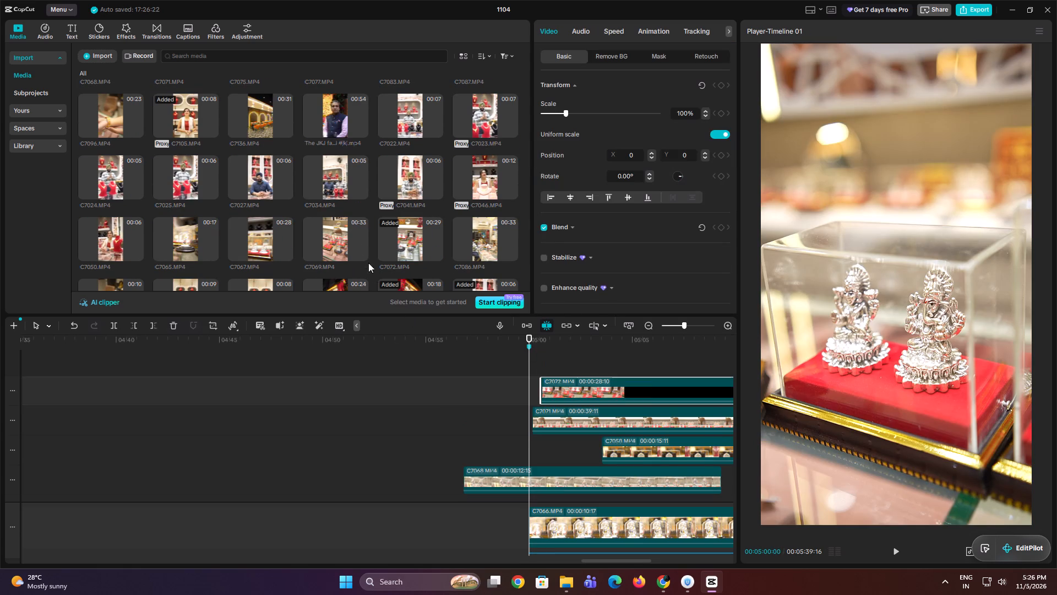
left_click_drag(339, 231, 532, 351)
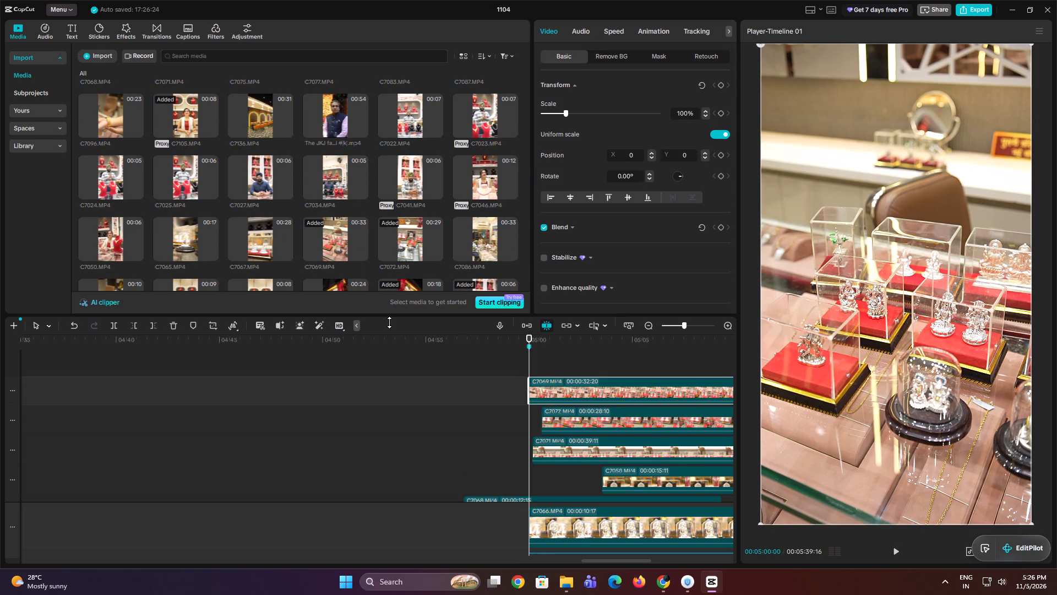
left_click(272, 236)
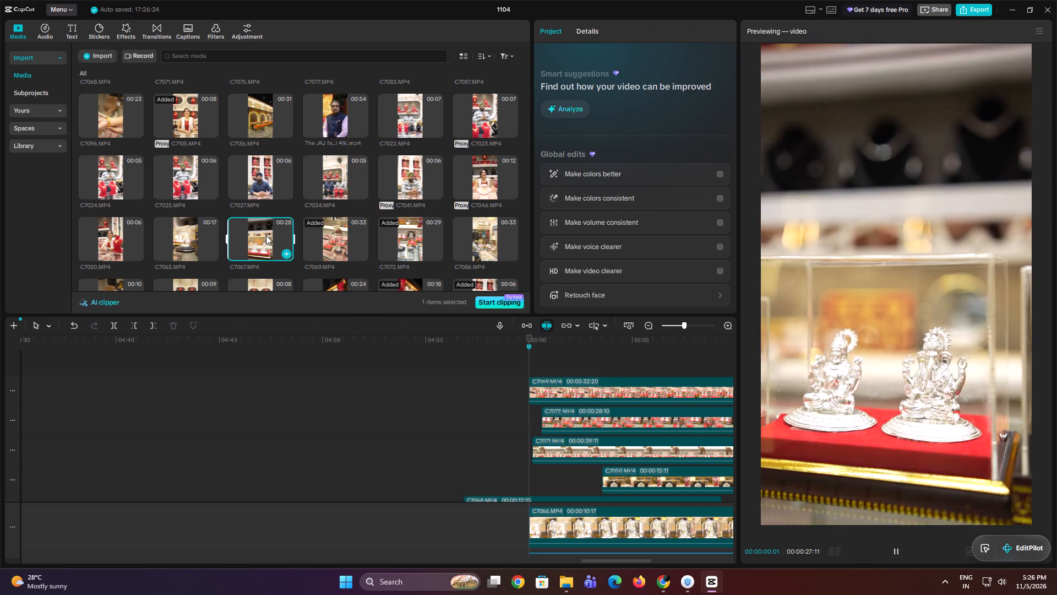
left_click_drag(261, 234, 544, 363)
left_click_drag(182, 250, 537, 367)
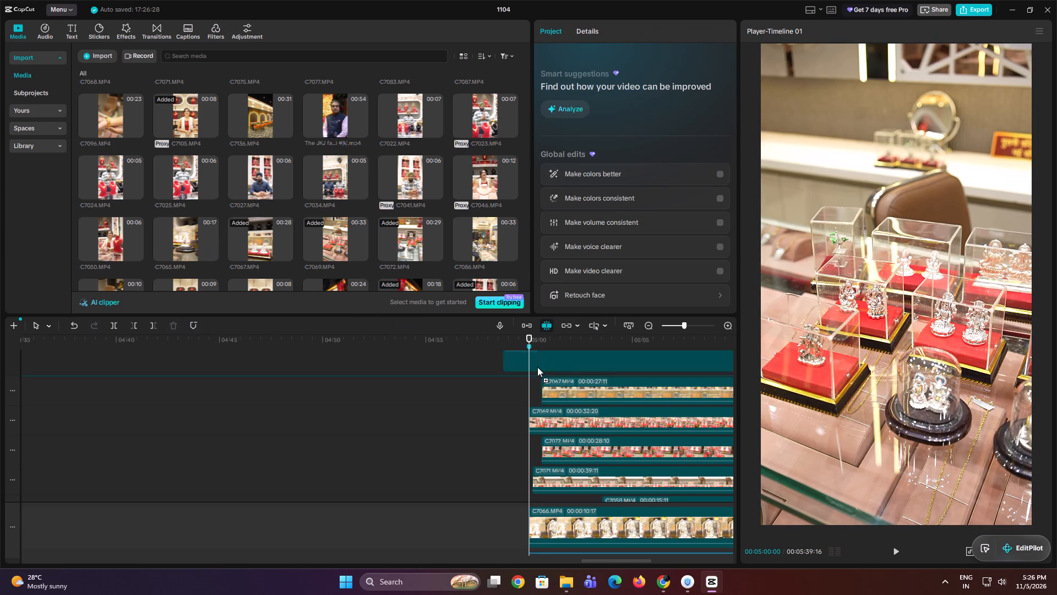
left_click_drag(537, 367, 540, 367)
Stack clips C7060, C7062, C7064 and C7076 on new top tracks, starting between about 00:05:02 and 00:05:06.
scroll(336, 217, "down", 1)
left_click(485, 192)
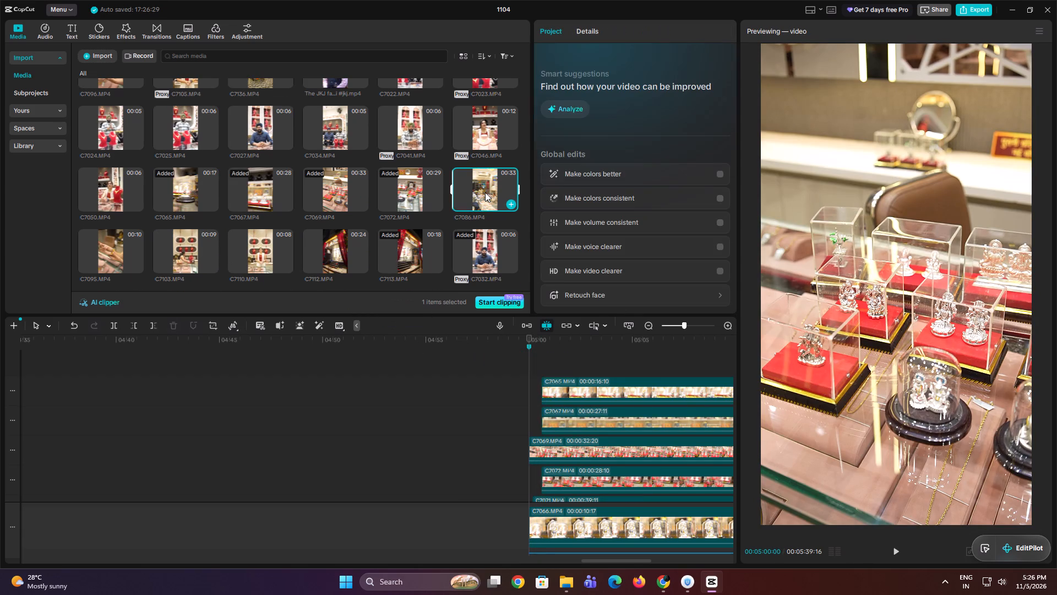
scroll(429, 187, "down", 1)
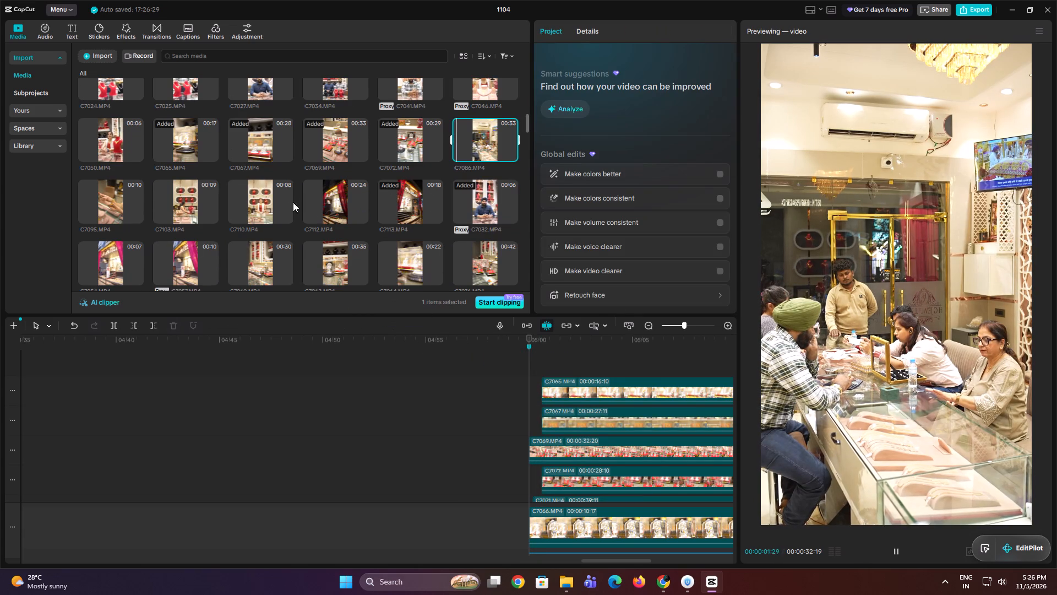
left_click(265, 256)
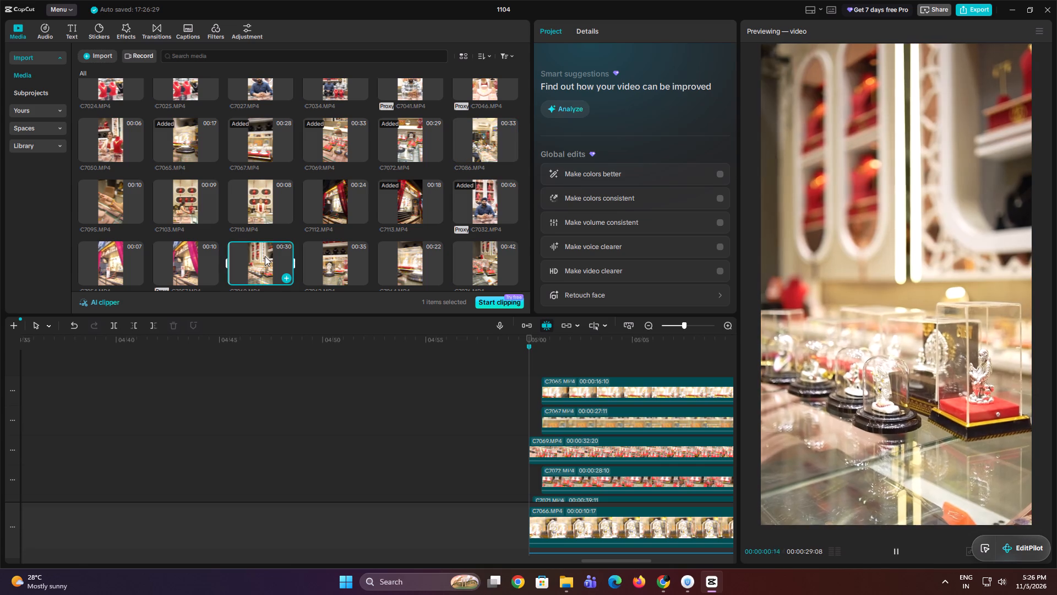
left_click_drag(265, 256, 576, 351)
left_click(335, 261)
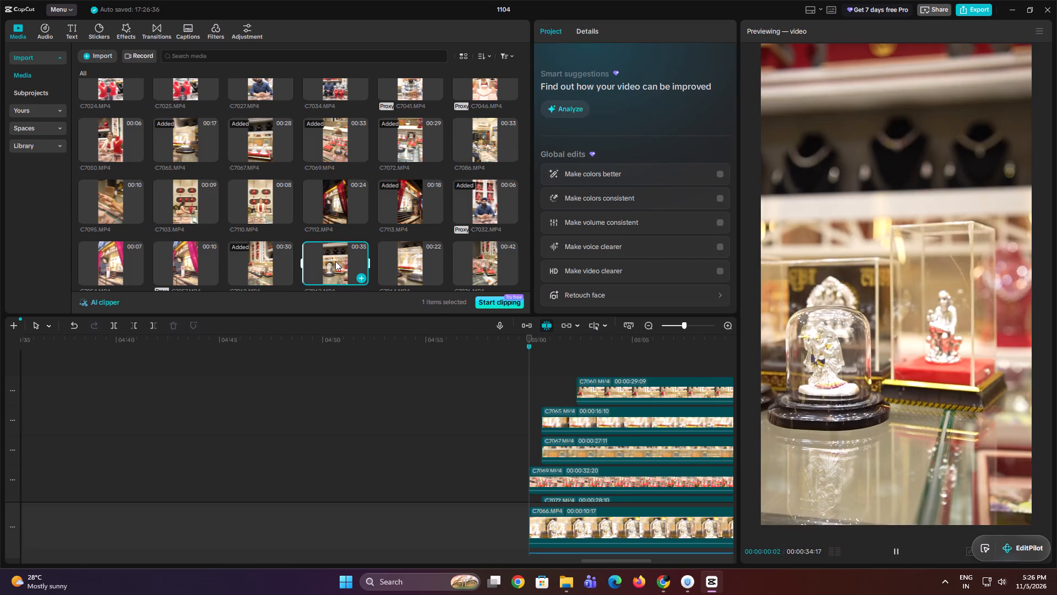
left_click_drag(335, 261, 633, 359)
left_click(410, 259)
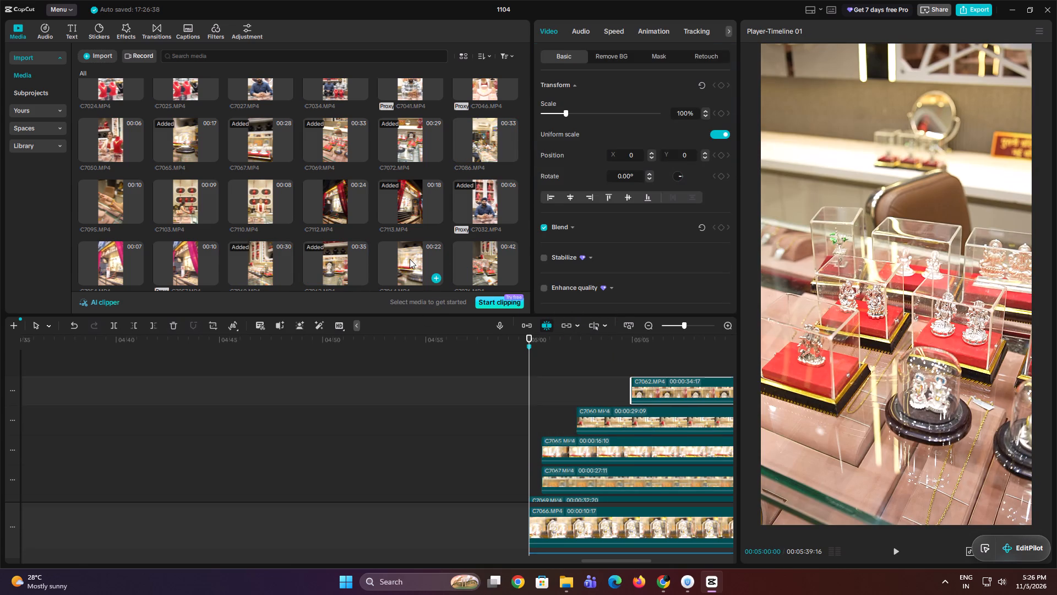
left_click_drag(410, 259, 622, 356)
left_click(486, 271)
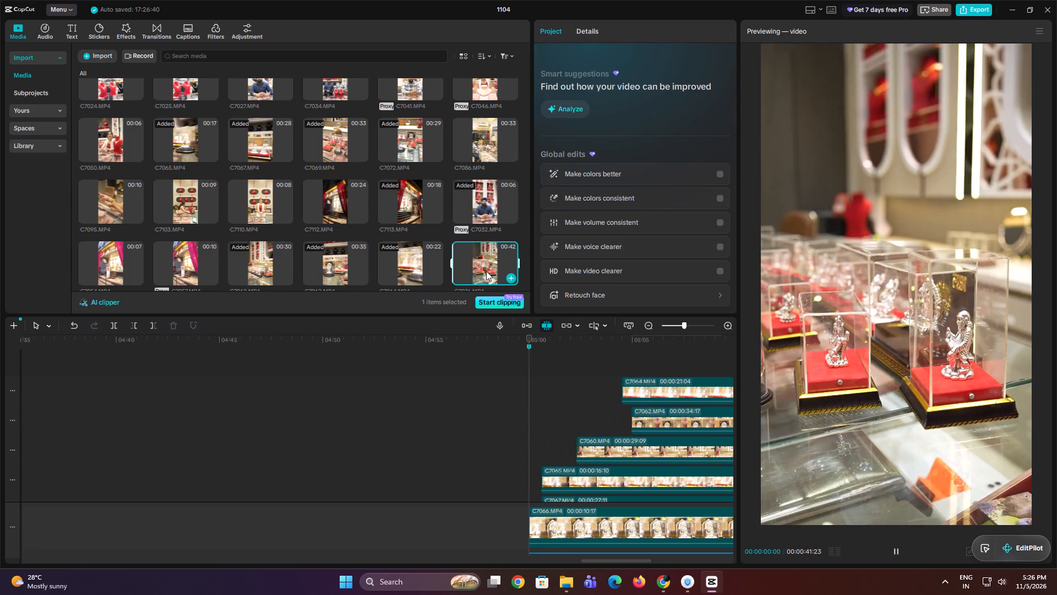
left_click_drag(486, 267, 647, 360)
Preview the C7088 and C7073 shop clips in the media library.
scroll(230, 235, "down", 2)
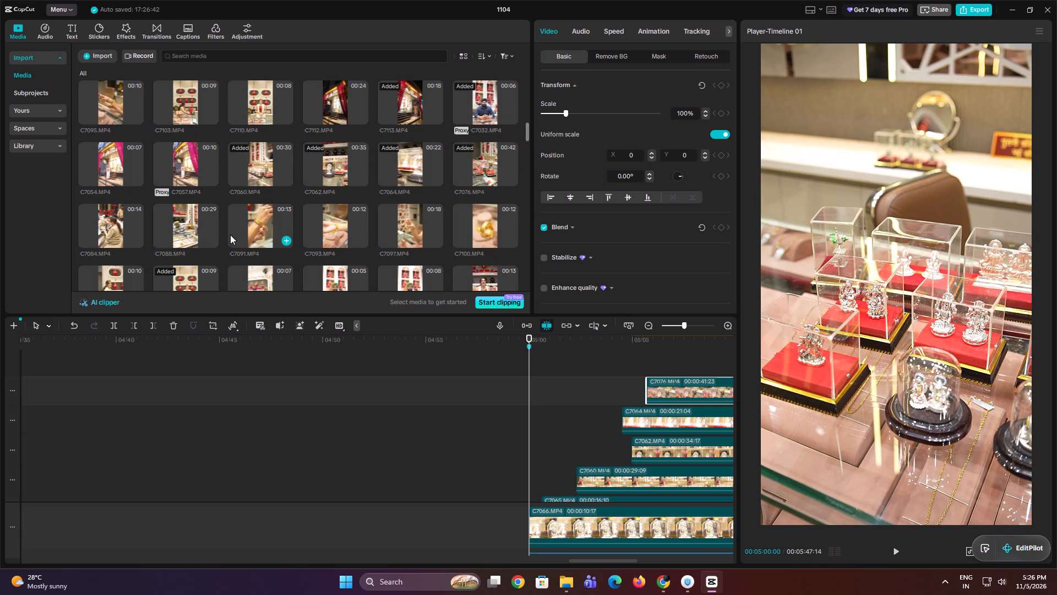
left_click(177, 227)
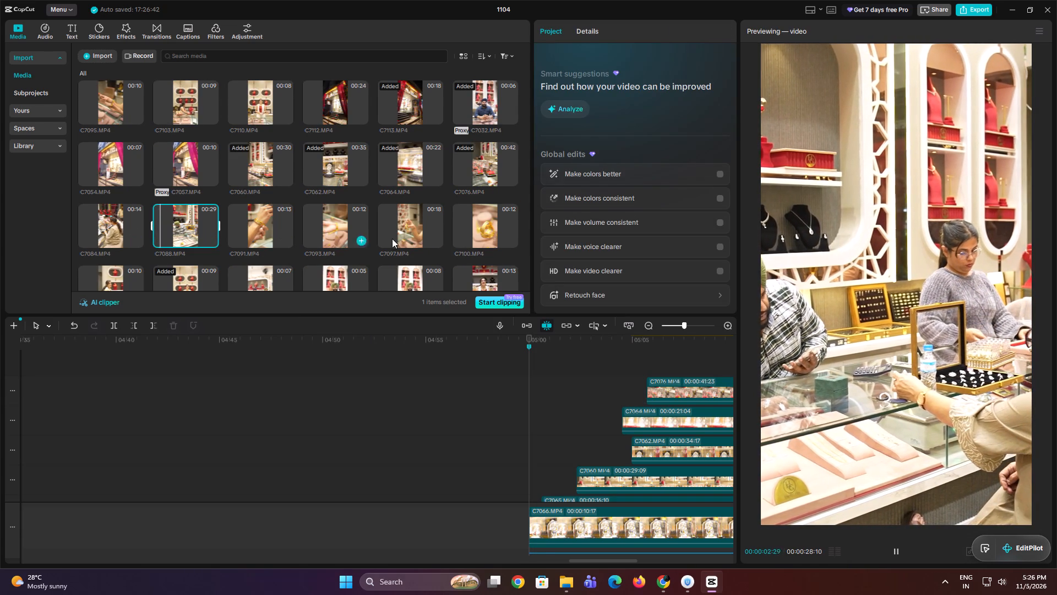
scroll(393, 241, "down", 1)
scroll(262, 250, "down", 1)
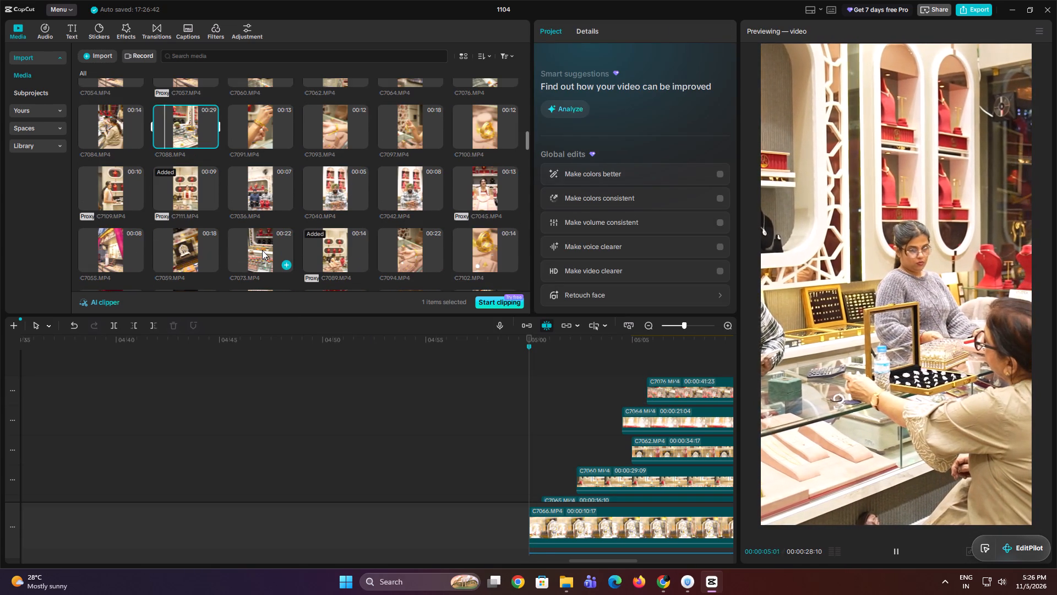
left_click(269, 254)
key("space")
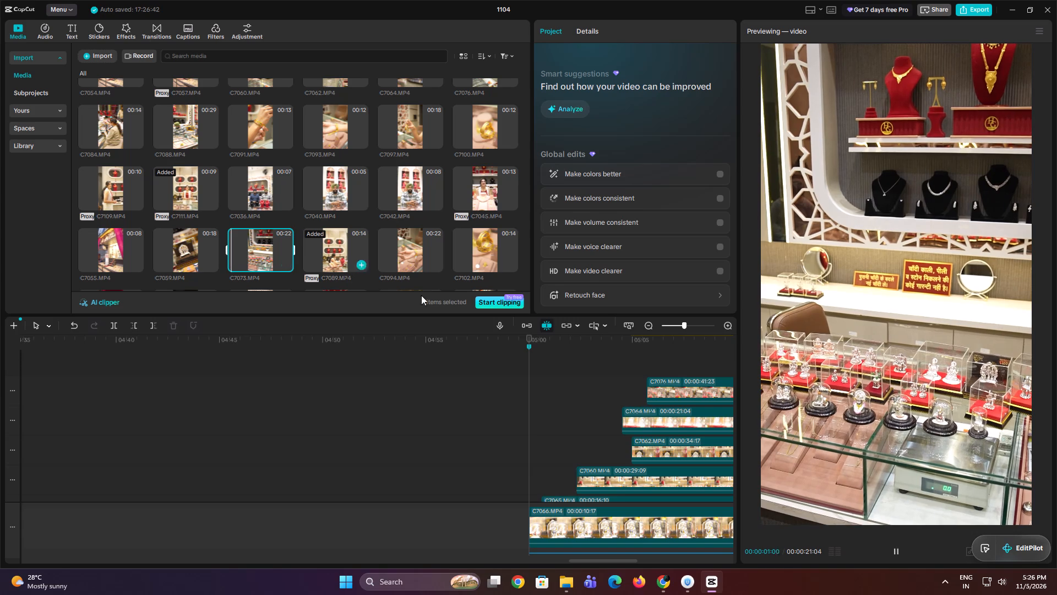
Shift the six overlay clips above C7069 together about 14 seconds later, so that C7067 starts at about 00:05:14.
scroll(514, 393, "down", 8)
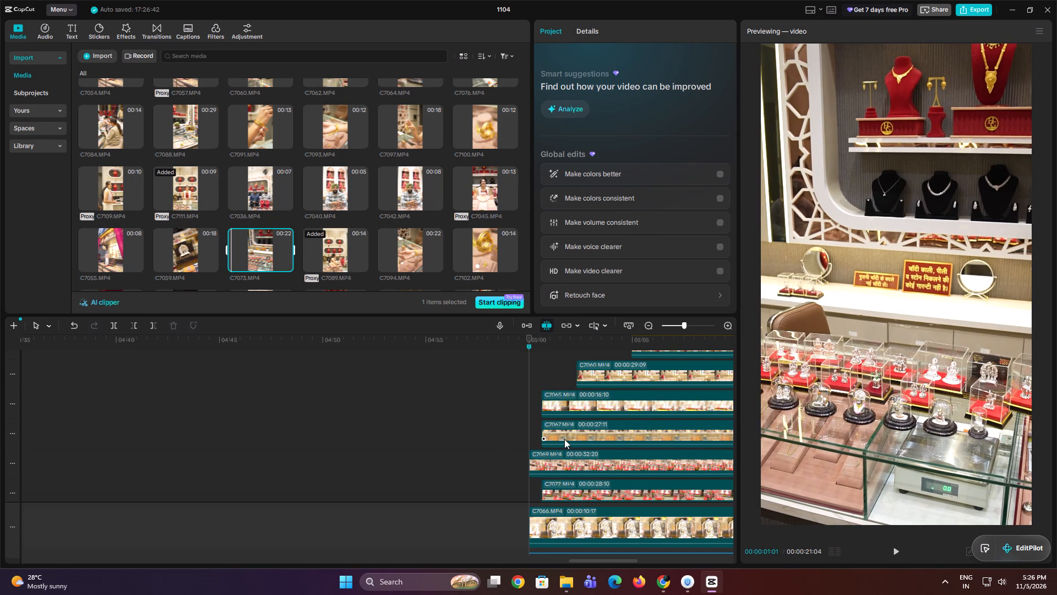
scroll(564, 439, "up", 5)
scroll(566, 390, "up", 3)
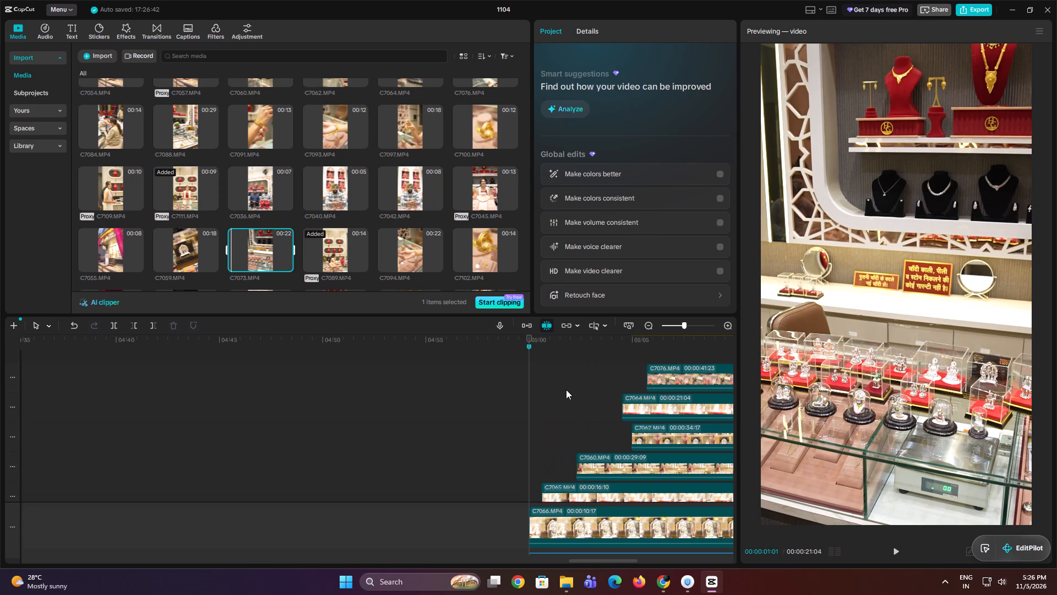
left_click_drag(604, 373, 694, 418)
scroll(699, 428, "down", 8)
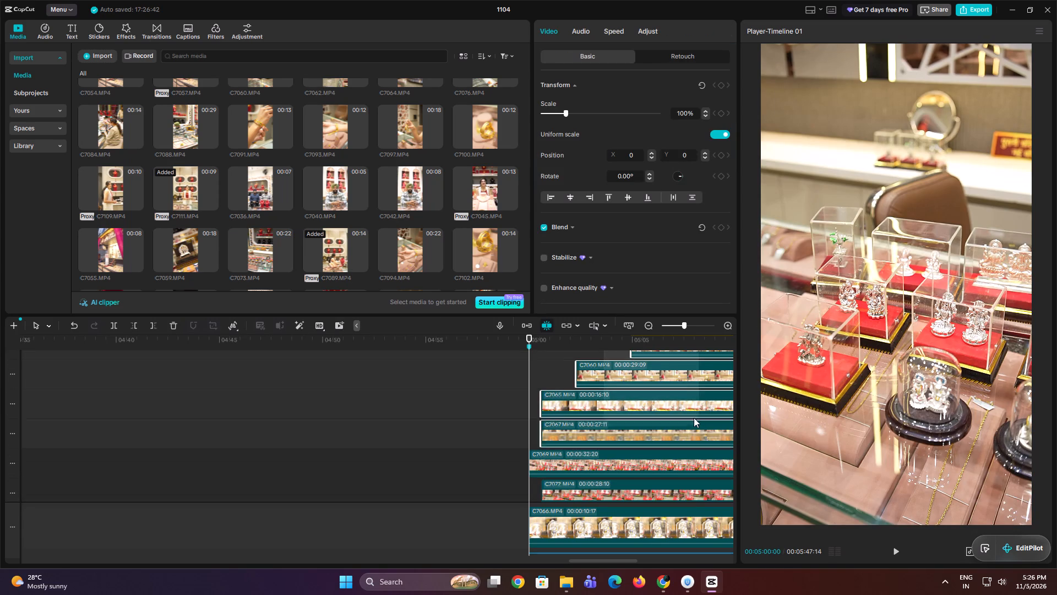
left_click_drag(694, 418, 682, 431)
left_click_drag(672, 431, 764, 436)
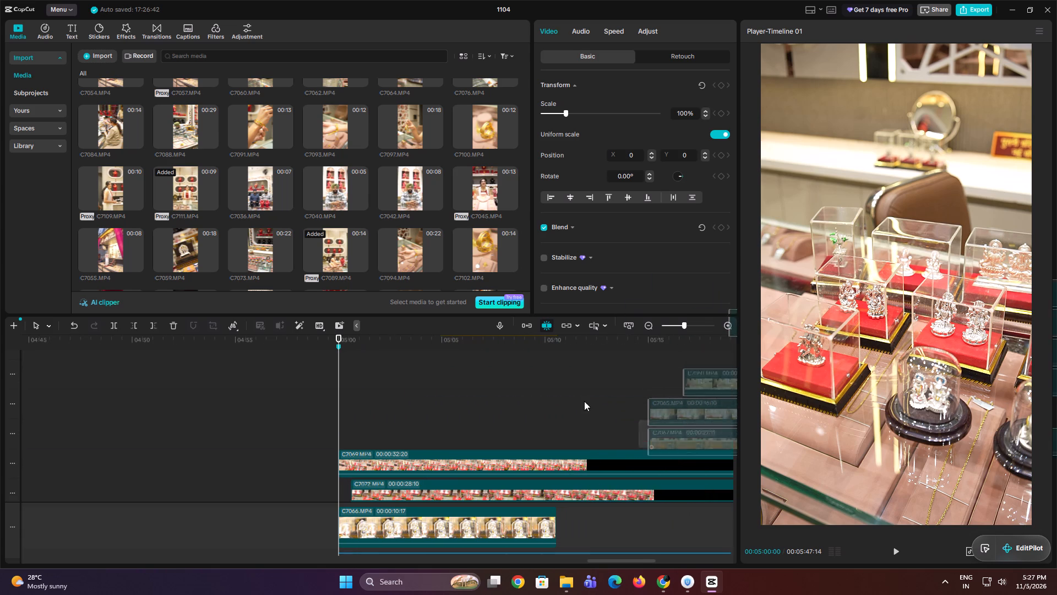
Move clip C7068 to a lower overlay track, starting at about 00:05:06.
scroll(395, 426, "down", 12)
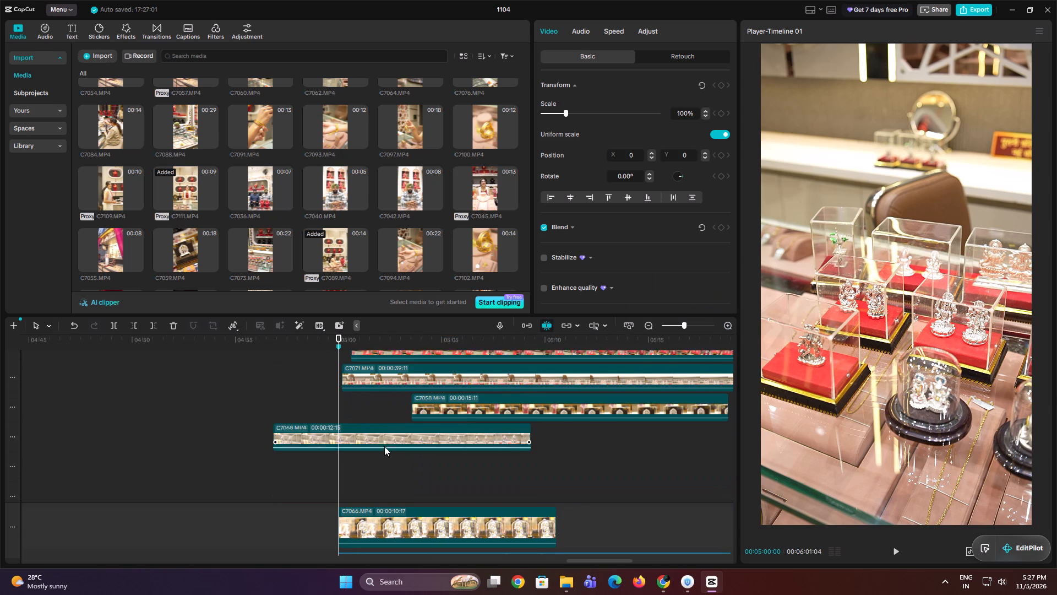
scroll(384, 446, "down", 6)
scroll(384, 446, "up", 4)
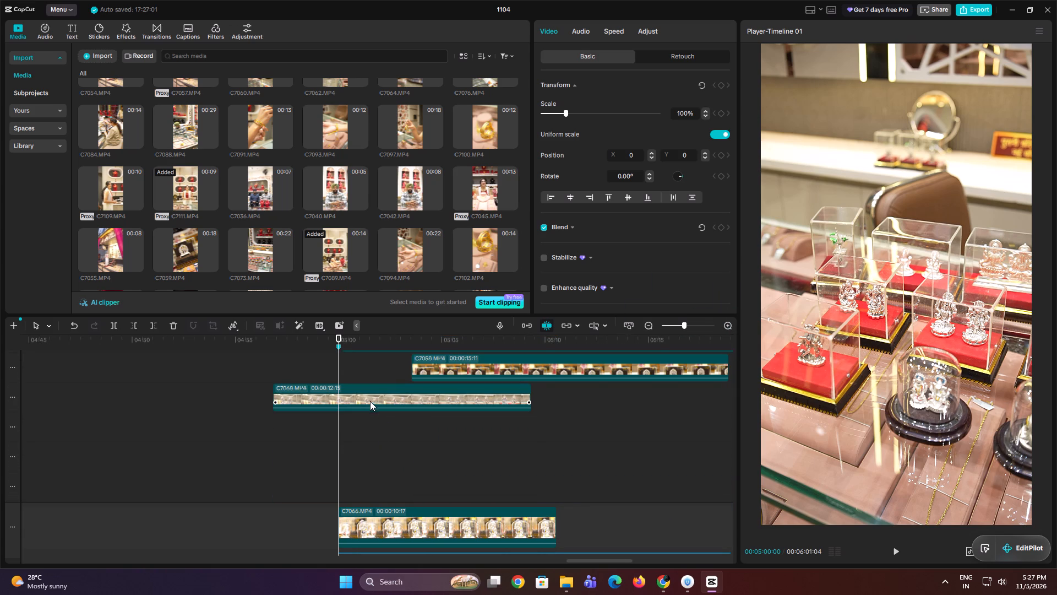
left_click(369, 400)
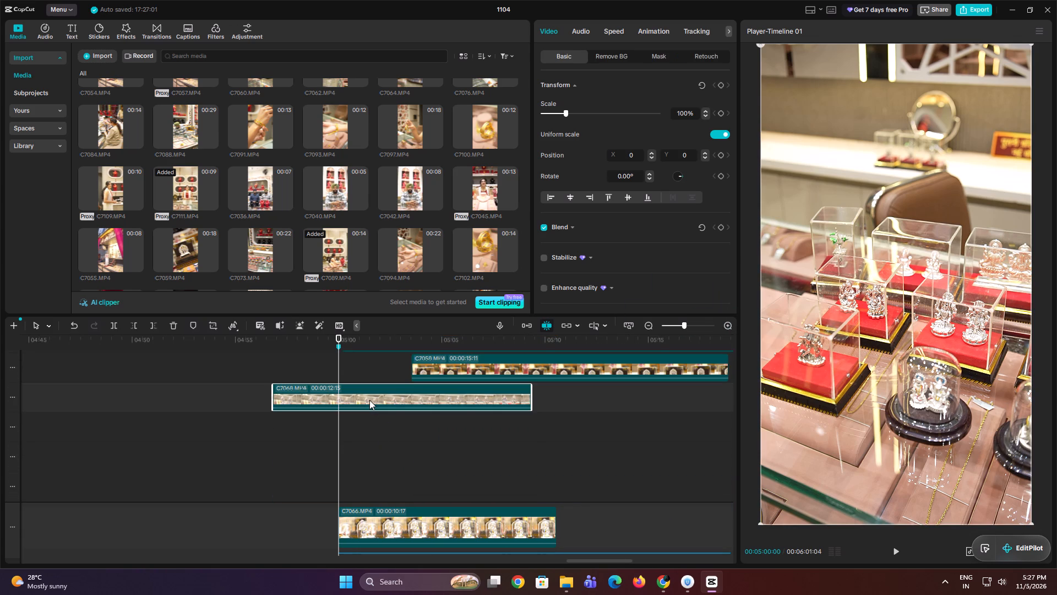
left_click_drag(369, 400, 570, 447)
Set the playhead to 00:05:01:00 and shift clips C7072, C7071 and C7058 together about 18 seconds later, leaving C7069 at the start.
scroll(395, 431, "up", 7)
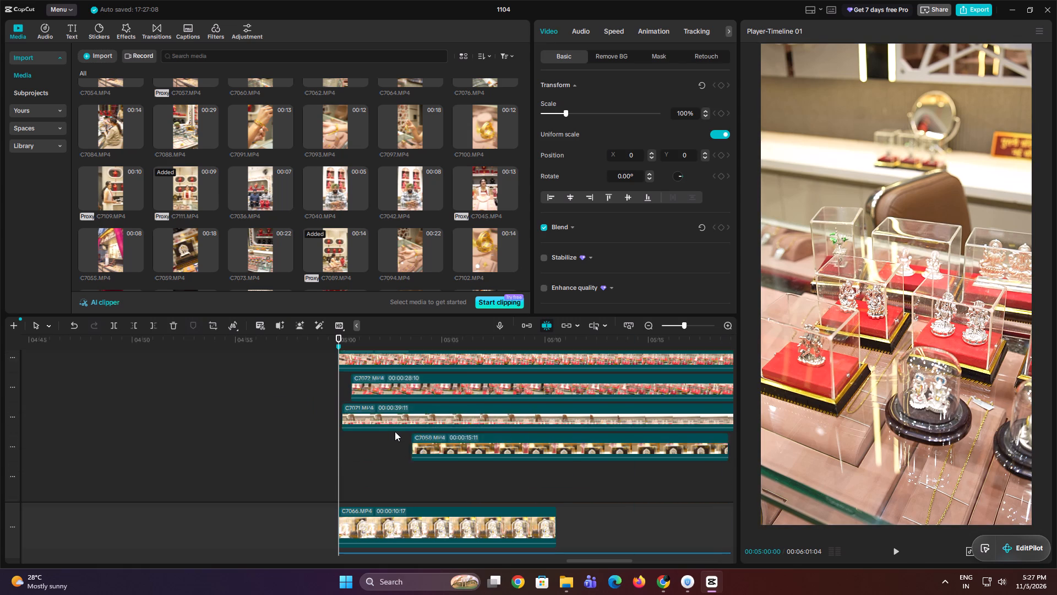
scroll(395, 431, "up", 2)
left_click(373, 374)
left_click_drag(373, 374, 360, 383)
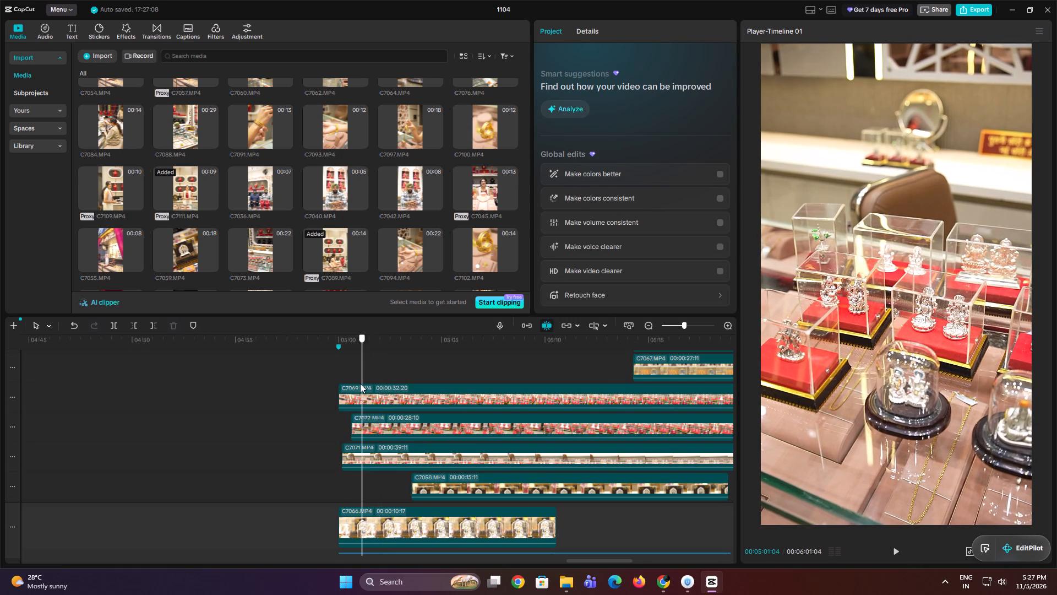
left_click_drag(360, 383, 359, 384)
left_click_drag(364, 483, 470, 483)
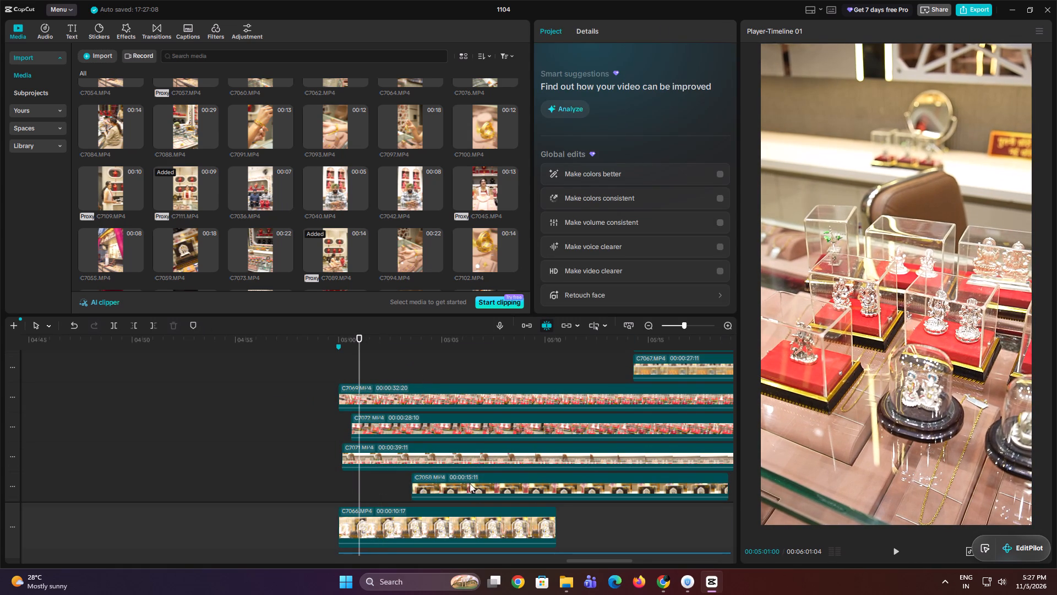
left_click_drag(470, 483, 649, 441)
left_click_drag(576, 414, 748, 432)
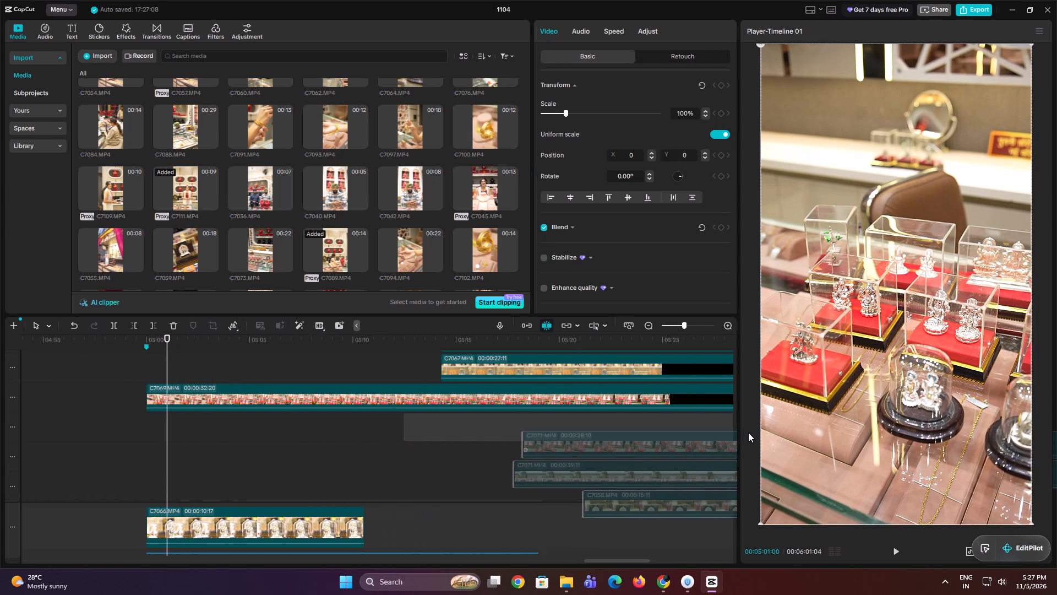
scroll(425, 410, "up", 4)
scroll(237, 403, "down", 10)
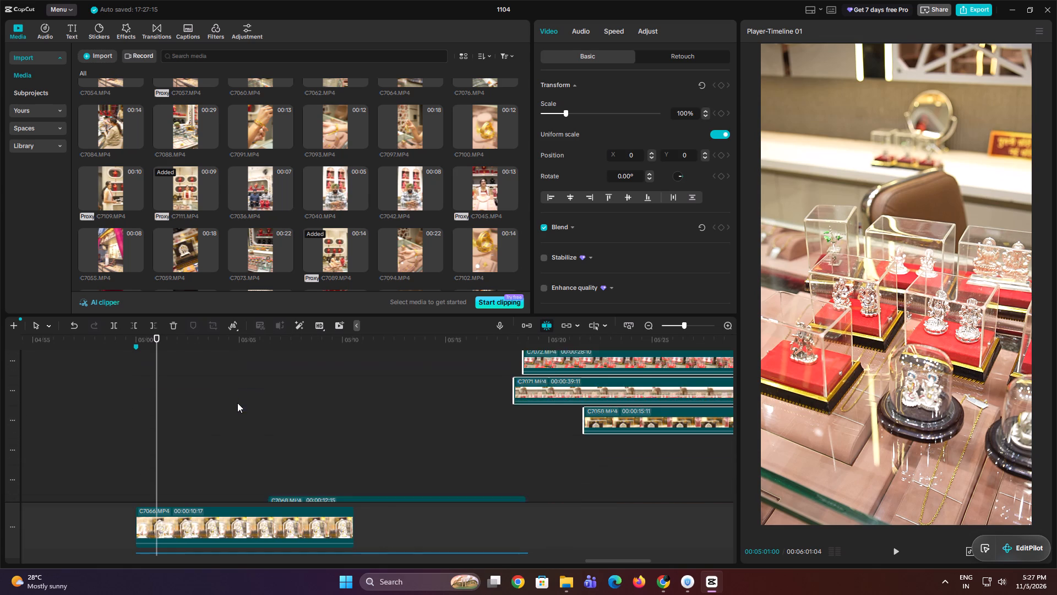
Delete all the gathered idol video clips from the five-minute mark onward, main-track C7066 included, keeping only the hg idols audio.
scroll(237, 403, "down", 4)
scroll(355, 465, "up", 7)
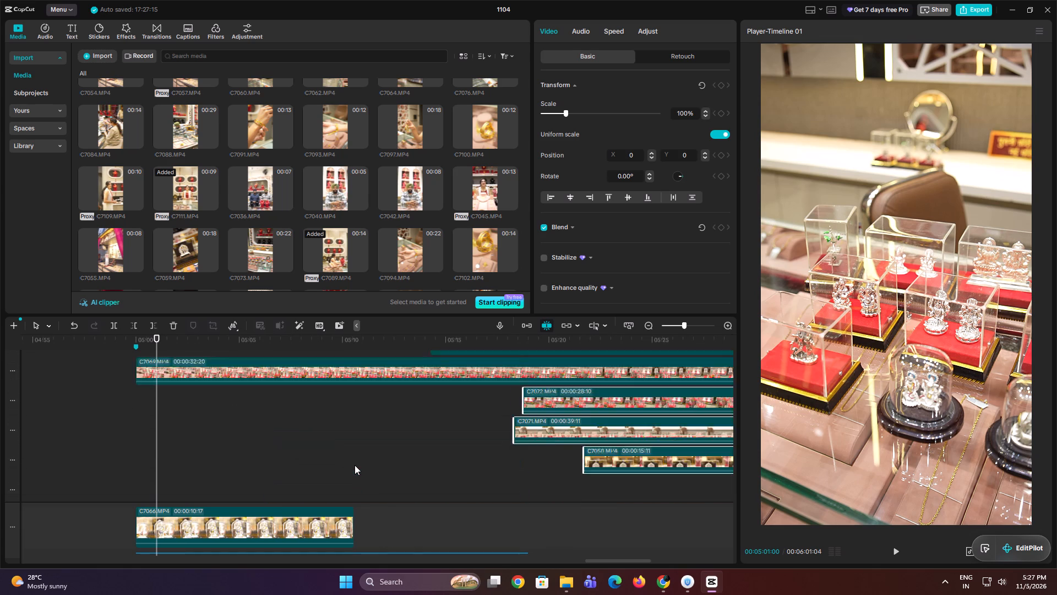
scroll(355, 465, "up", 6)
left_click_drag(684, 326, 668, 329)
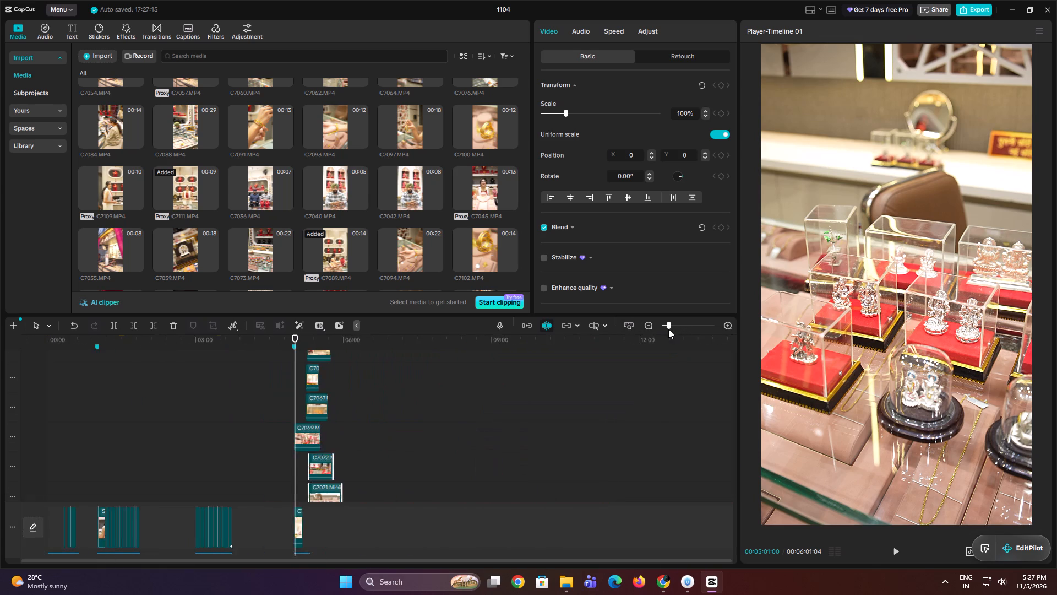
left_click_drag(668, 329, 678, 328)
scroll(662, 367, "up", 14)
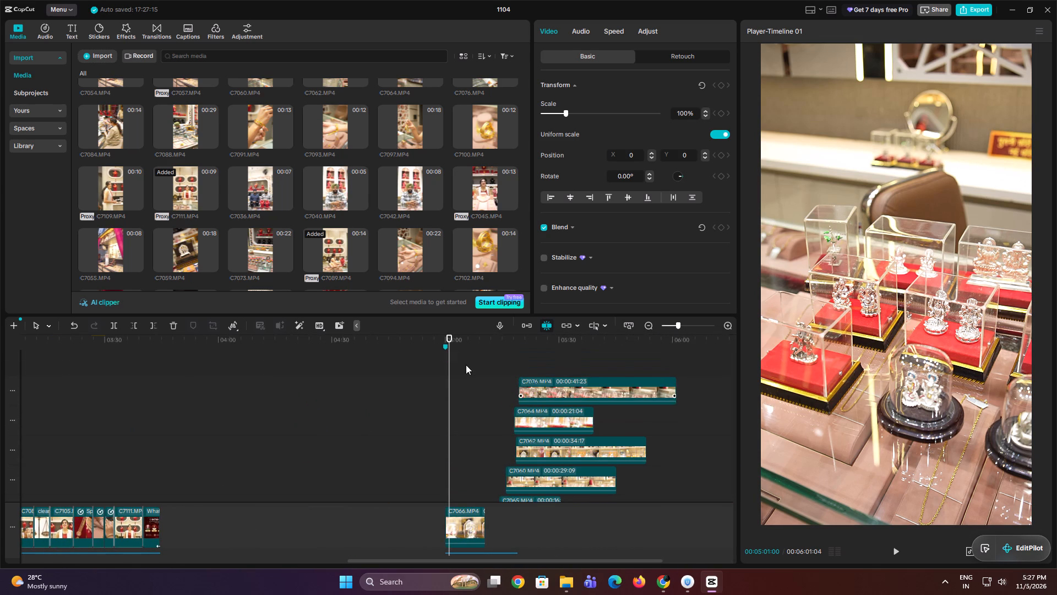
left_click_drag(466, 365, 569, 457)
scroll(528, 440, "down", 20)
scroll(528, 440, "down", 6)
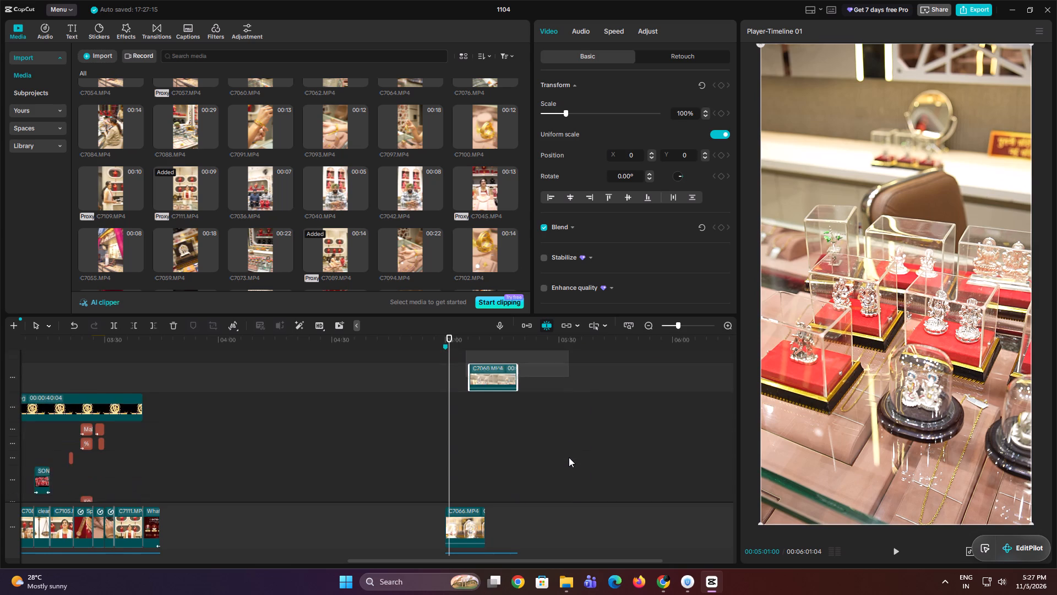
scroll(569, 457, "down", 10)
left_click_drag(569, 457, 538, 505)
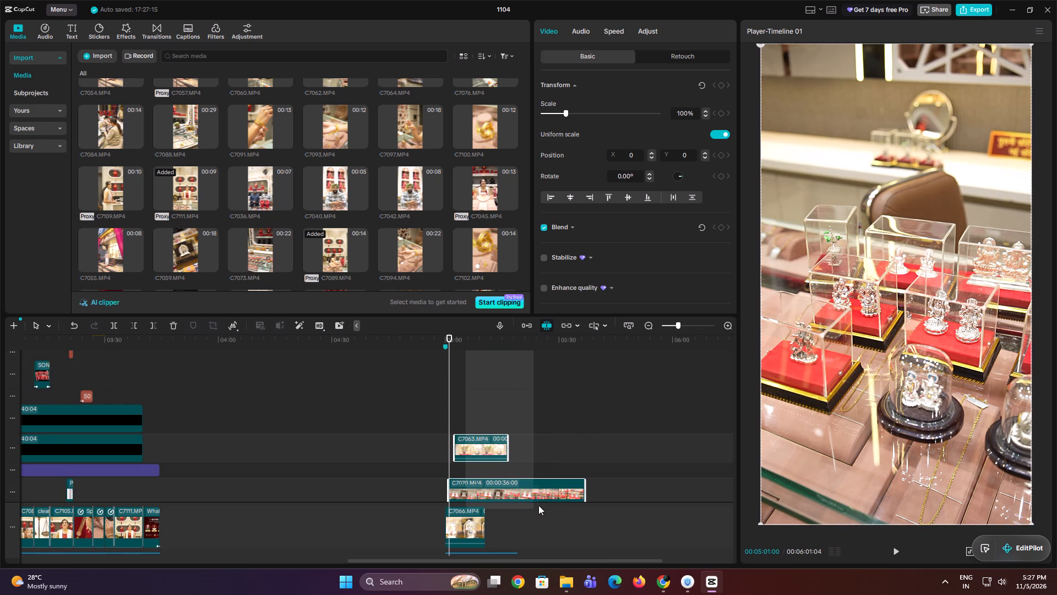
left_click_drag(538, 505, 549, 480)
scroll(546, 497, "down", 6)
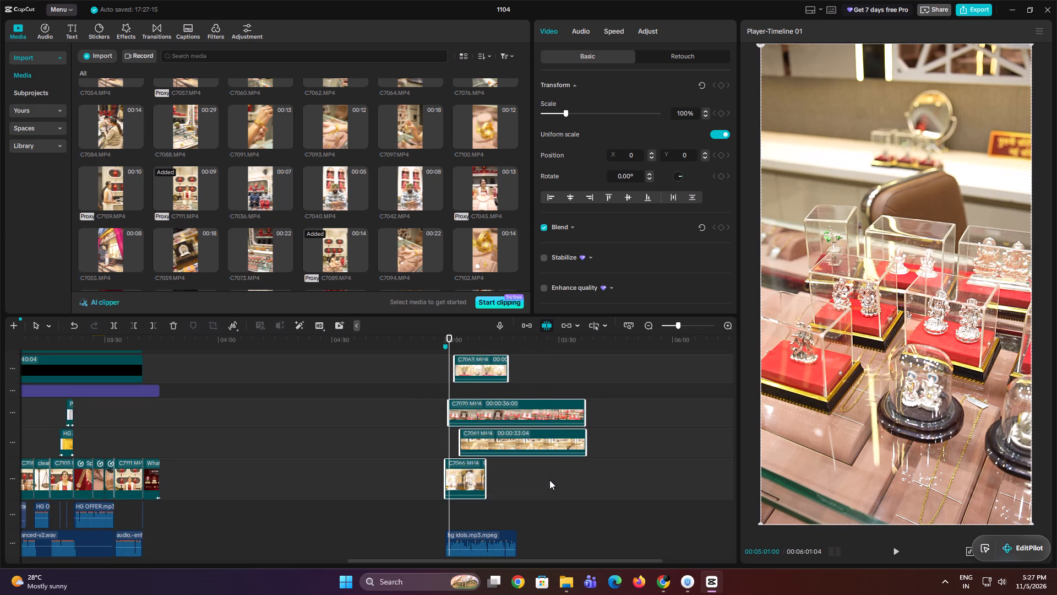
key("Delete")
Preview clips C7061, C7066 and C7070, and place C7070 on the main track with its start trimmed to 00:05:00:00.
scroll(446, 457, "up", 2)
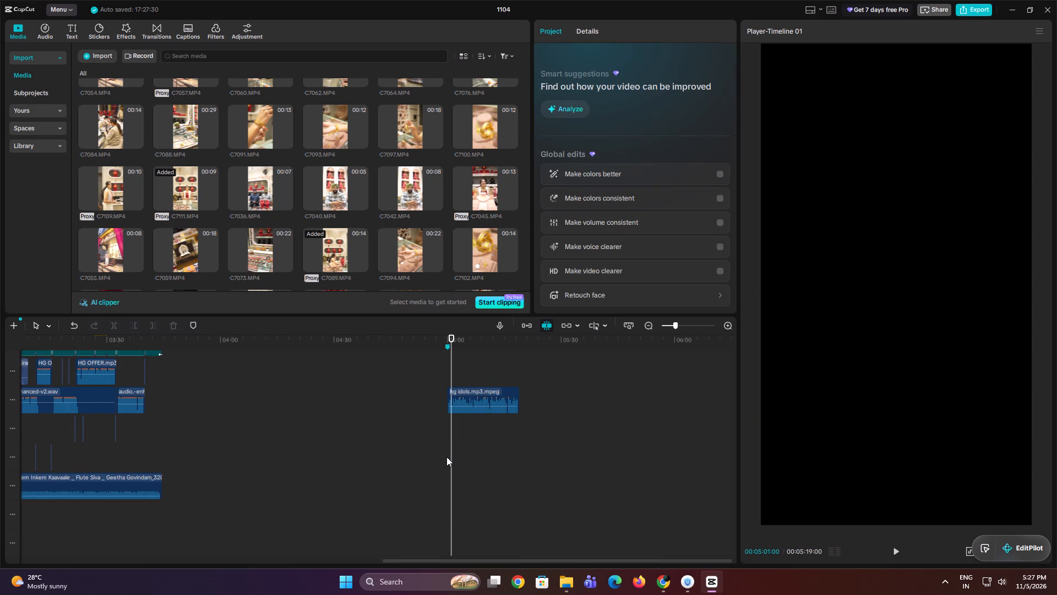
scroll(446, 457, "up", 7)
left_click(452, 418)
left_click_drag(452, 418, 447, 418)
scroll(447, 419, "up", 4)
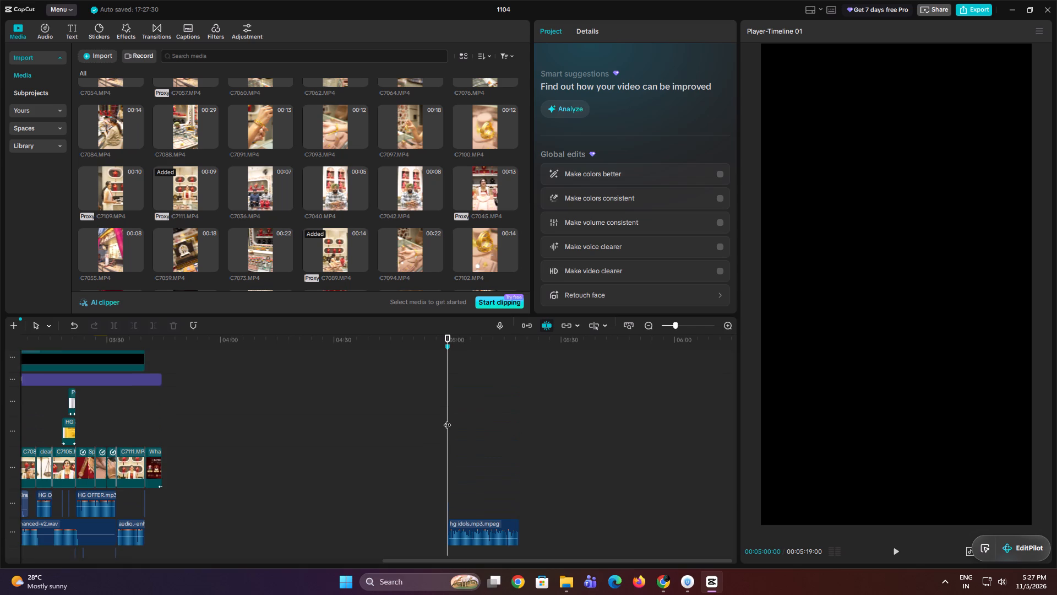
scroll(447, 419, "up", 10)
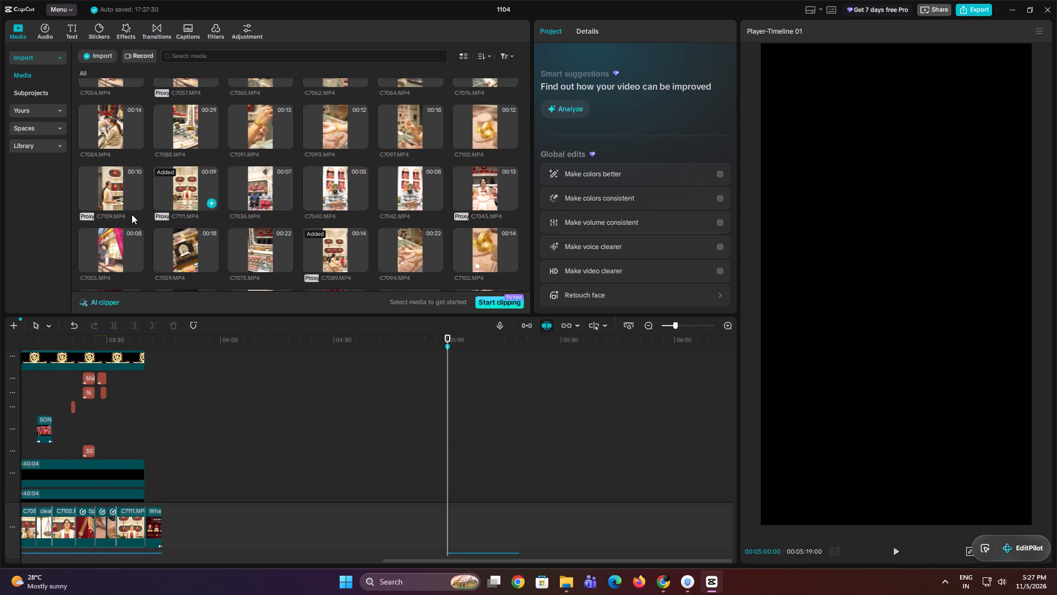
scroll(282, 257, "up", 14)
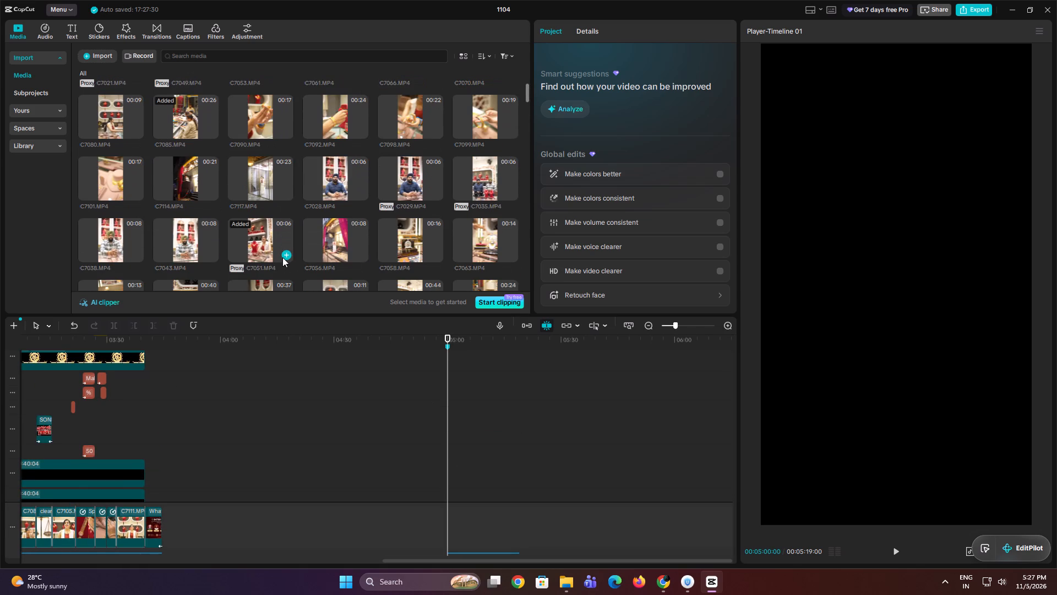
scroll(282, 257, "up", 6)
left_click(343, 101)
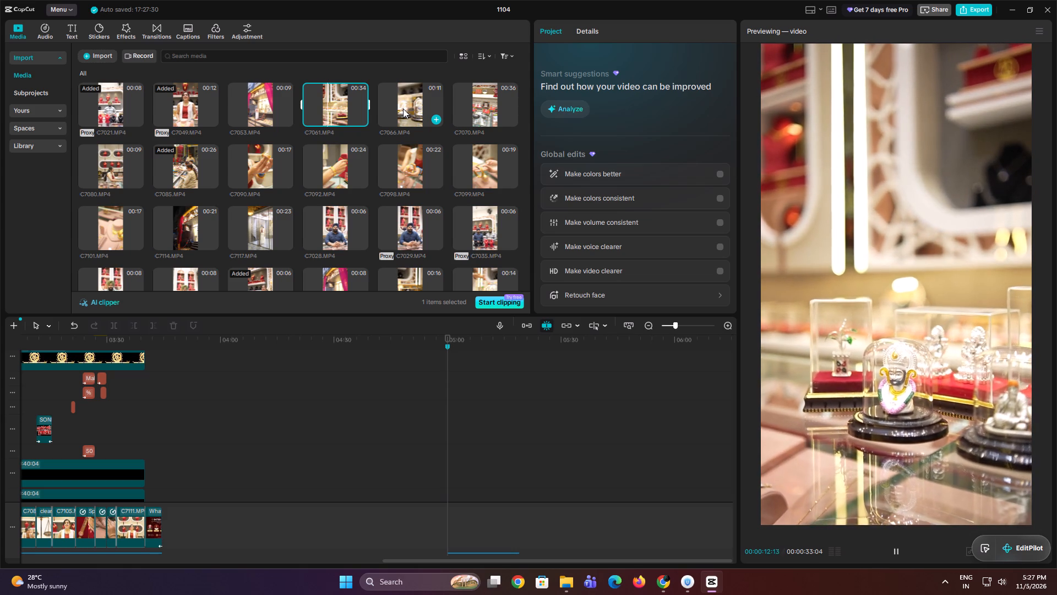
left_click(407, 109)
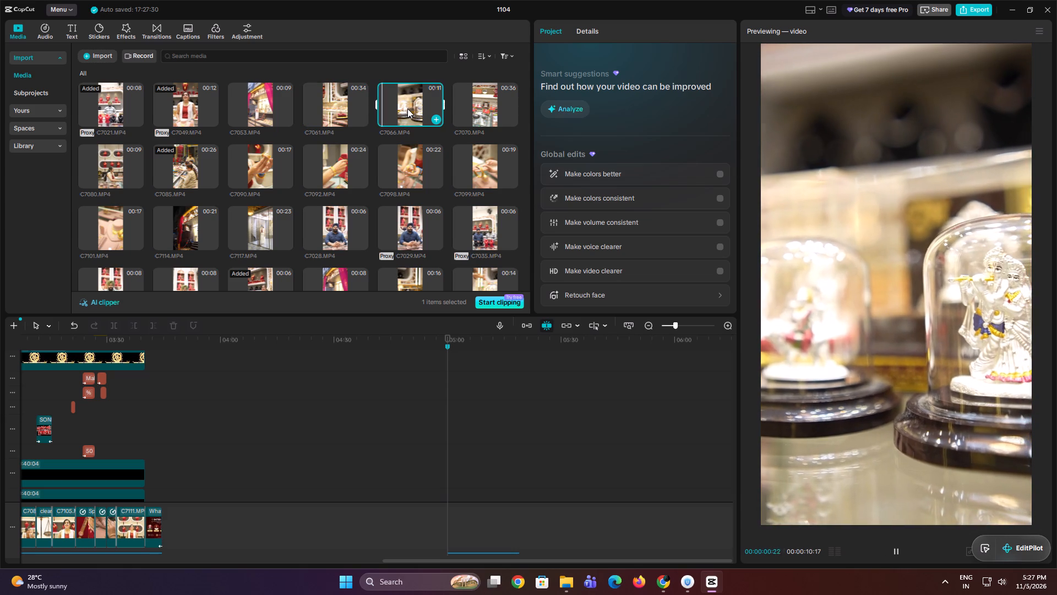
left_click(486, 107)
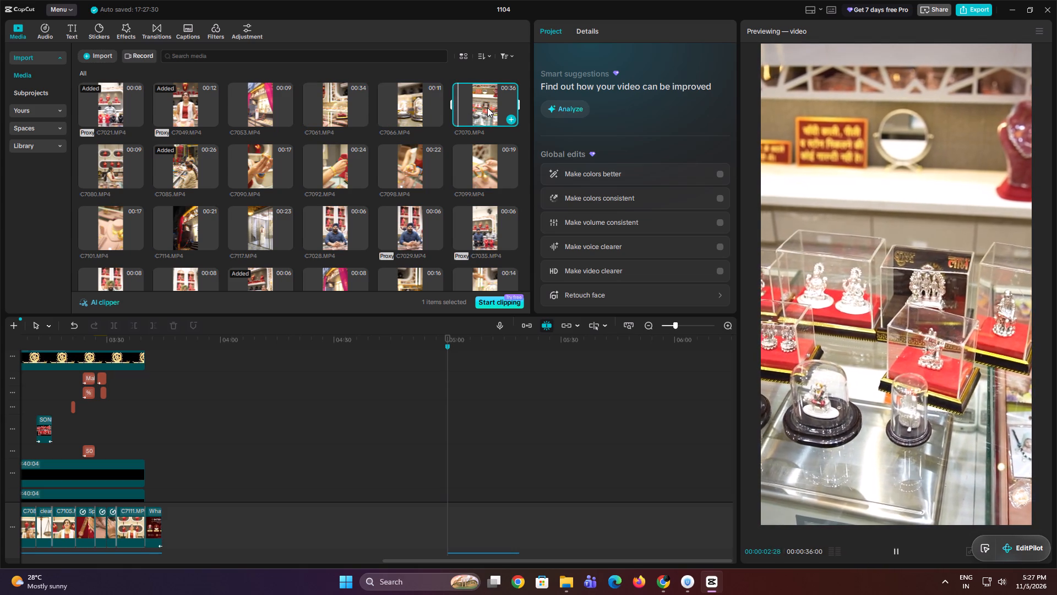
left_click_drag(489, 111, 437, 517)
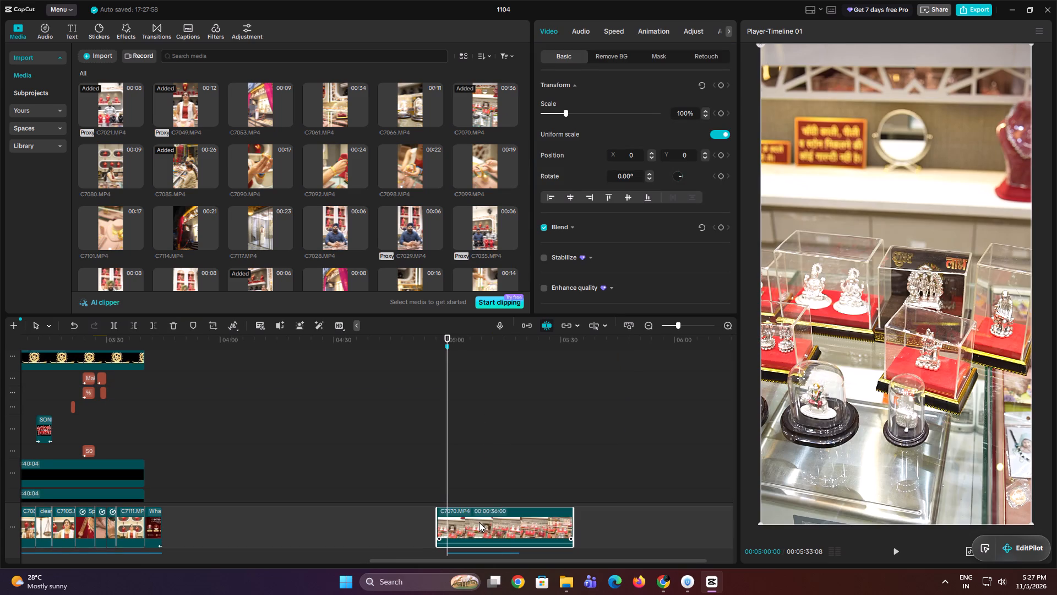
left_click_drag(479, 522, 468, 524)
key("q")
Play C7070 over the audio, trim its start up to 00:05:04:00, and move it back to 00:05:00:00.
scroll(446, 490, "down", 4)
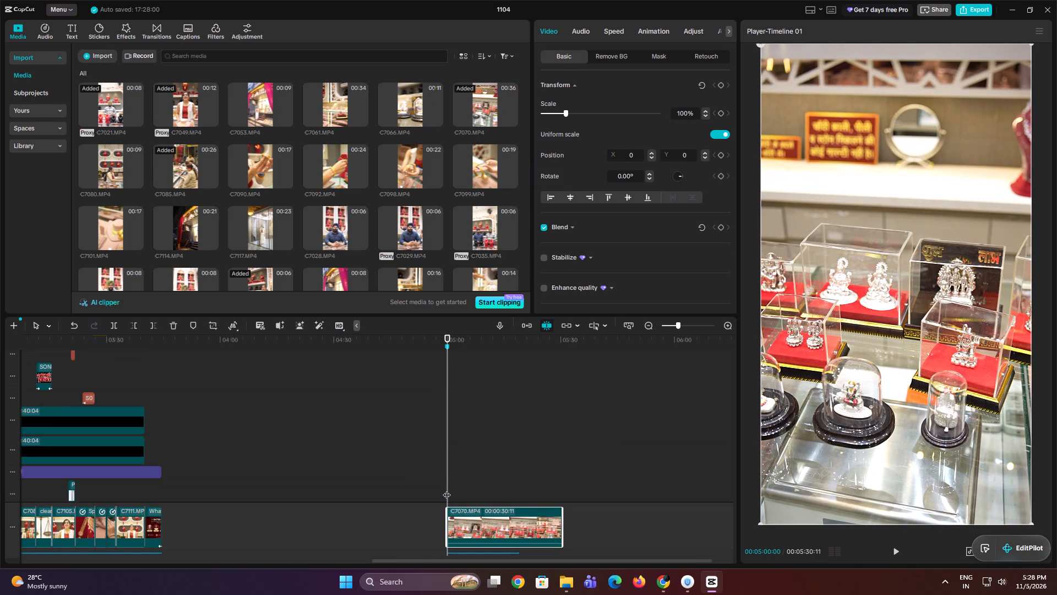
scroll(446, 489, "down", 12)
key("space")
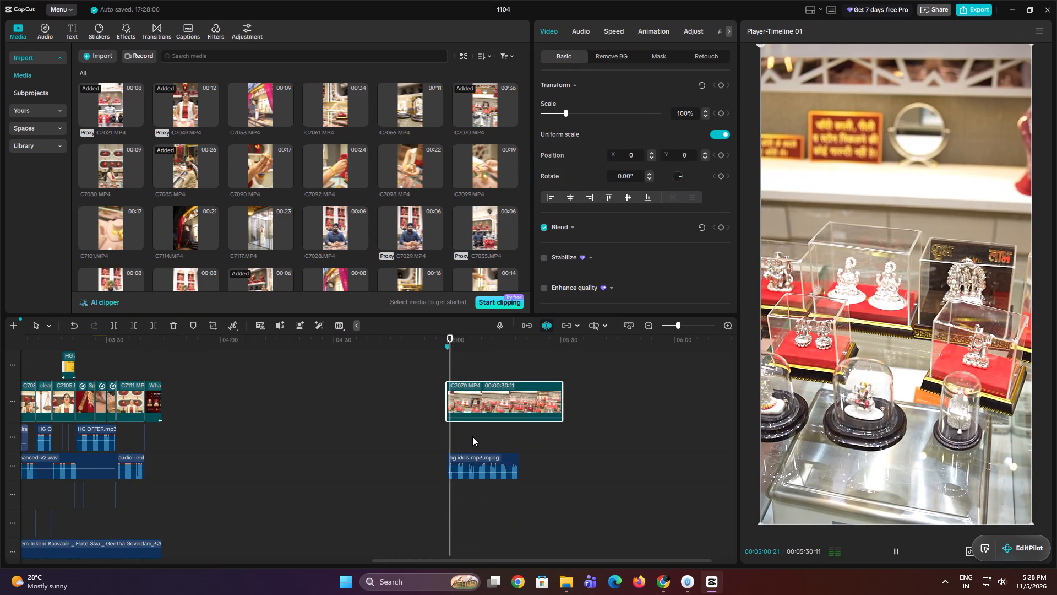
key("space")
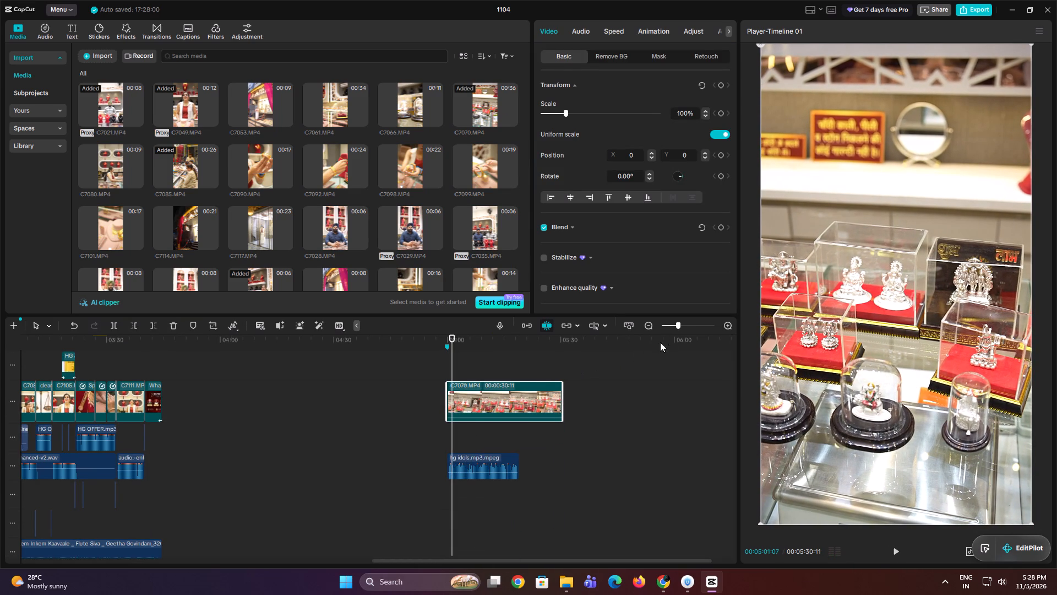
left_click_drag(678, 323, 683, 323)
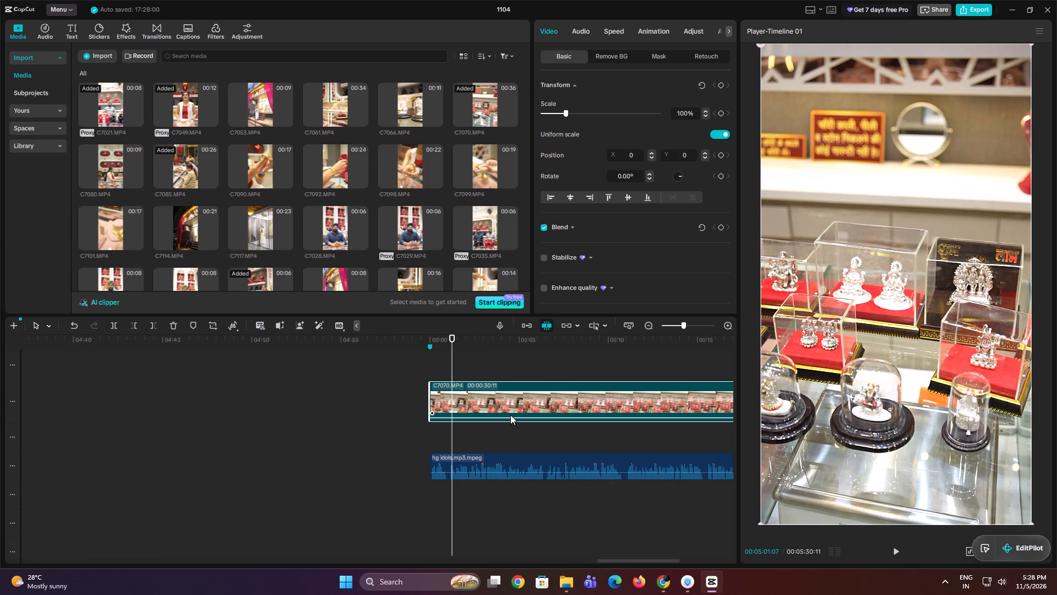
key("space")
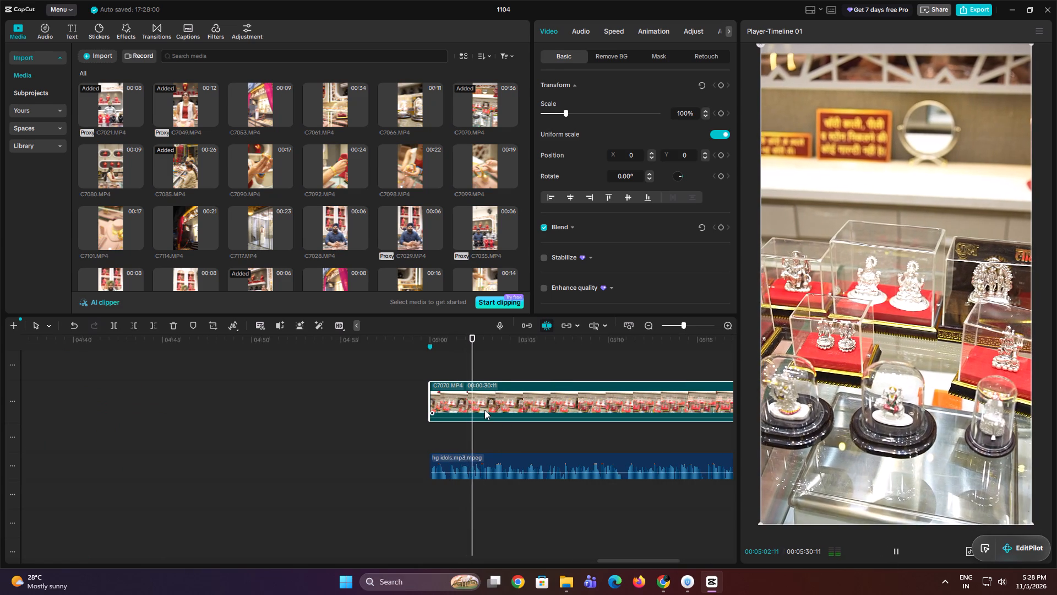
key("space")
left_click(528, 376)
left_click_drag(528, 376, 502, 389)
left_click(509, 399)
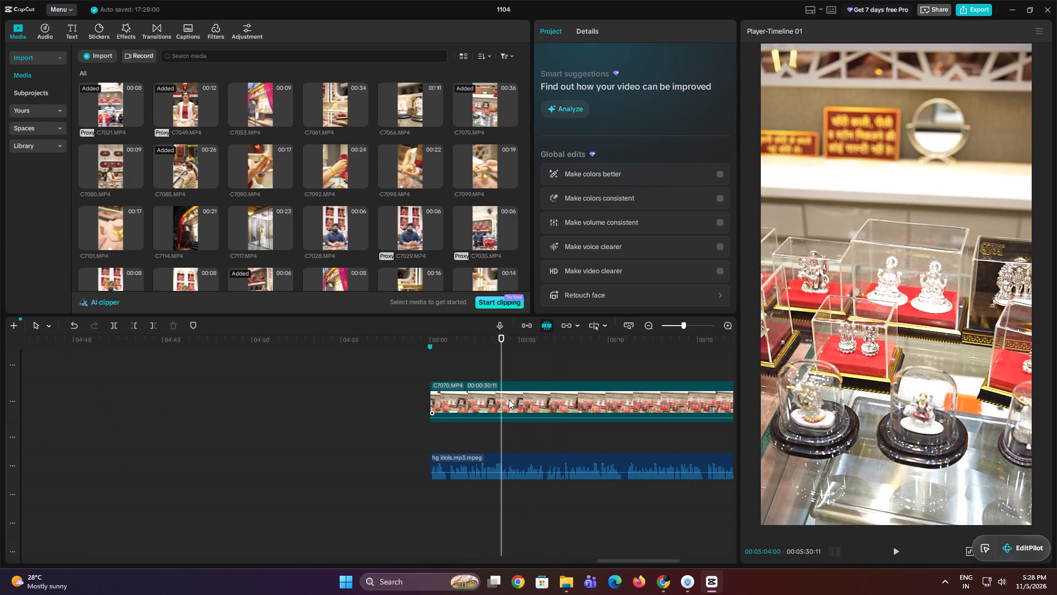
key("q")
left_click_drag(526, 403, 462, 409)
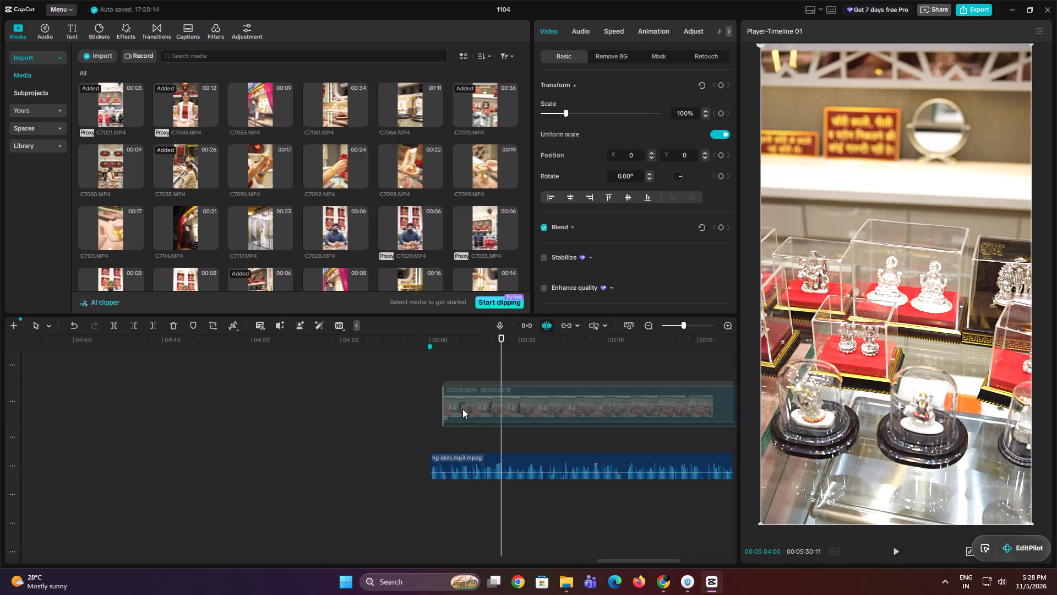
left_click_drag(462, 409, 454, 409)
Trim the end of C7070 at 00:05:04:01.
double_click(470, 365)
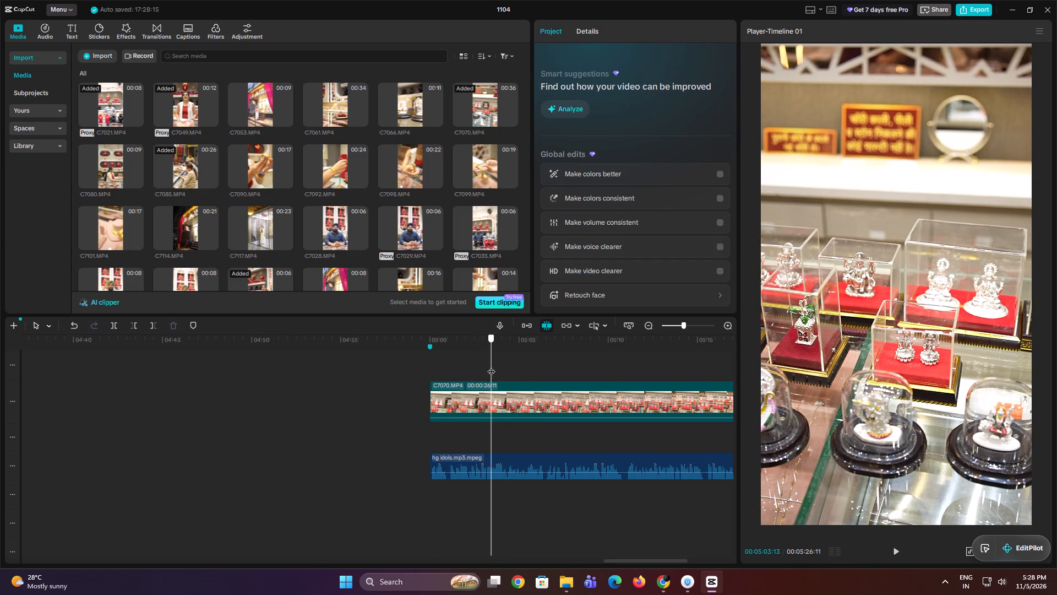
left_click(432, 366)
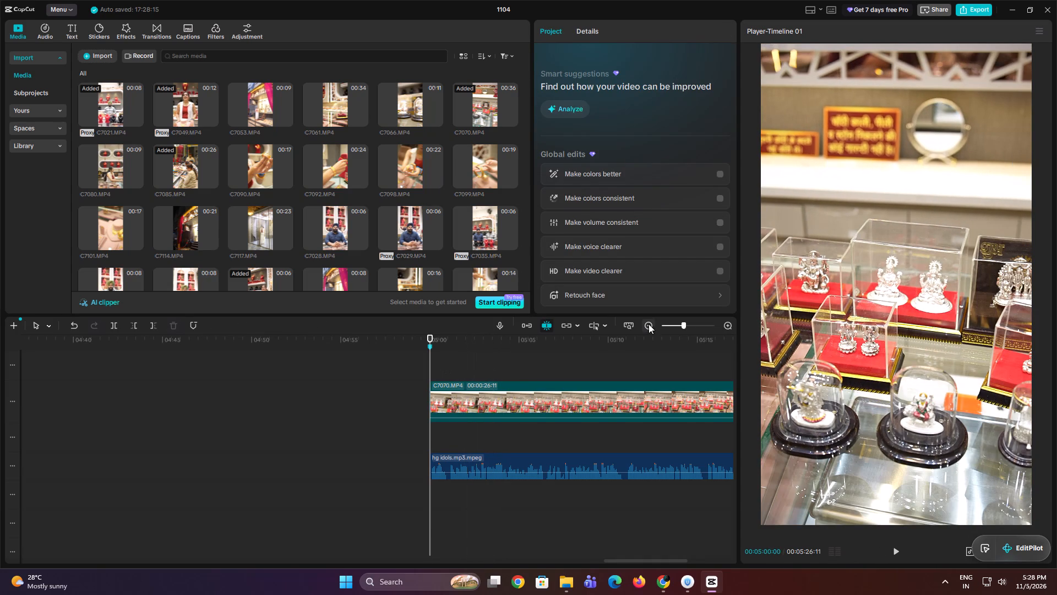
left_click_drag(682, 324, 687, 323)
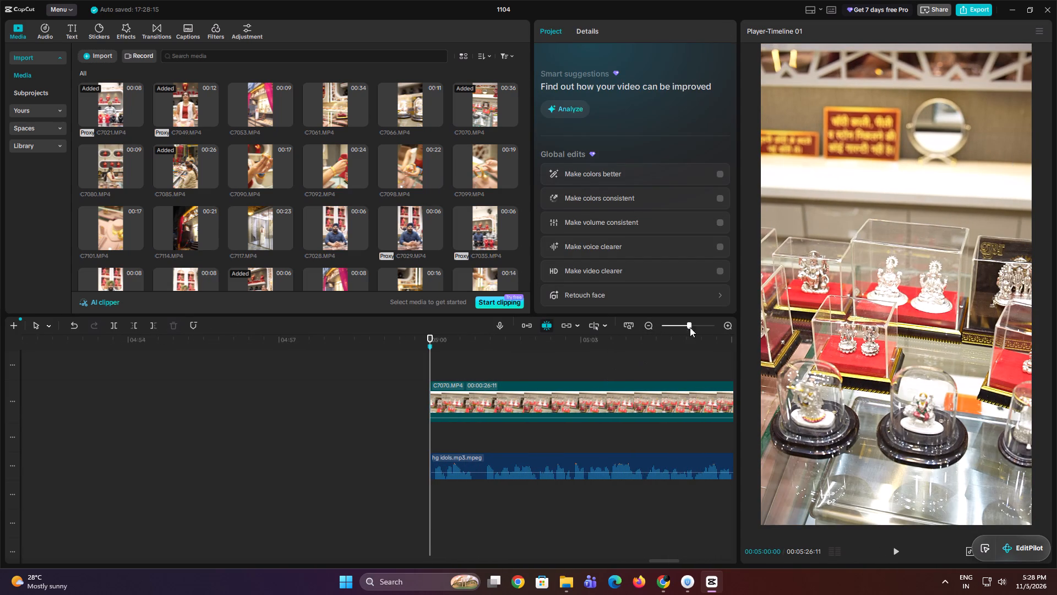
left_click(688, 326)
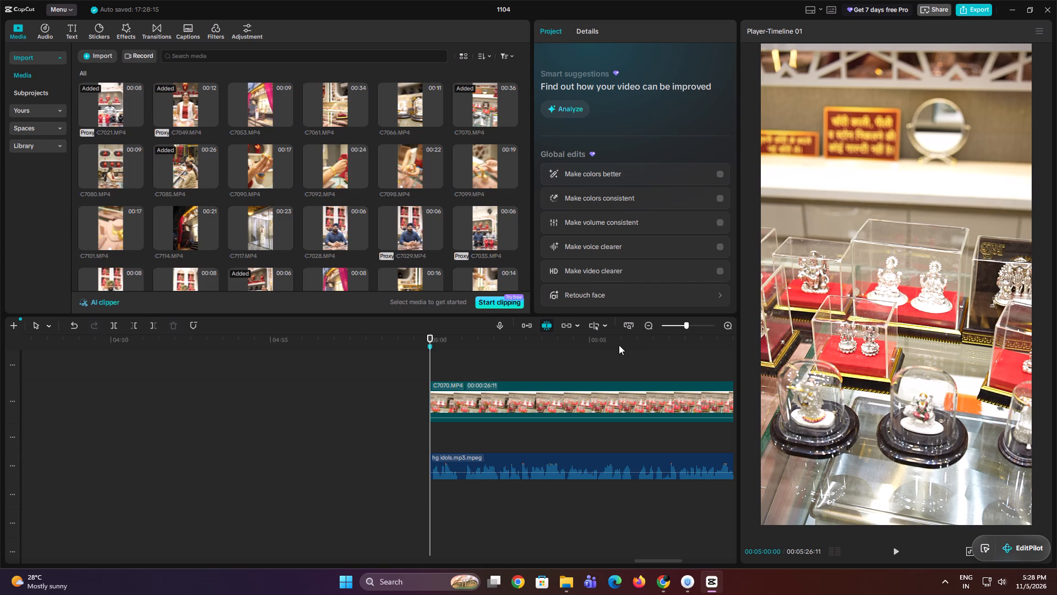
left_click(560, 348)
left_click_drag(560, 348, 538, 351)
left_click_drag(678, 326, 692, 326)
left_click(585, 340)
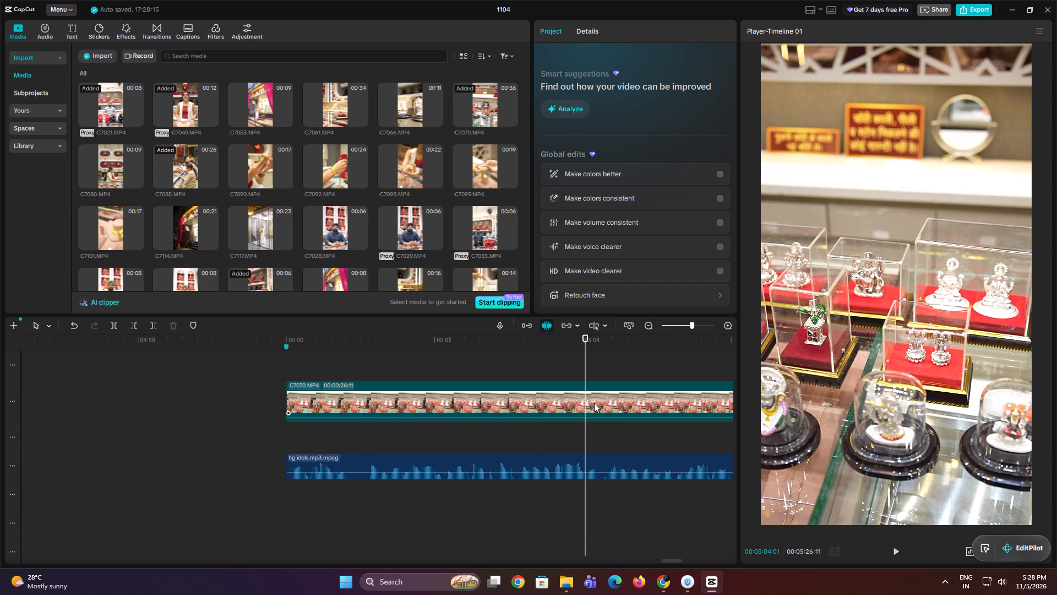
left_click(594, 403)
key("w")
Lower the volume of clip C7070 to -∞ dB.
left_click_drag(544, 418, 546, 444)
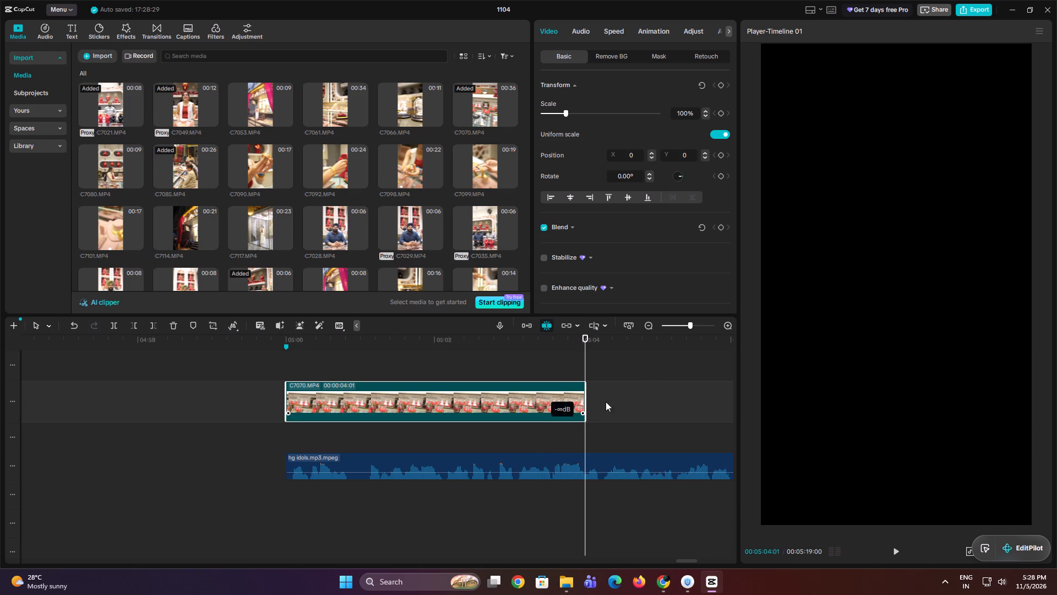
Preview C7066, C7058 and C7063, and place C7058 on an overlay track above C7070, starting at about 00:05:03.
left_click_drag(690, 326, 684, 327)
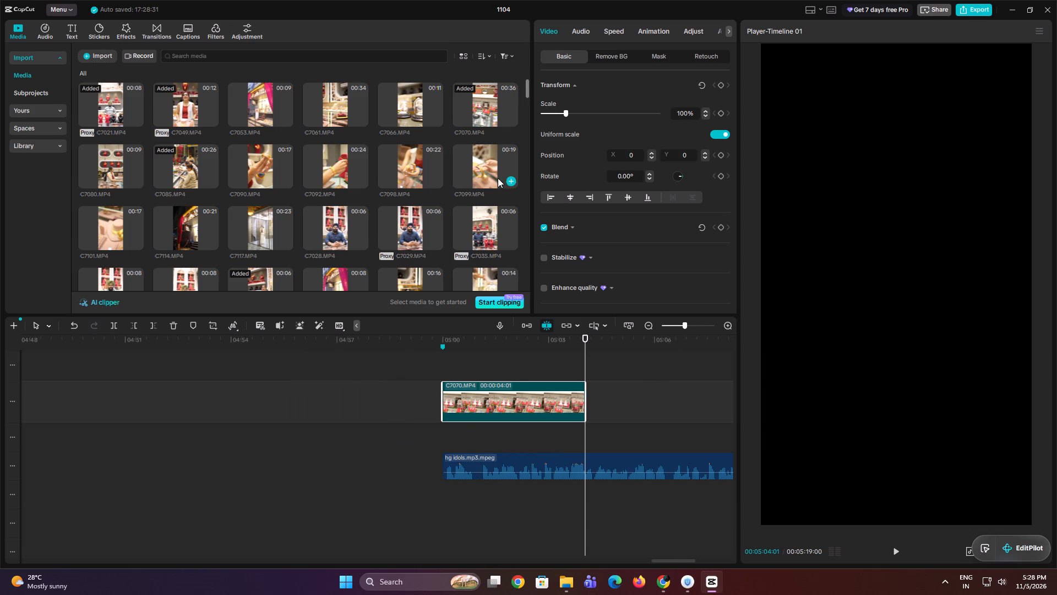
left_click(412, 99)
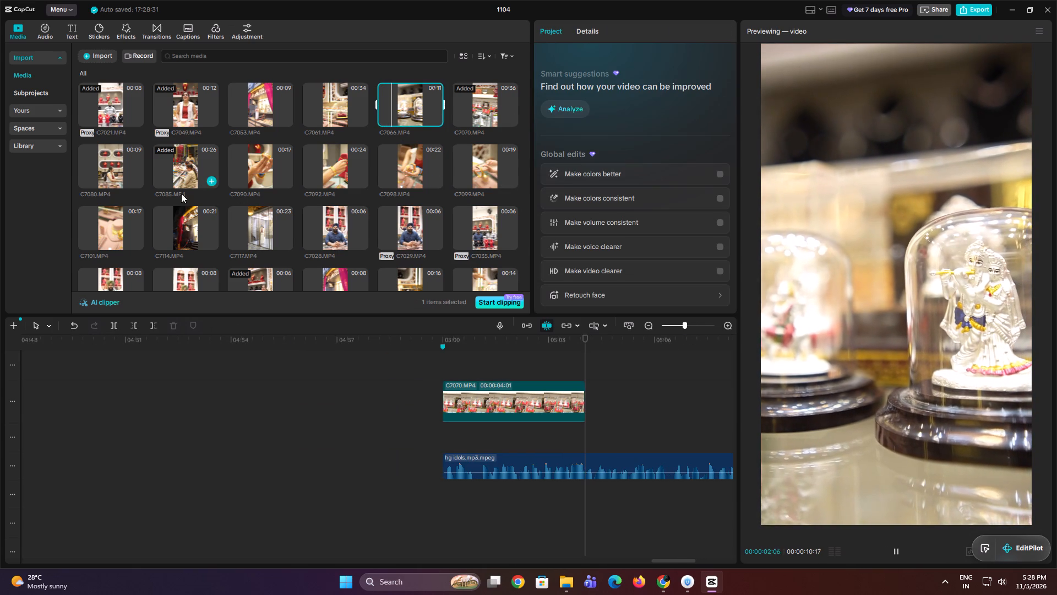
key("space")
scroll(406, 232, "down", 1)
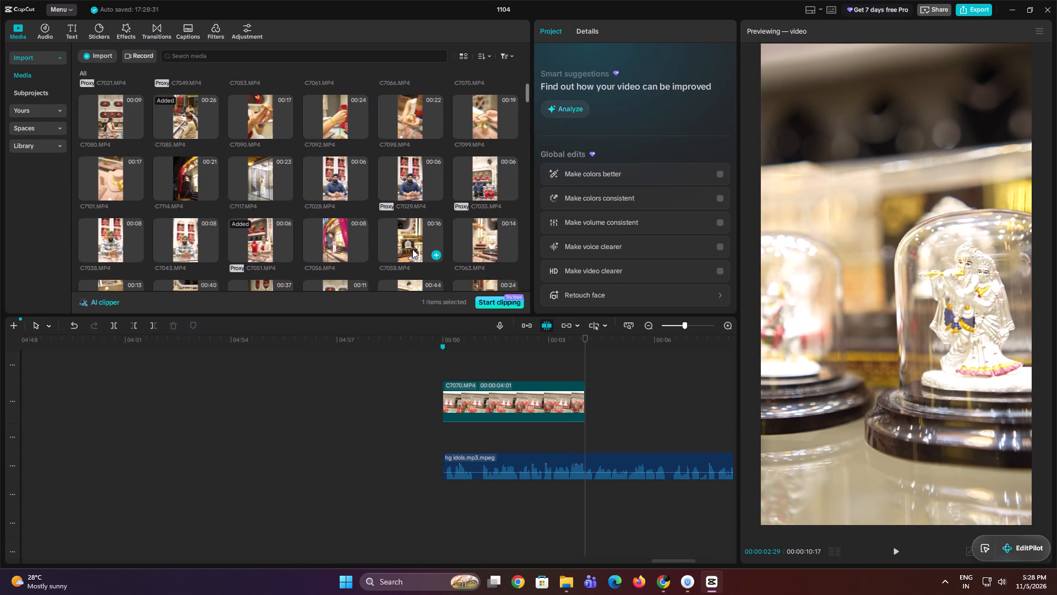
left_click(412, 249)
left_click(480, 244)
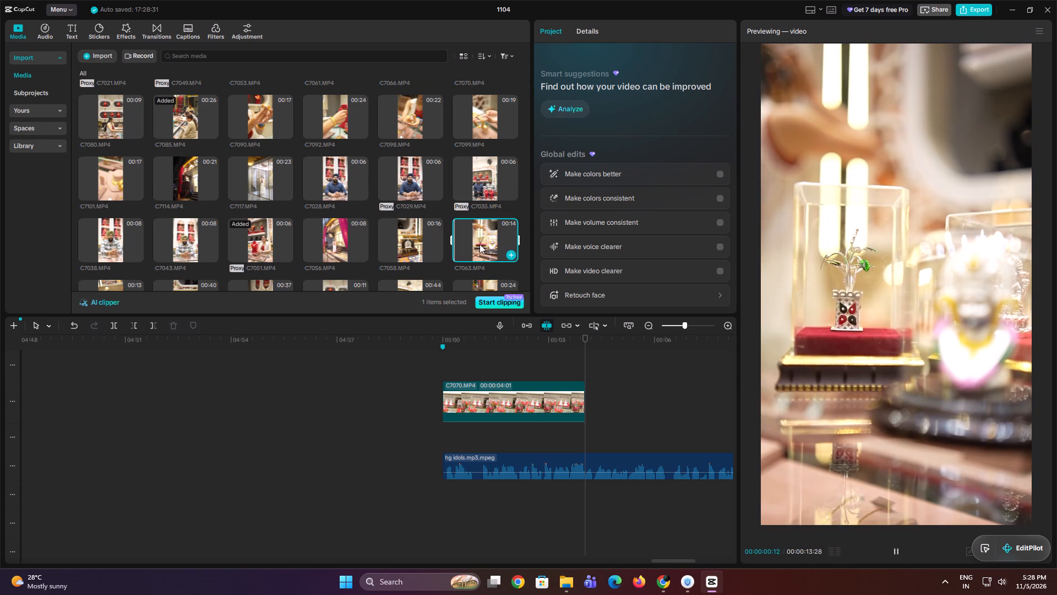
key("space")
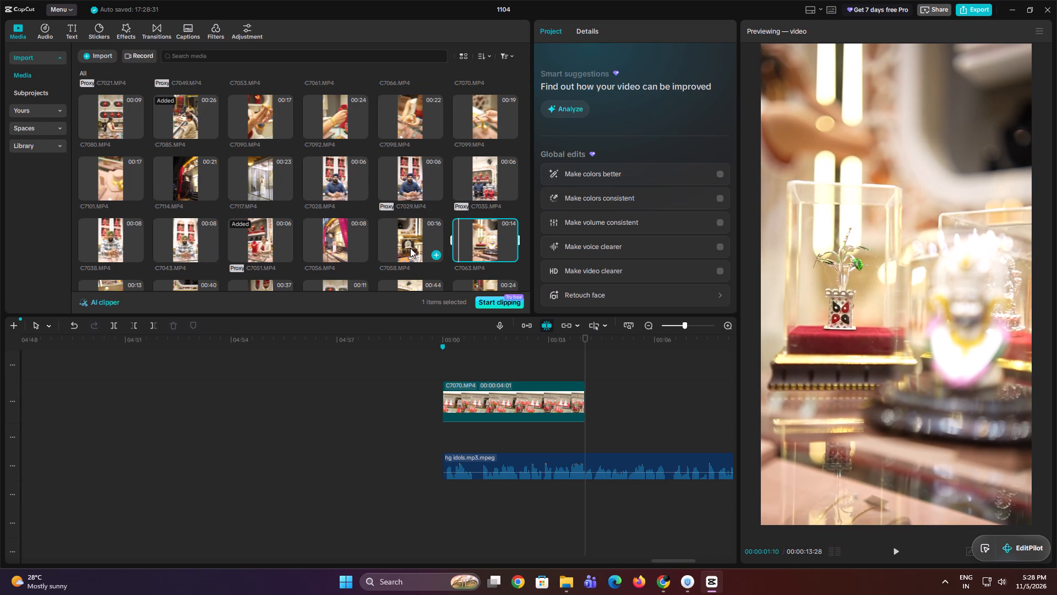
left_click(410, 248)
left_click_drag(410, 248, 564, 361)
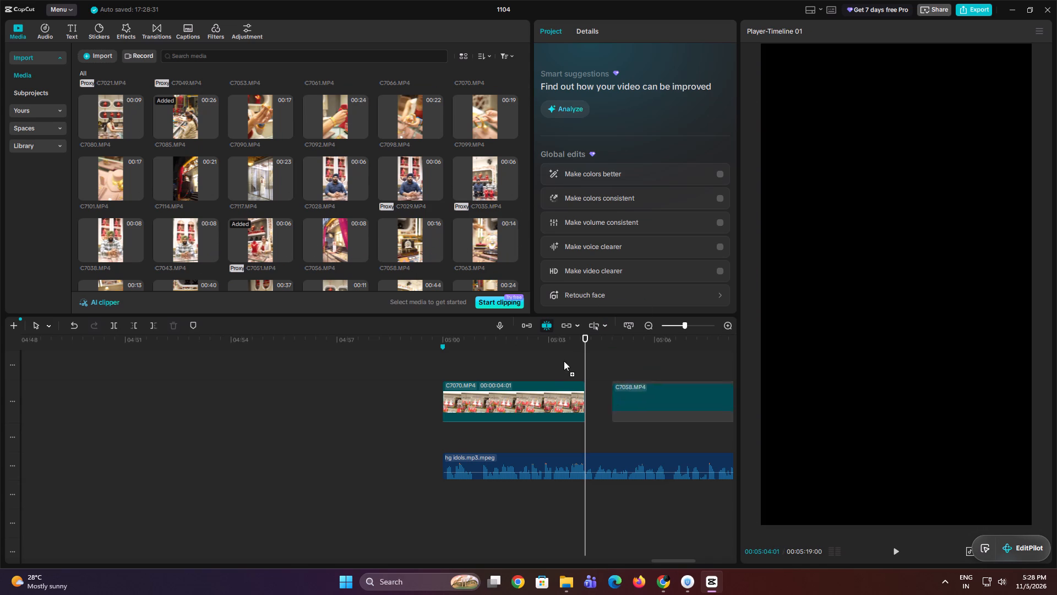
left_click_drag(564, 361, 552, 359)
Play C7058 over the audio, trim its start up to 00:05:04:07, and move it onto the main track directly after C7070.
key("space")
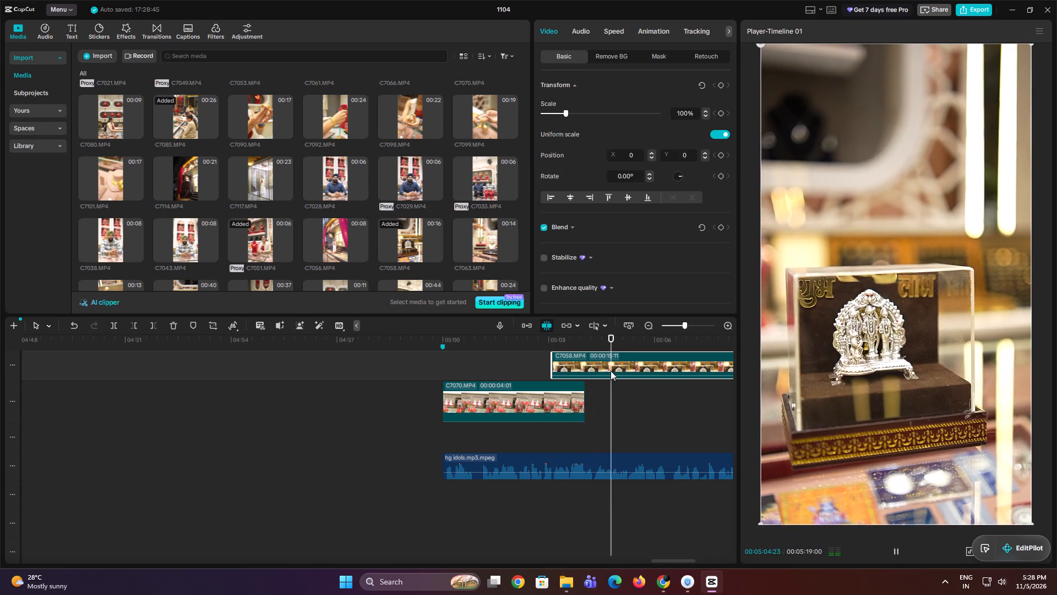
key("space")
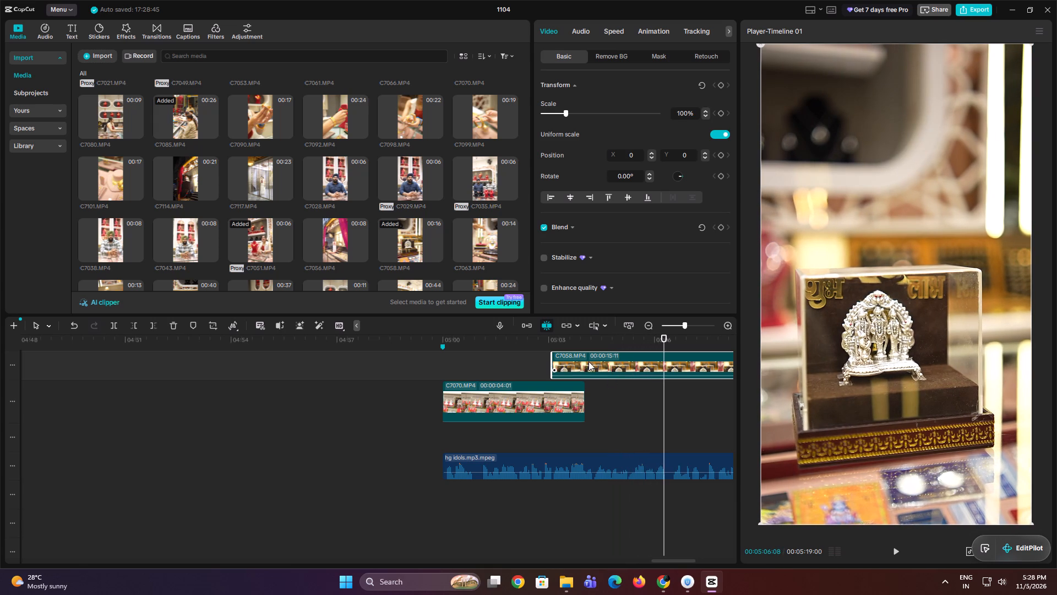
left_click(526, 358)
key("space")
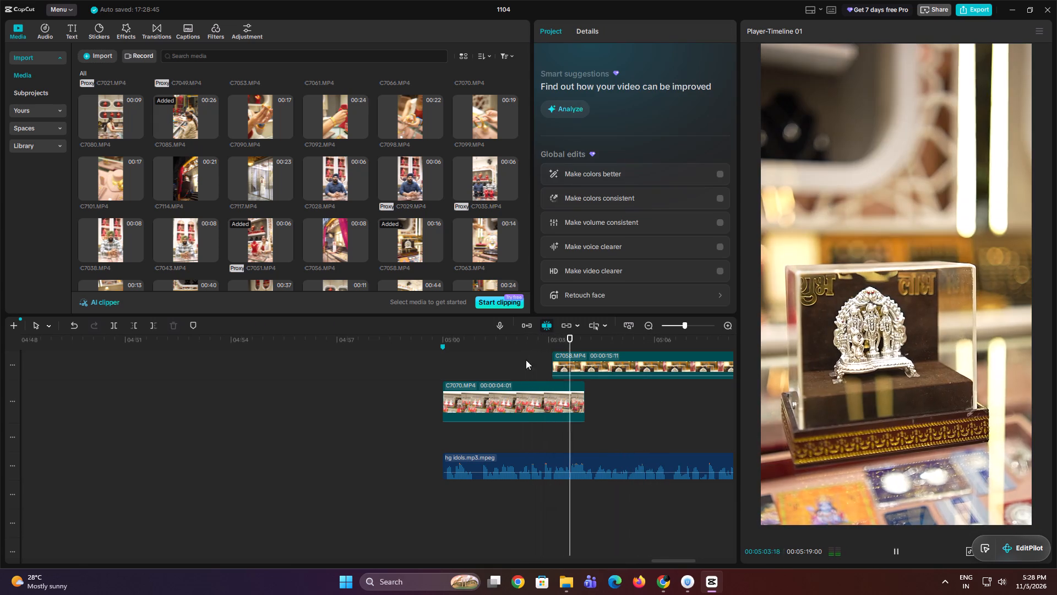
key("space")
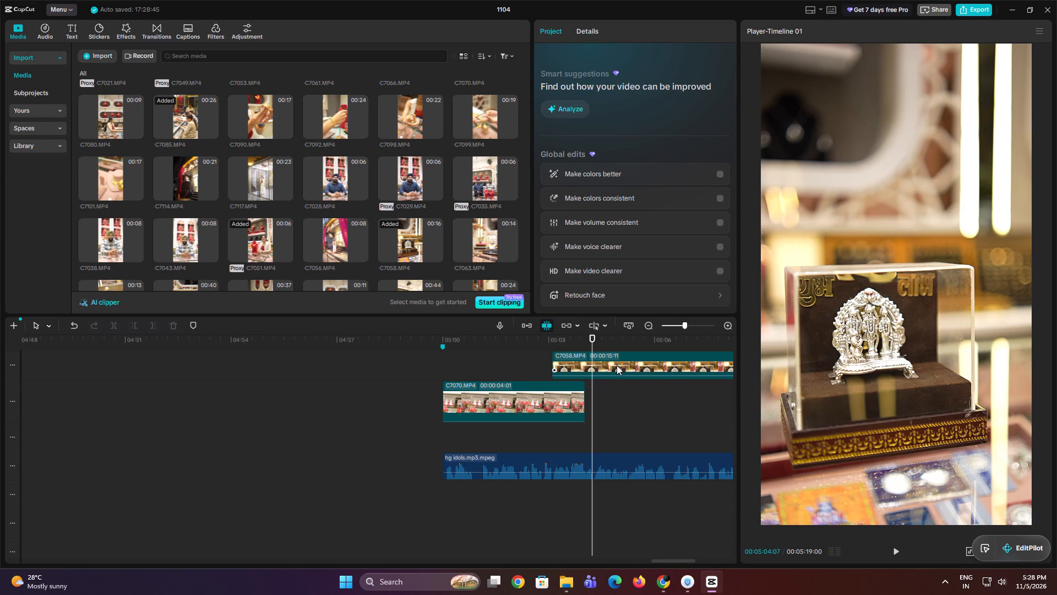
left_click(617, 365)
key("q")
left_click_drag(622, 366, 613, 386)
left_click_drag(628, 417, 629, 428)
Play C7058 in its new position and trim its end at 00:05:06:17, leaving 00:00:02:16 of the clip.
key("space")
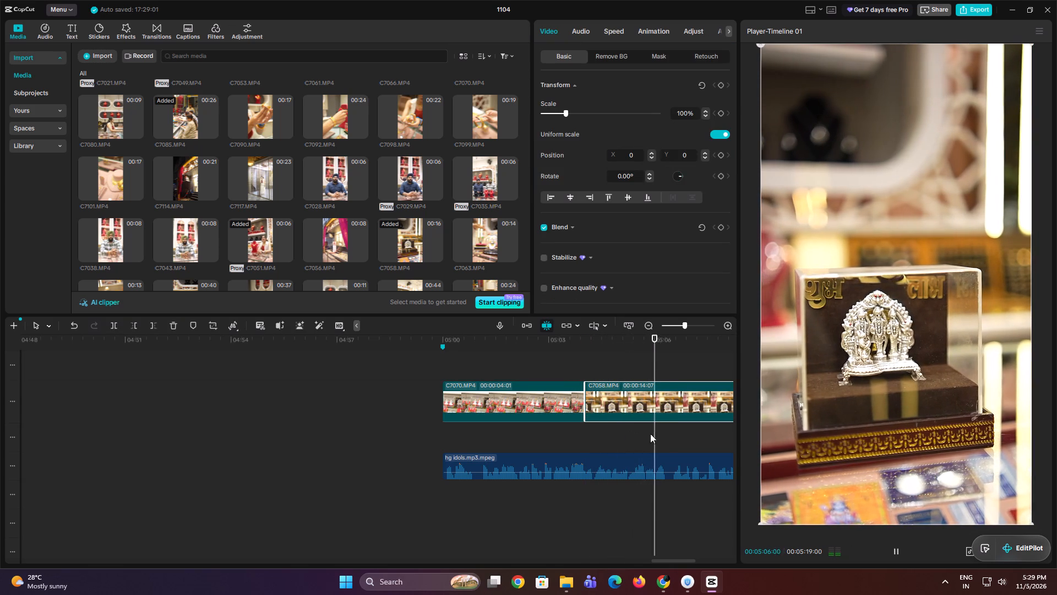
key("space")
key("space")
key("space")
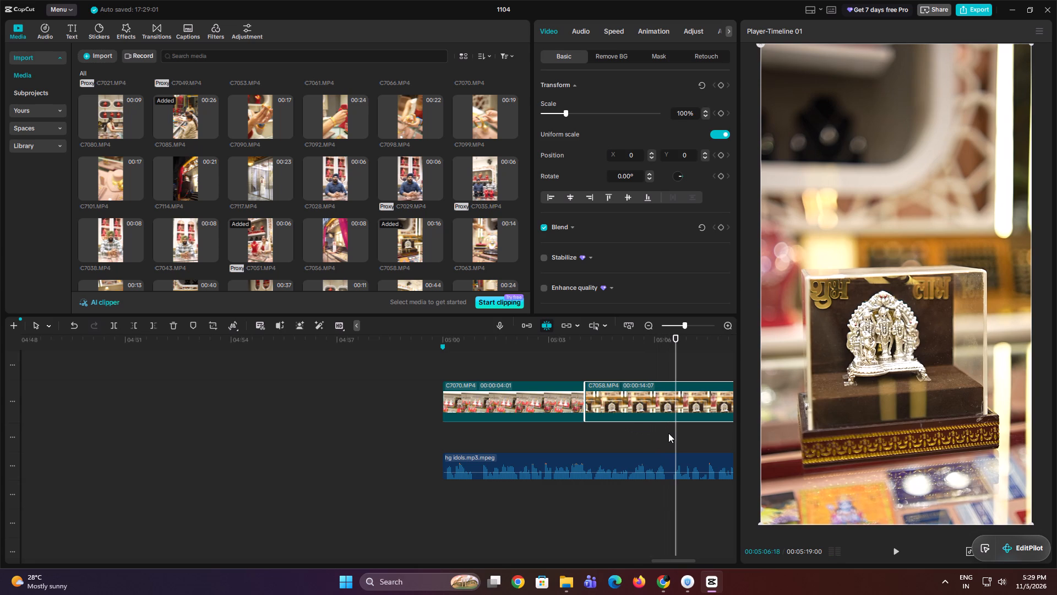
key("Left")
type("w")
key("space")
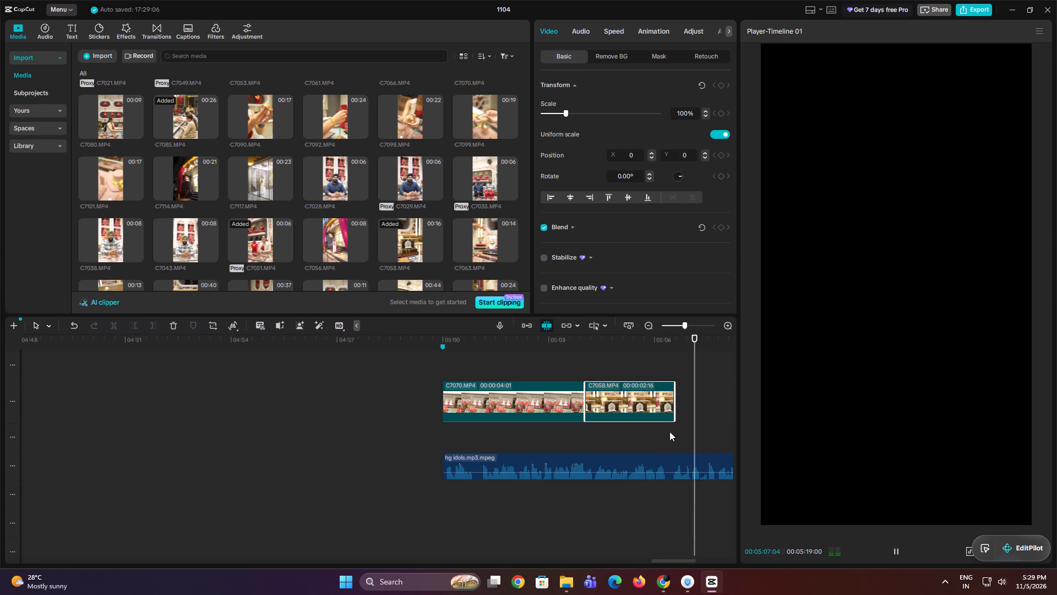
key("space")
Preview media clips C7063, C7083, C7075, C7071, C7068, C7072, C7069, C7067, C7065 and C7086 to find the next idol shot.
scroll(414, 208, "down", 1)
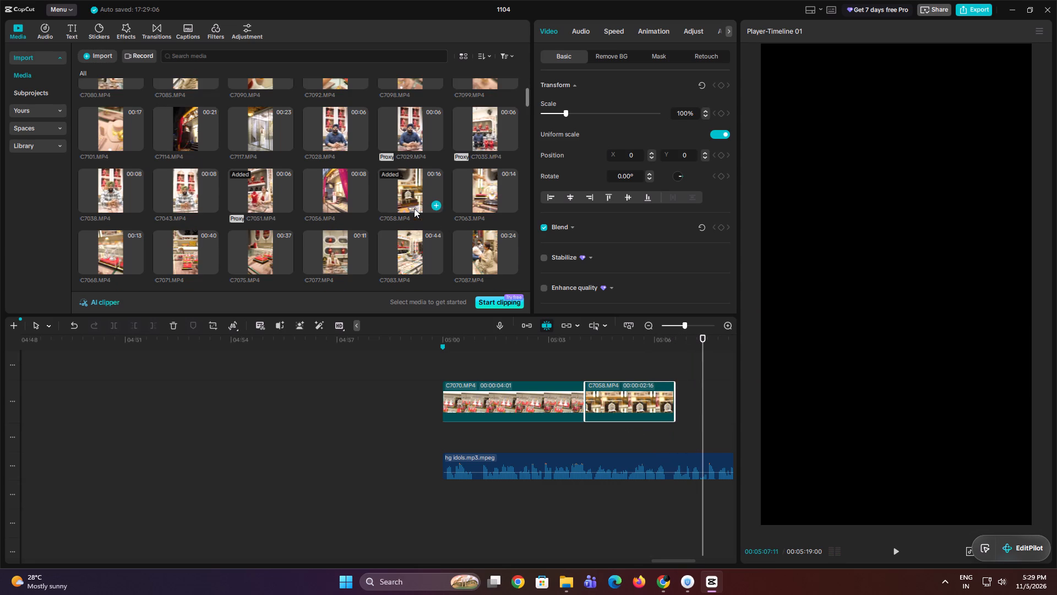
left_click(467, 192)
scroll(440, 183, "down", 2)
left_click(413, 159)
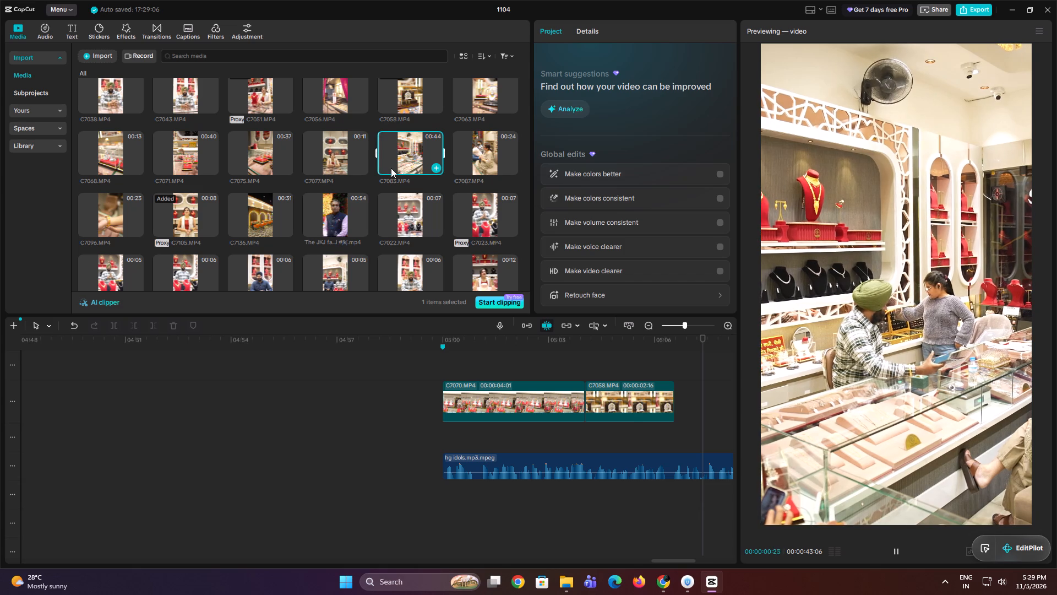
left_click(260, 159)
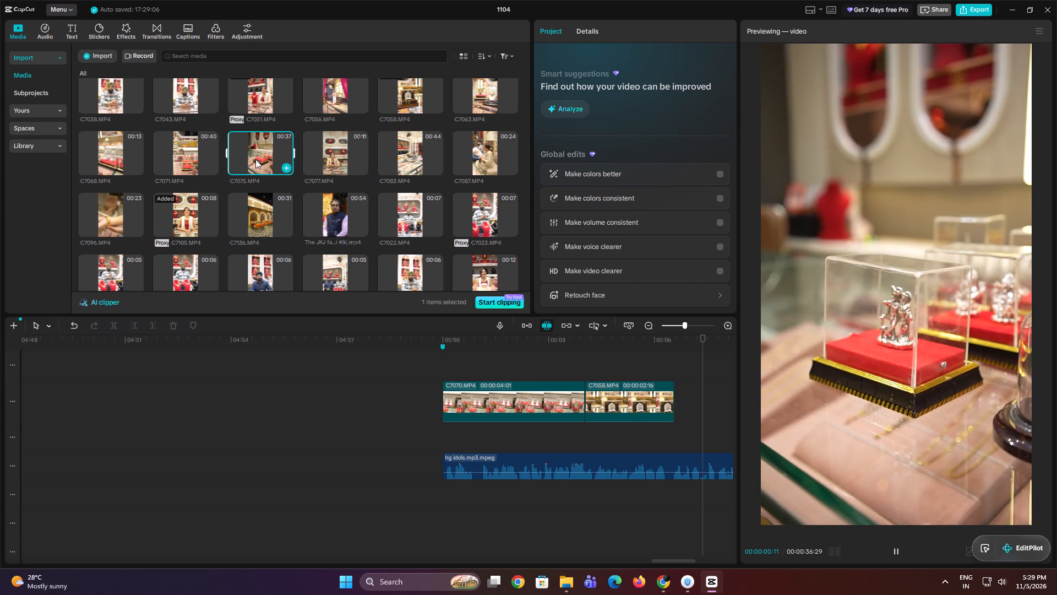
left_click(181, 147)
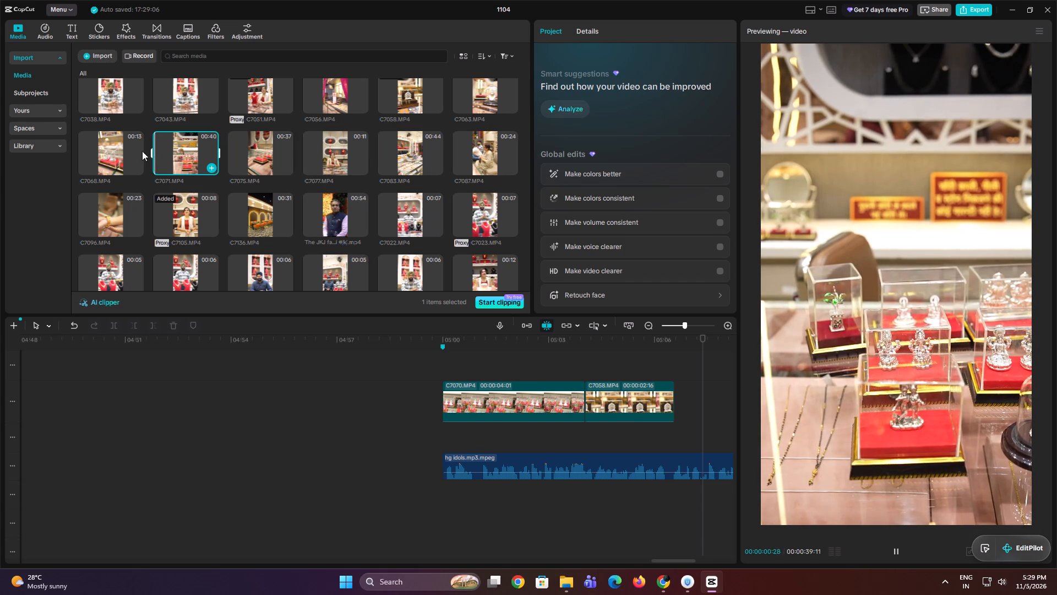
left_click(112, 153)
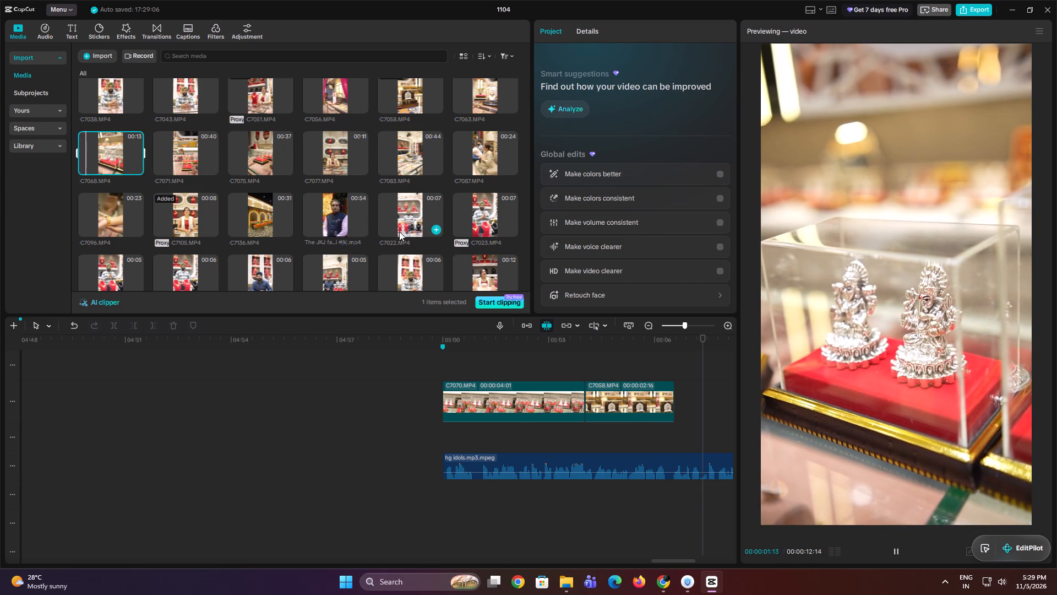
scroll(399, 231, "down", 2)
left_click(415, 229)
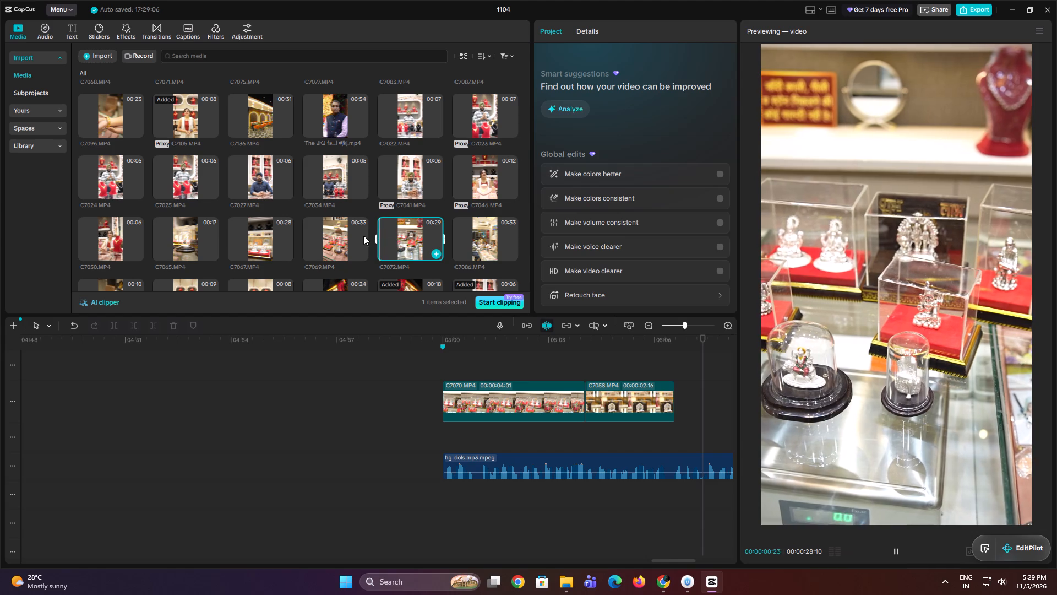
left_click(337, 231)
left_click(263, 231)
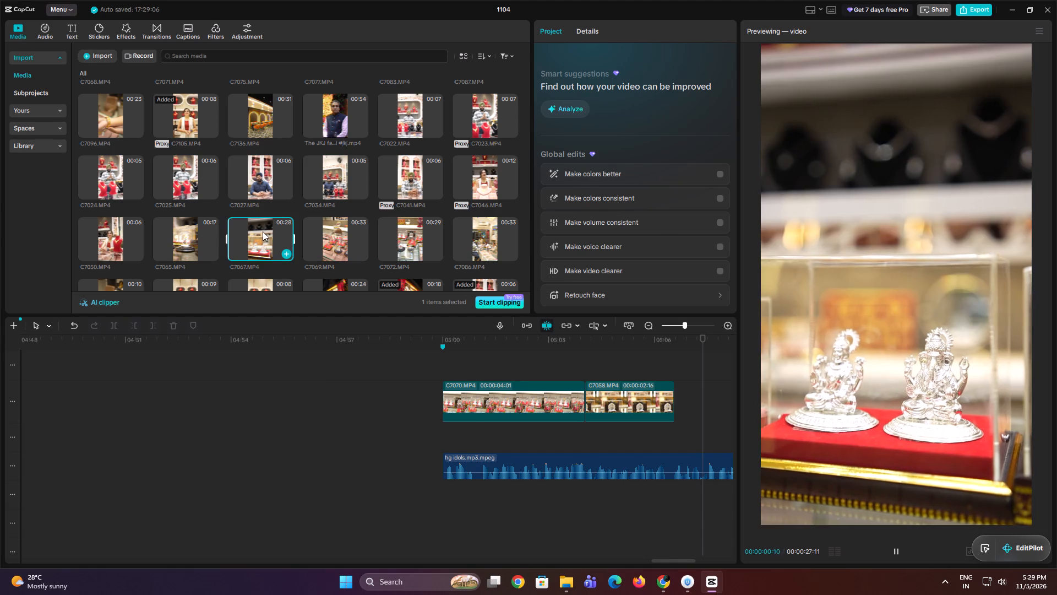
left_click(186, 245)
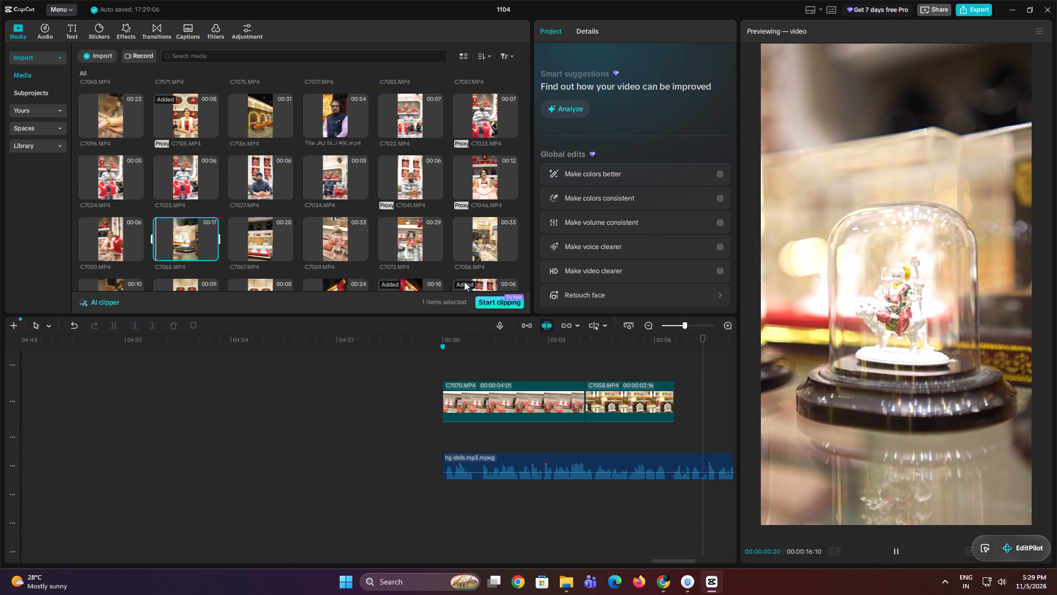
left_click(483, 243)
Continue previewing candidates further down the media library, including C7062, C7064, C7060, C7088, C7076, C7040, C7111, C7044 and C7074.
scroll(483, 243, "down", 1)
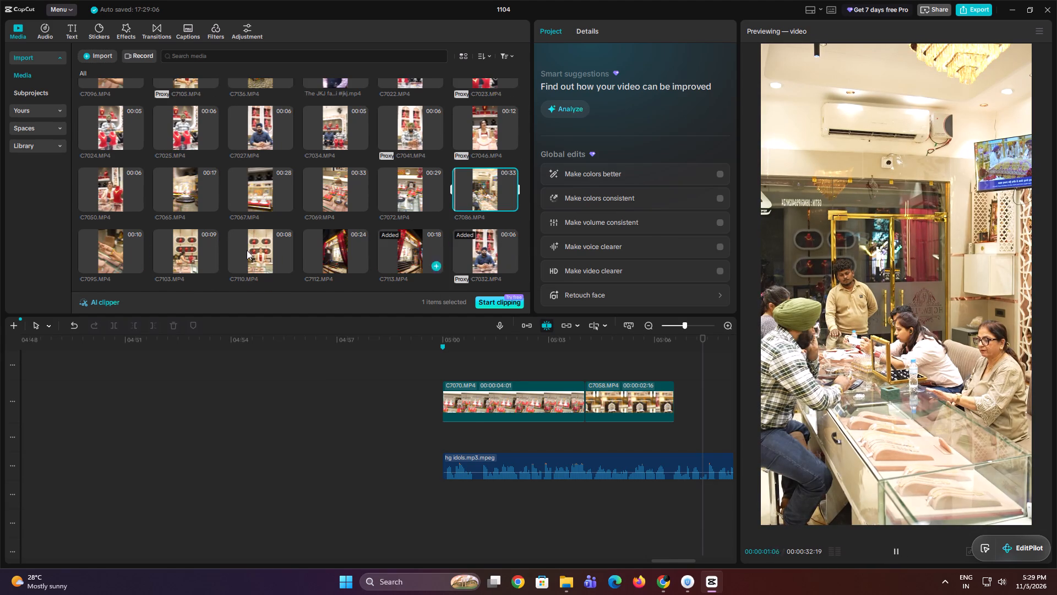
scroll(329, 250, "down", 1)
left_click(337, 265)
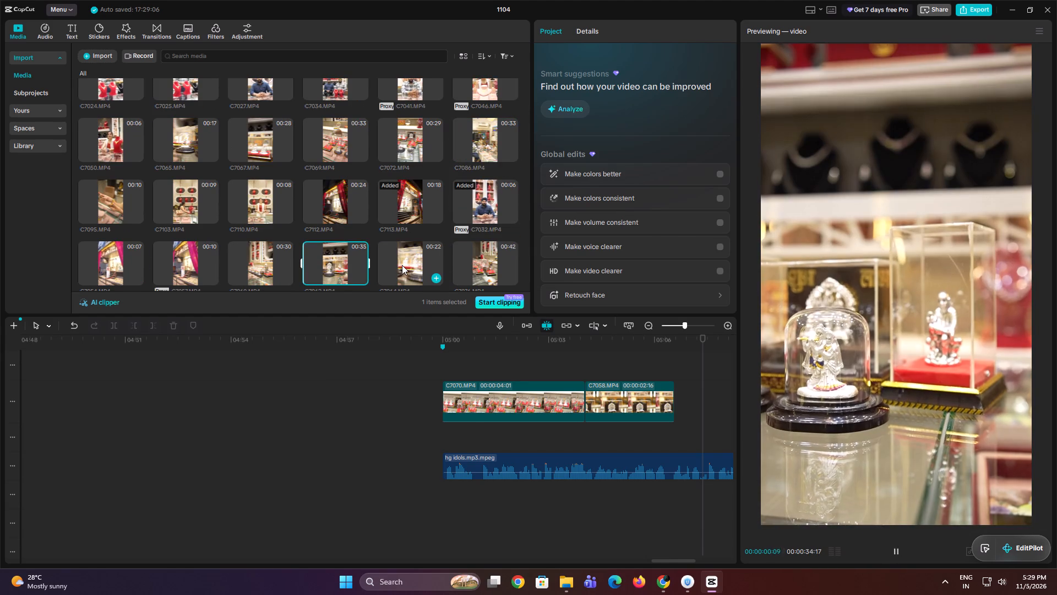
left_click(402, 265)
left_click(266, 270)
scroll(266, 270, "down", 1)
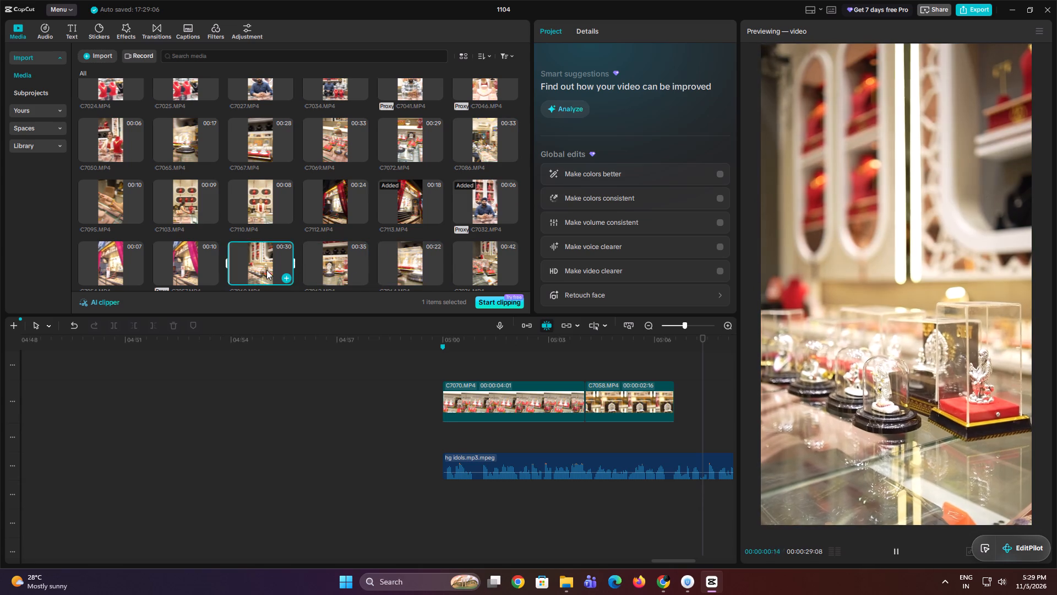
scroll(247, 267, "down", 1)
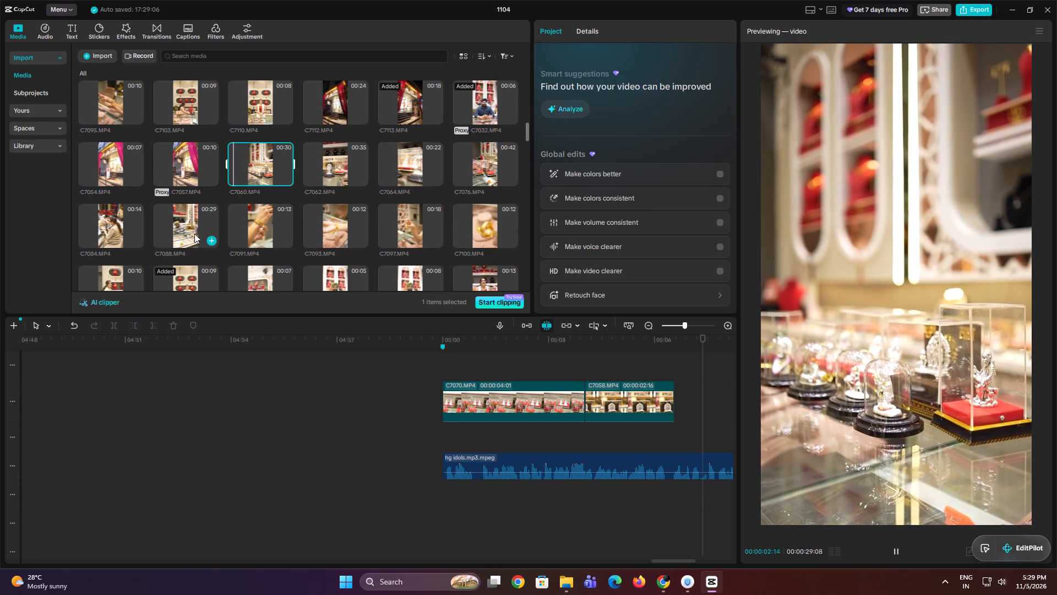
left_click(190, 231)
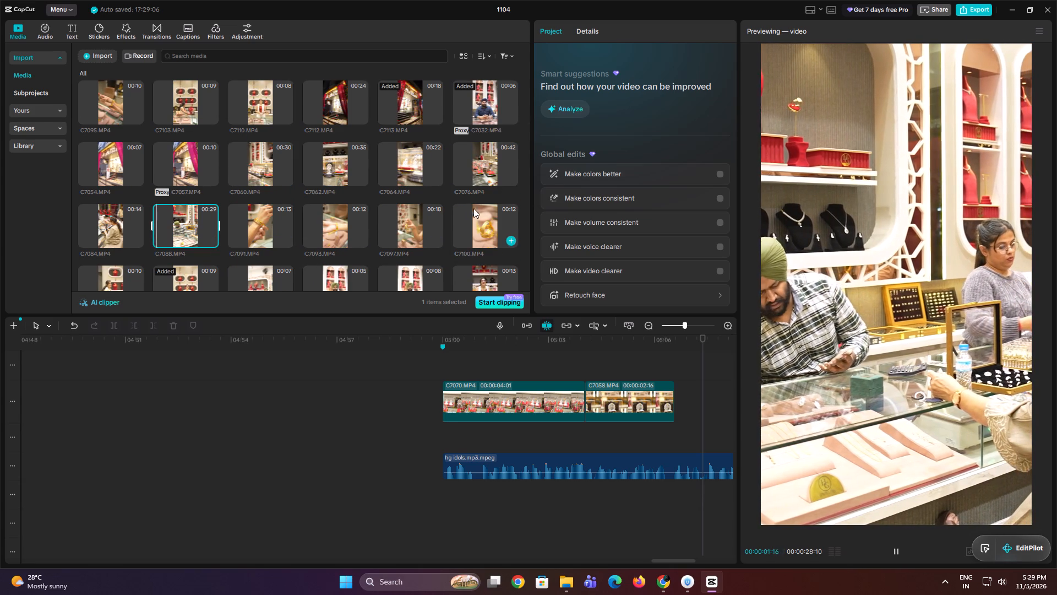
left_click(493, 156)
scroll(404, 178, "down", 1)
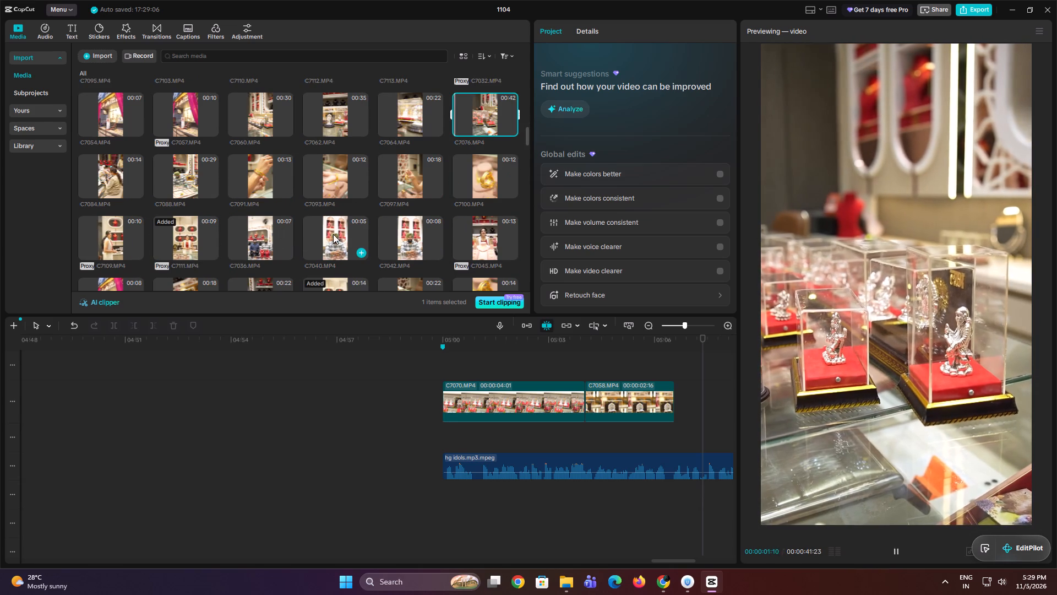
left_click(331, 236)
left_click(200, 248)
scroll(260, 251, "down", 3)
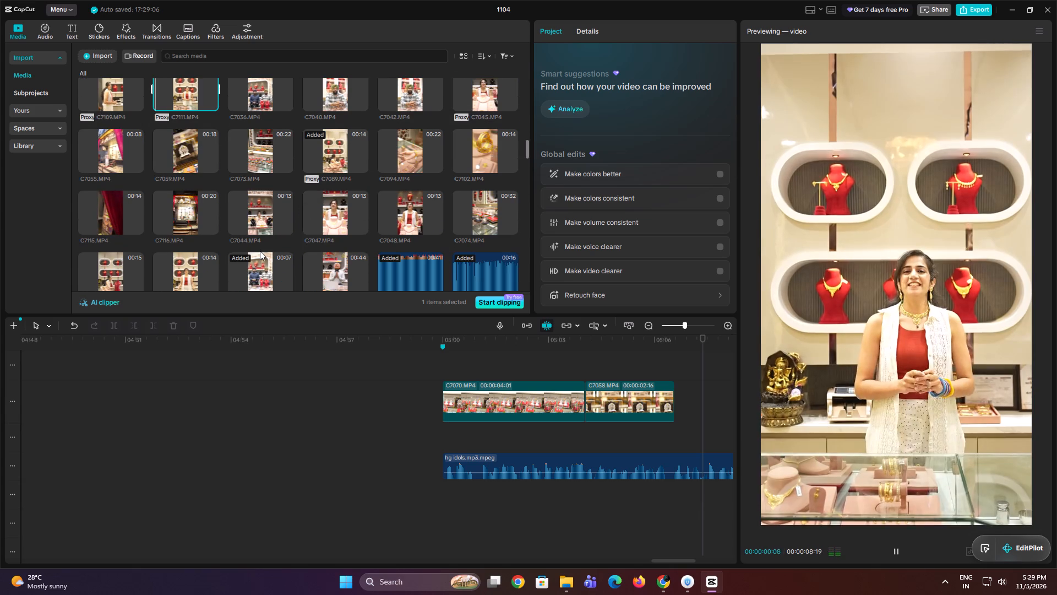
left_click(272, 219)
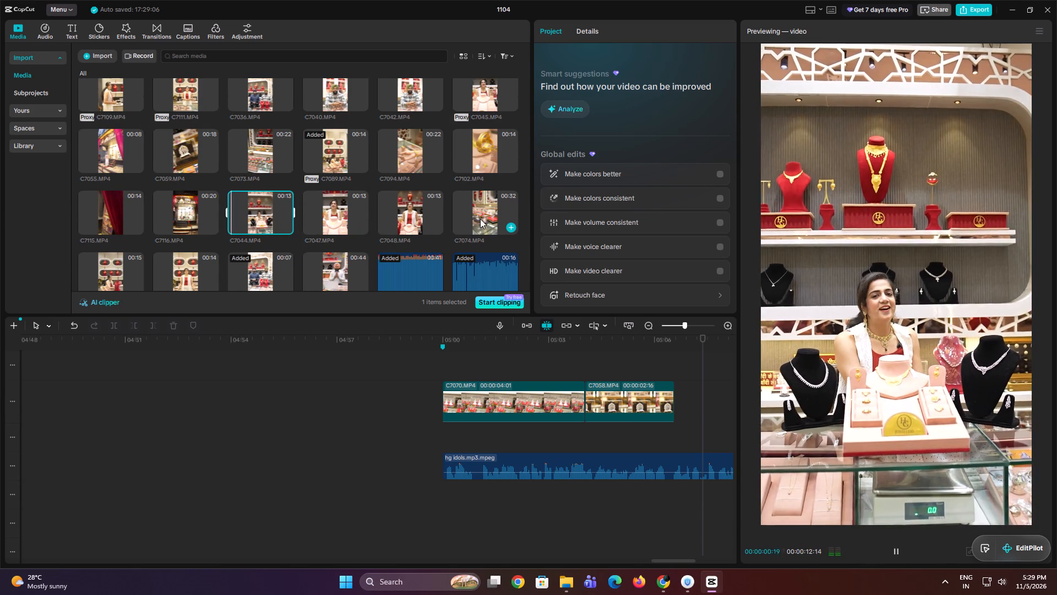
left_click(480, 219)
scroll(481, 220, "down", 1)
scroll(316, 243, "down", 2)
Listen repeatedly to the hg idols audio around and after the end of C7058, up to about 00:05:10, to judge which shot fits next.
left_click(636, 366)
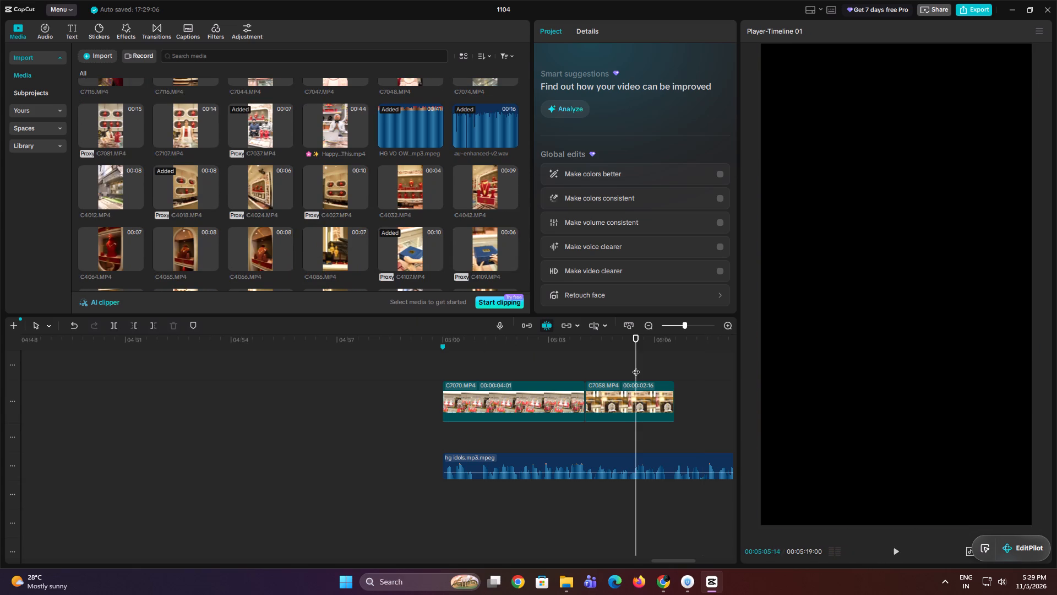
key("space")
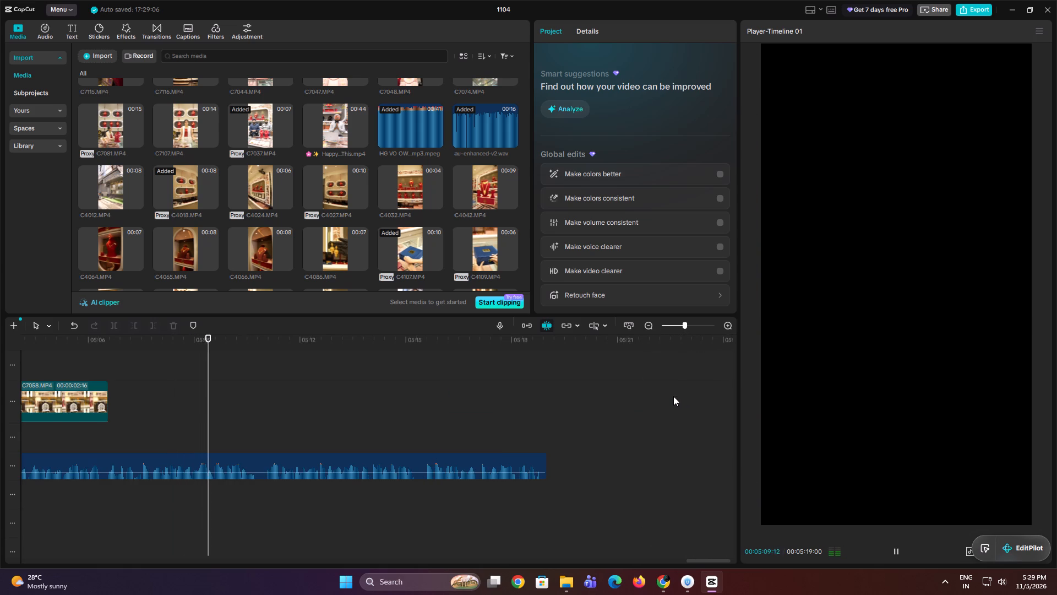
key("space")
left_click(146, 423)
key("space")
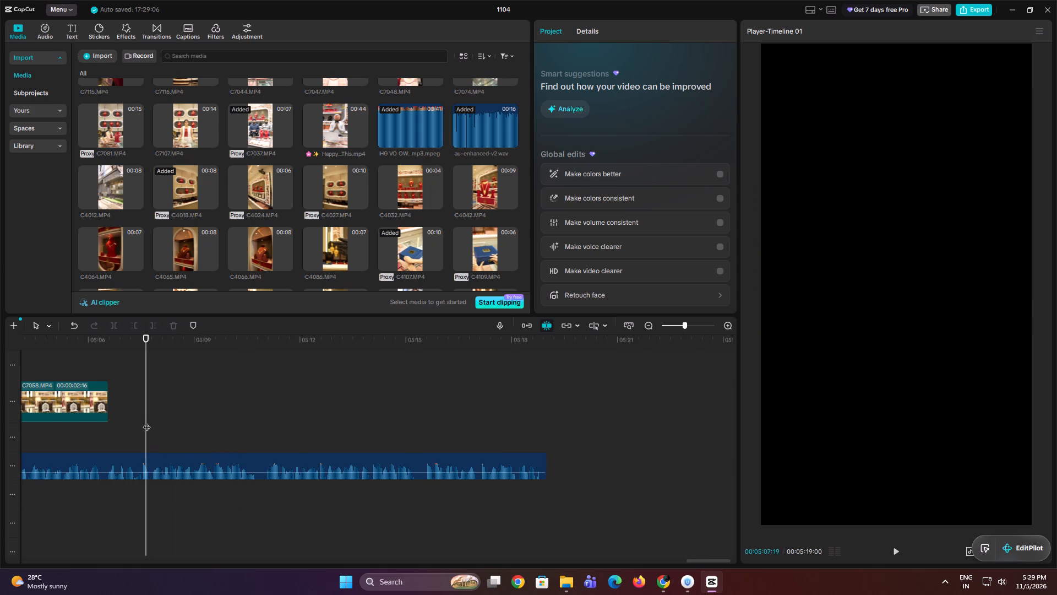
left_click(148, 420)
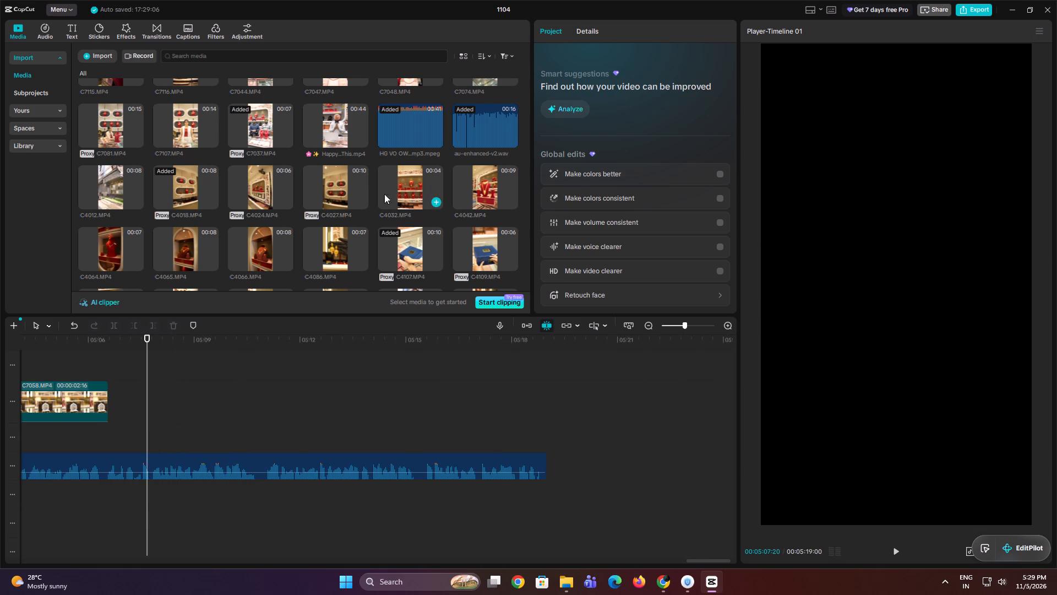
scroll(344, 194, "up", 1)
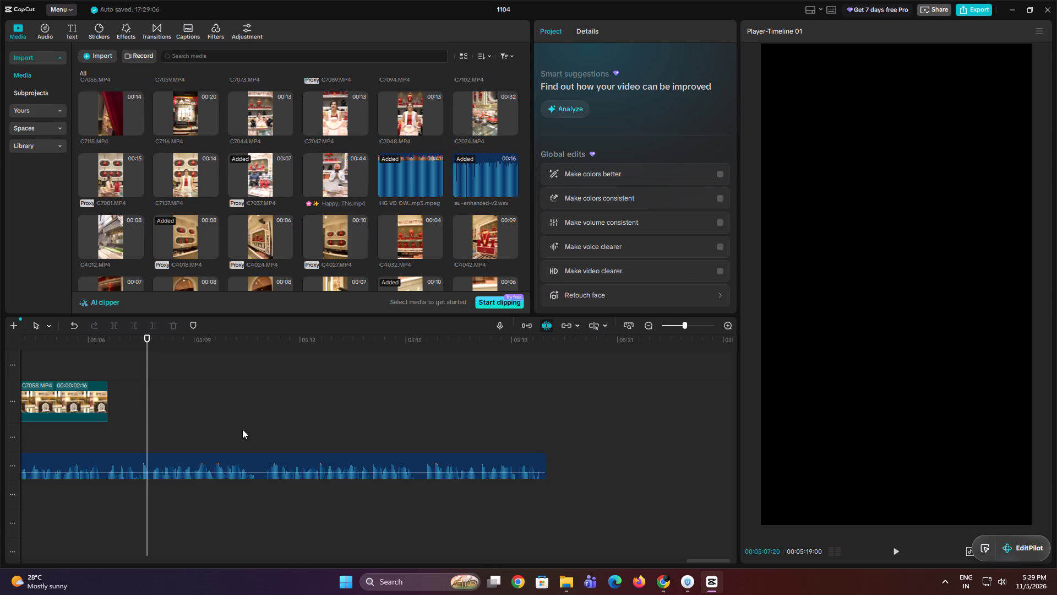
left_click(101, 436)
key("space")
key("space")
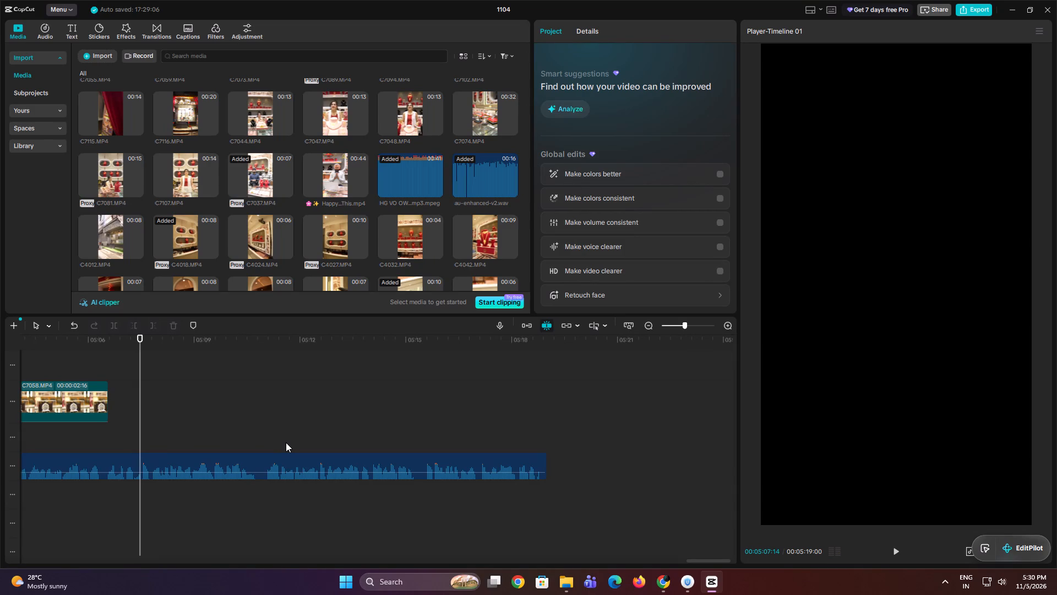
key("space")
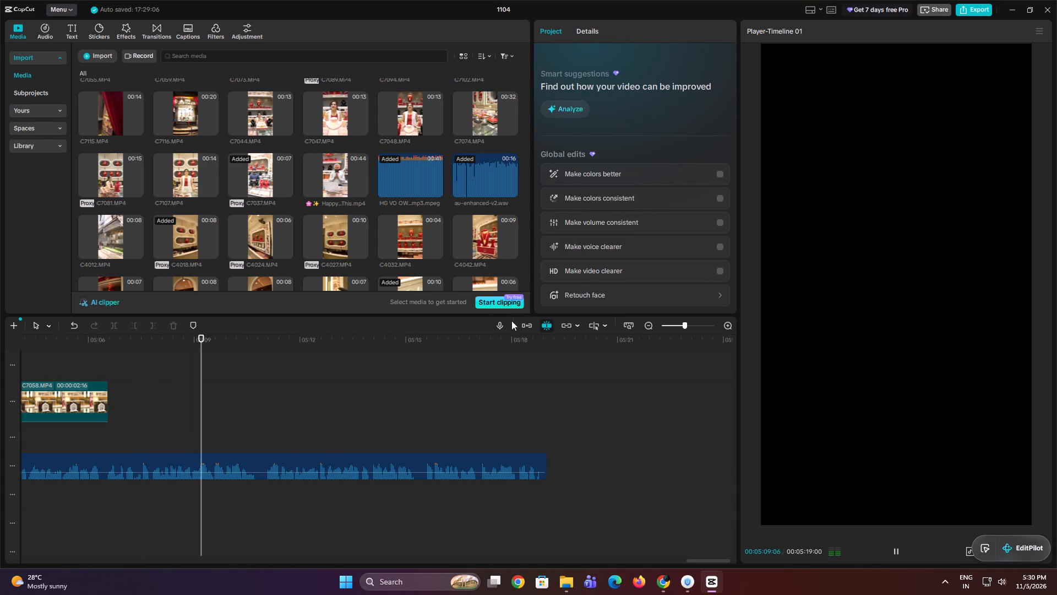
key("space")
Preview C7074 and C7073, and place C7073 on the main track after C7058, starting at about 00:05:07:27.
left_click(483, 118)
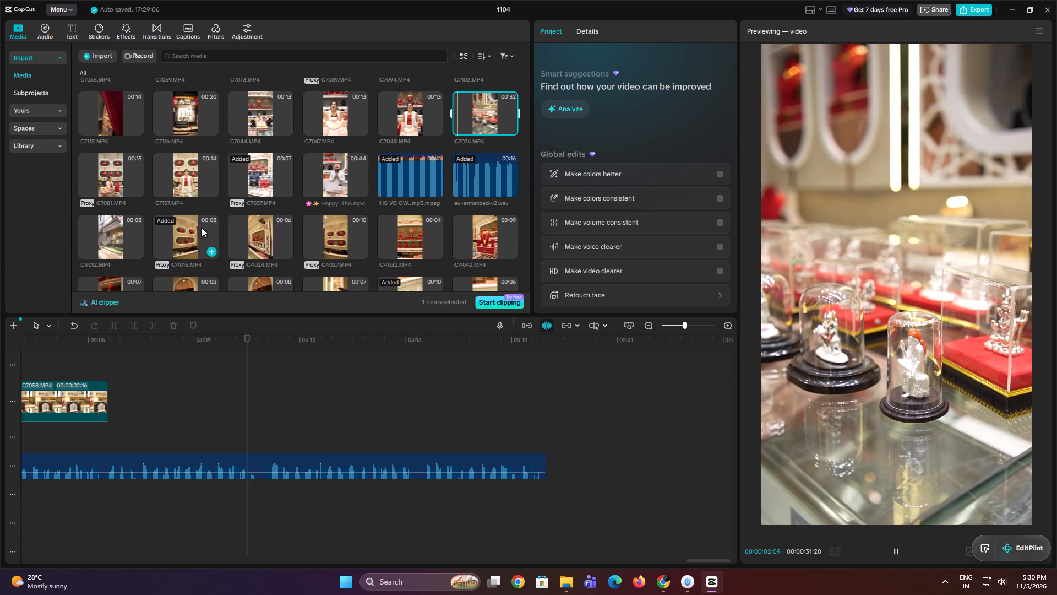
scroll(230, 271, "up", 2)
left_click(264, 157)
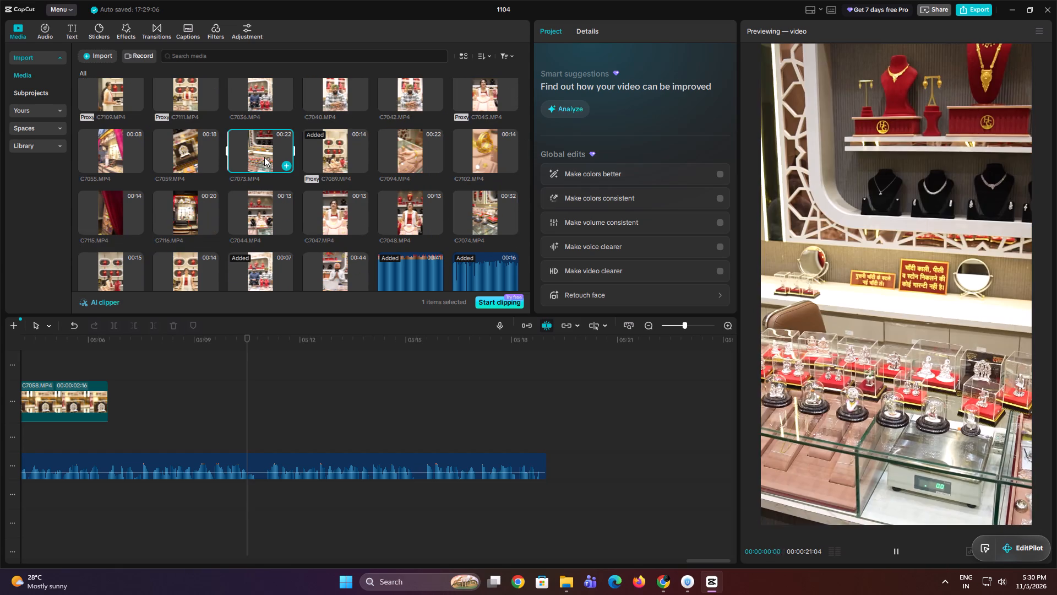
left_click_drag(264, 157, 218, 420)
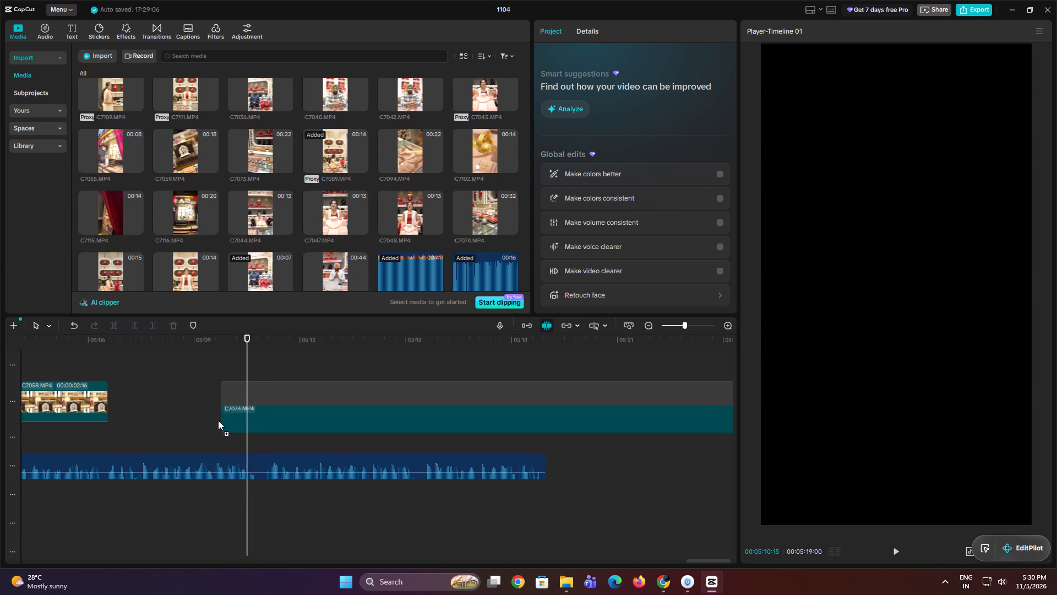
left_click_drag(218, 420, 155, 420)
Scrub through C7073, trim its start up to 00:05:10:28, and move it back to about 00:05:07:24.
left_click(226, 381)
left_click_drag(226, 381, 250, 381)
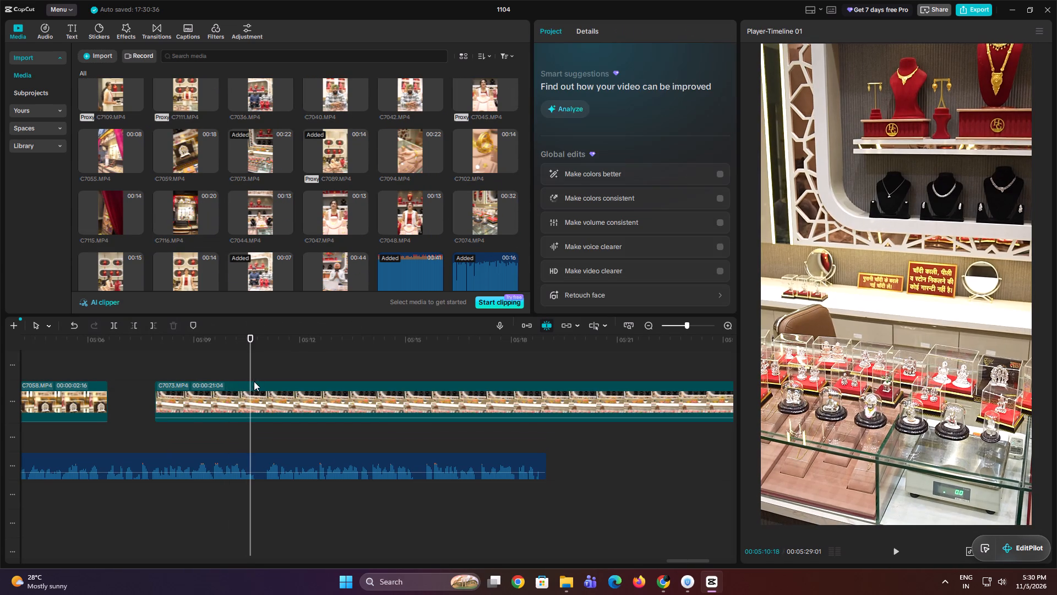
left_click(263, 365)
left_click(278, 405)
key("q")
left_click_drag(278, 406, 167, 416)
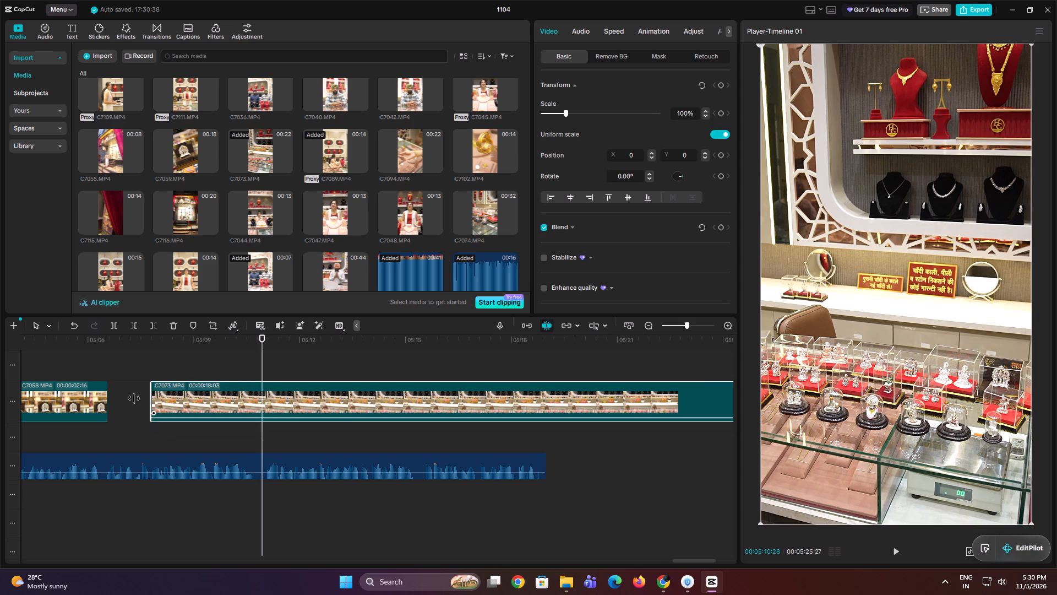
Listen to the audio in the gap after C7058 and move C7073 earlier to start at 00:05:07:16.
left_click(116, 375)
key("space")
key("space")
double_click(144, 381)
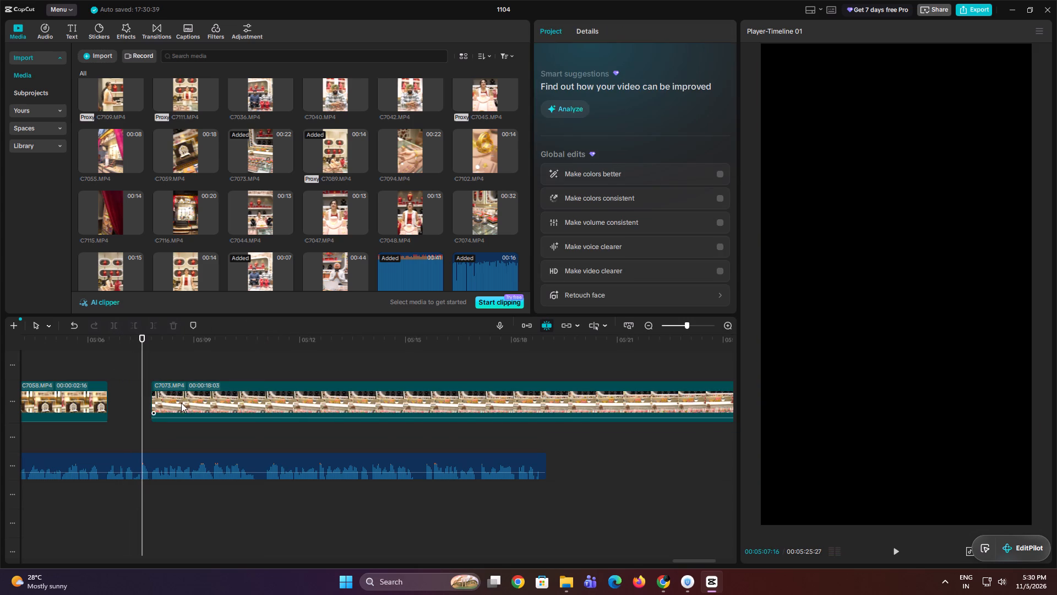
left_click_drag(181, 403, 171, 407)
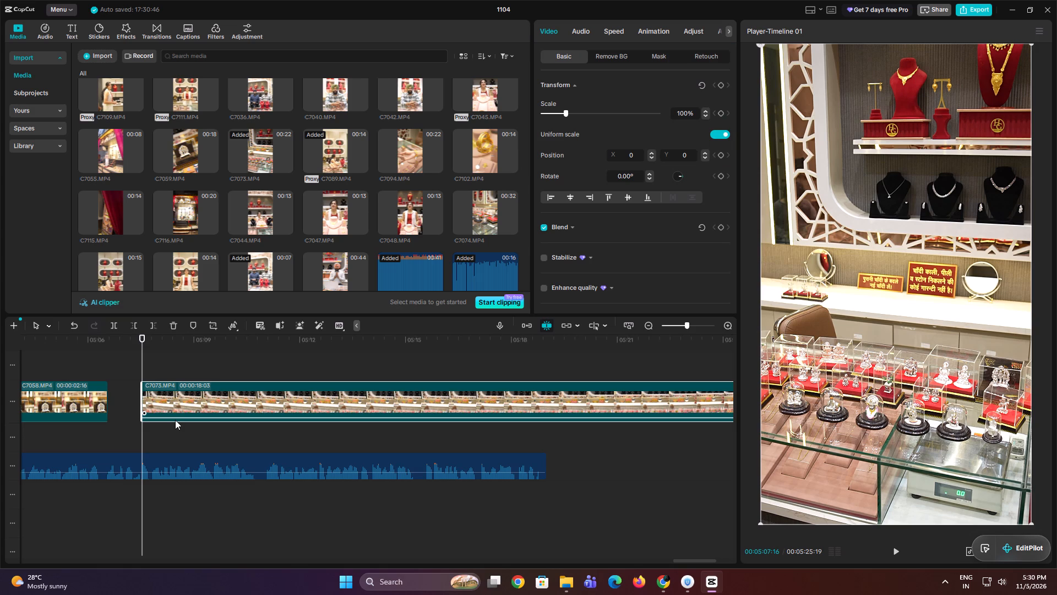
left_click_drag(175, 419, 169, 438)
Play through C7073, trim its end at 00:05:10:25, and listen on just past the cut.
key("space")
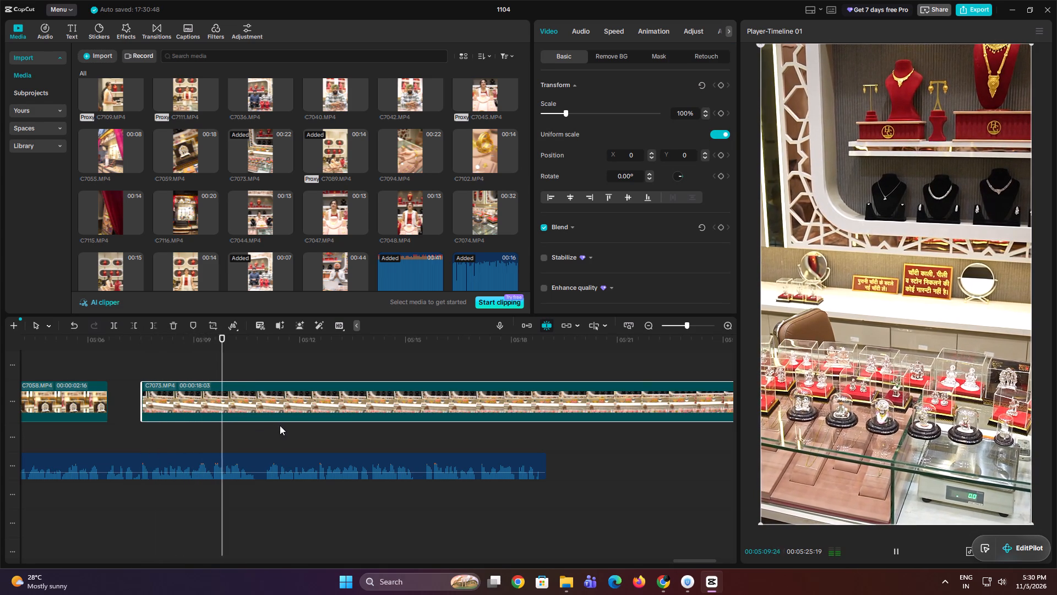
key("space")
key("space")
key("space")
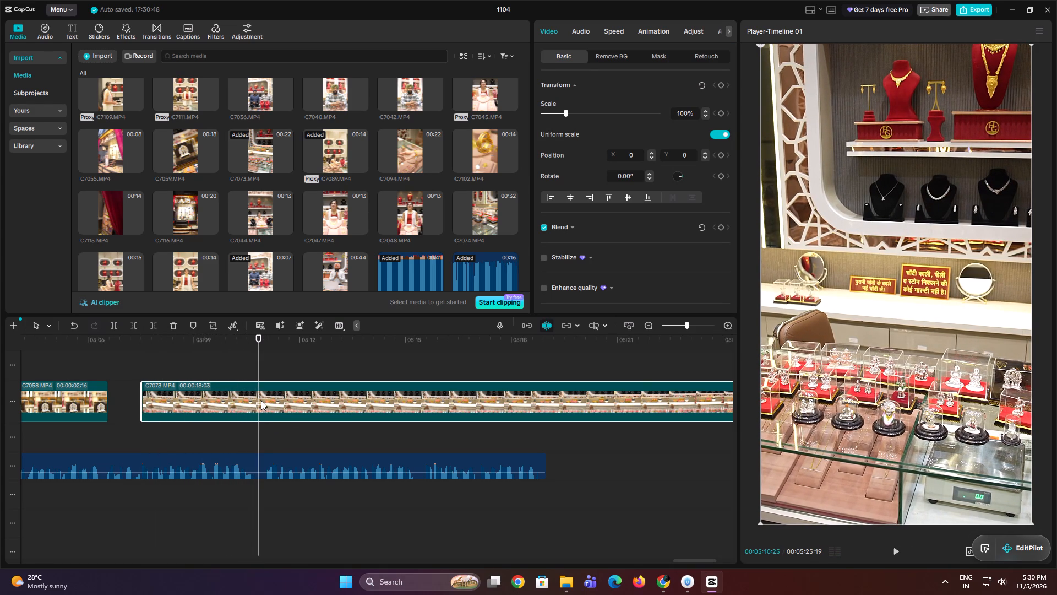
left_click(261, 400)
type("w")
key("space")
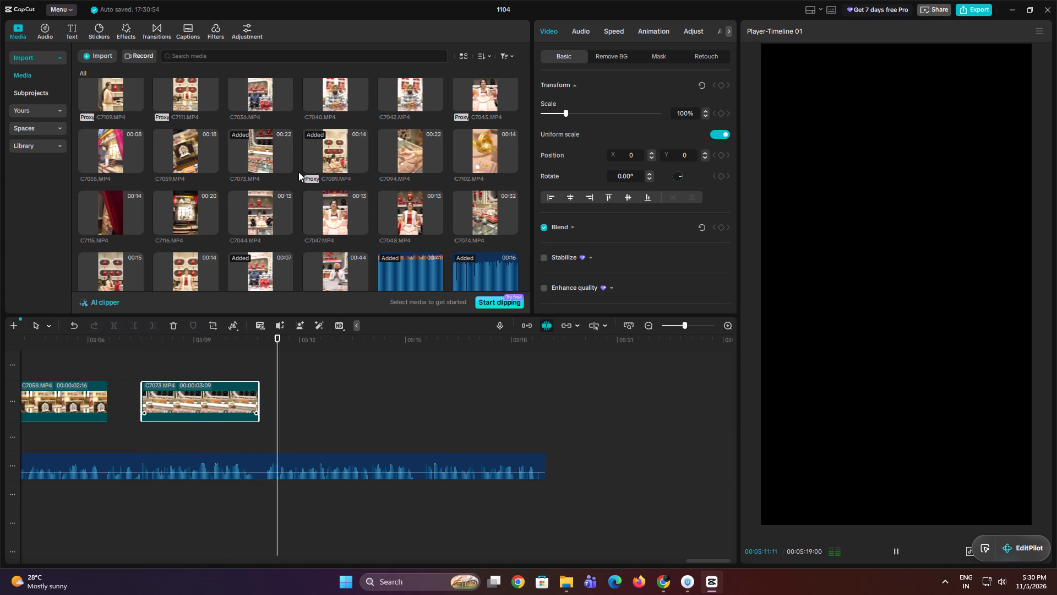
key("space")
Preview C7076, C7064 and C7062 in the media library, and place C7062 above the main track at about 00:05:13.
scroll(189, 158, "up", 2)
scroll(280, 199, "up", 1)
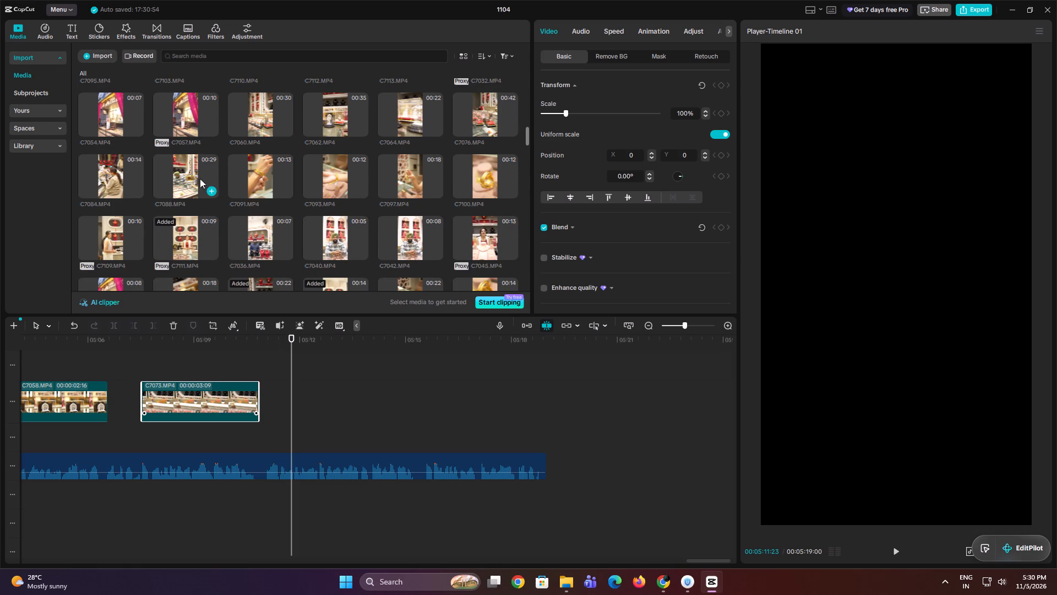
left_click(480, 121)
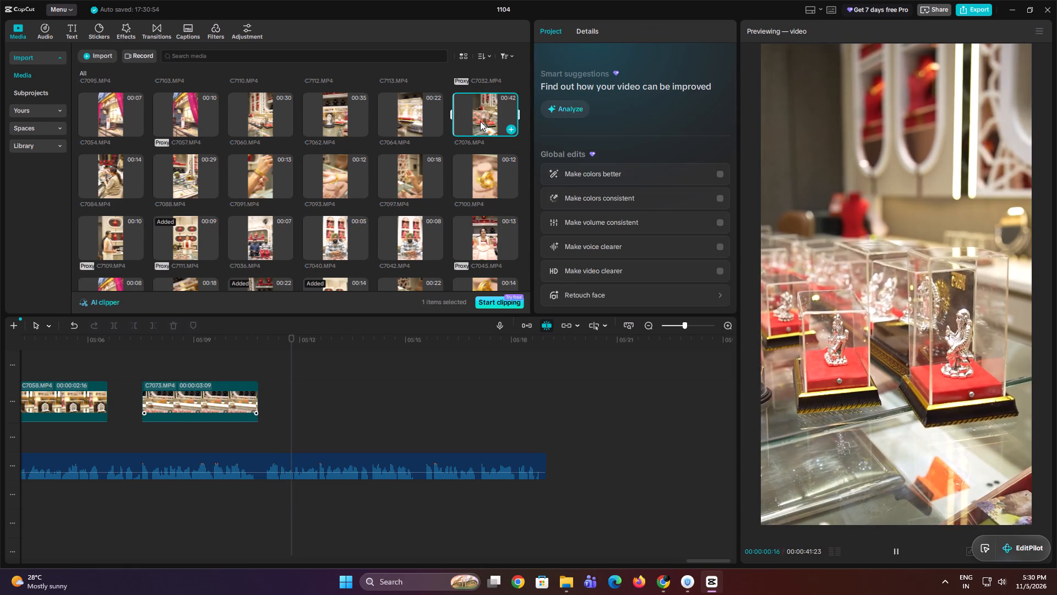
left_click(415, 121)
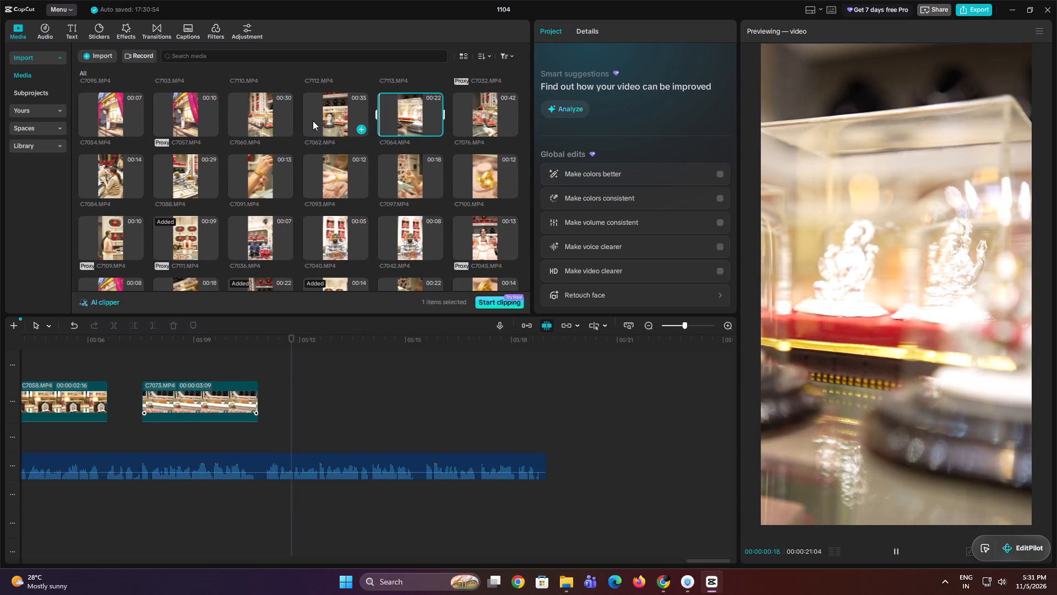
left_click(335, 118)
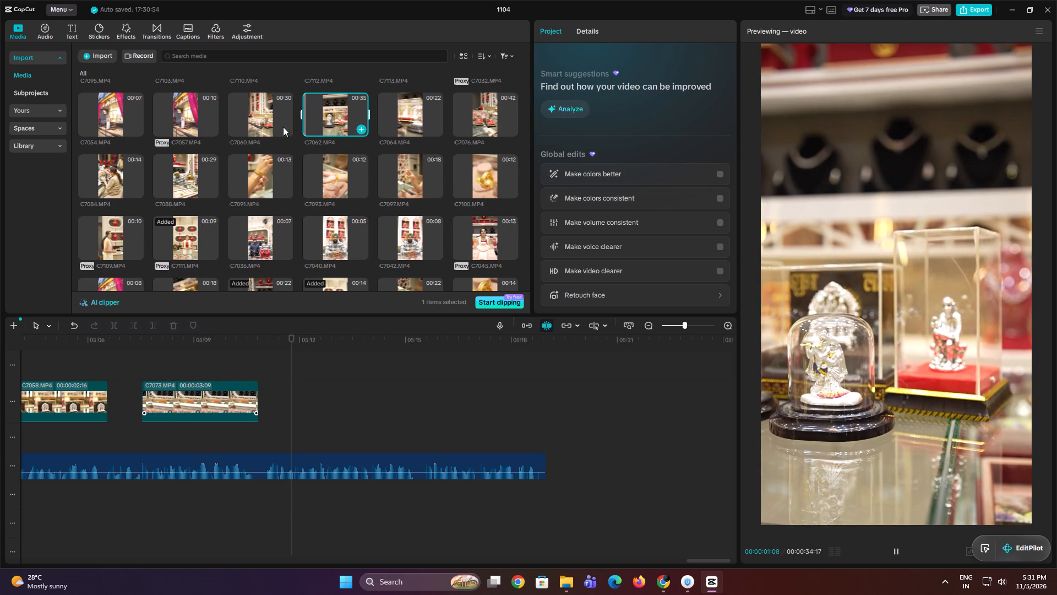
left_click_drag(345, 117, 337, 363)
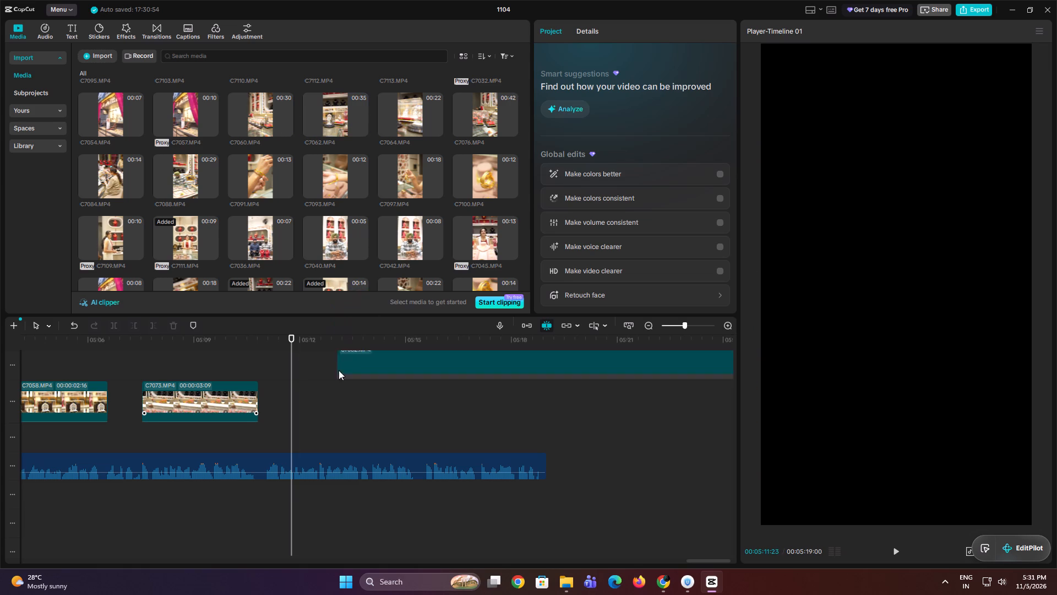
Scrub through C7062, trim its start up to 00:05:21:24, and move it onto the main track directly after C7073.
left_click(579, 349)
left_click_drag(579, 349, 645, 355)
left_click(660, 364)
key("q")
left_click_drag(660, 364, 293, 407)
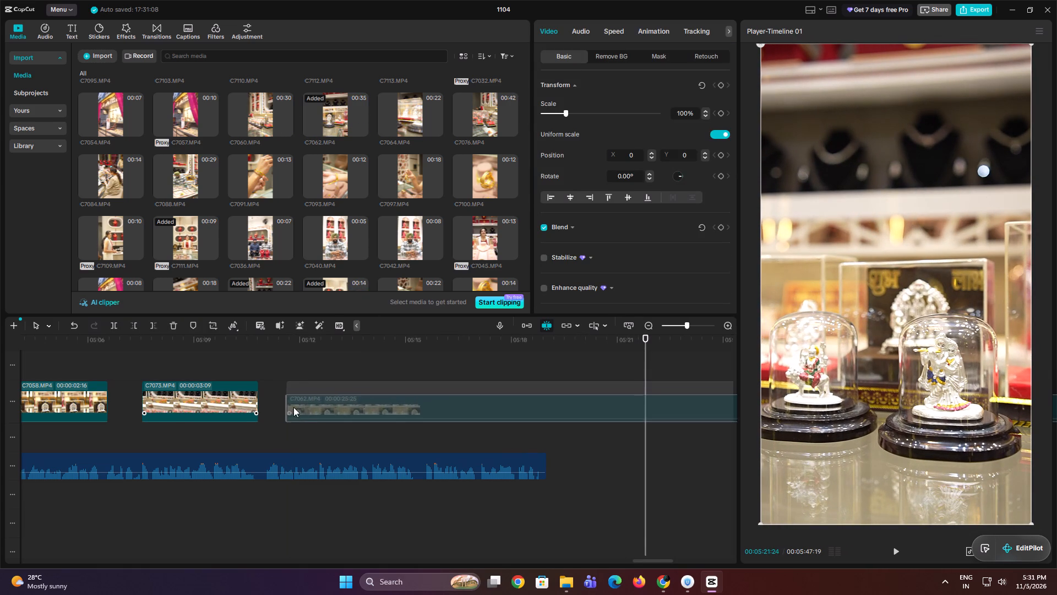
left_click_drag(293, 407, 276, 402)
Play C7062 from its cut with C7073 and turn on Stabilize for it.
left_click(251, 363)
key("space")
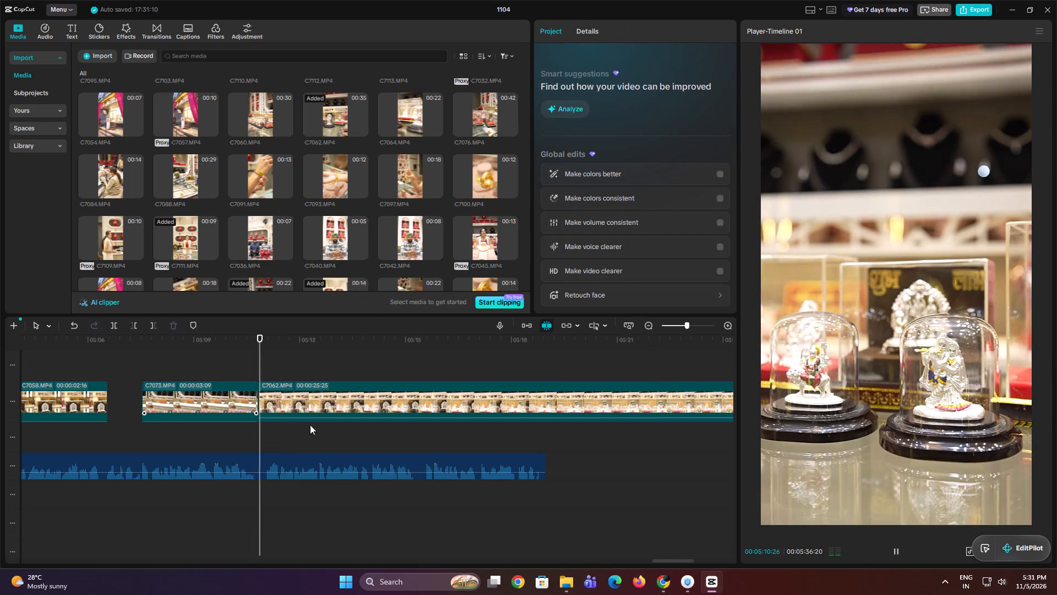
left_click_drag(321, 417, 321, 435)
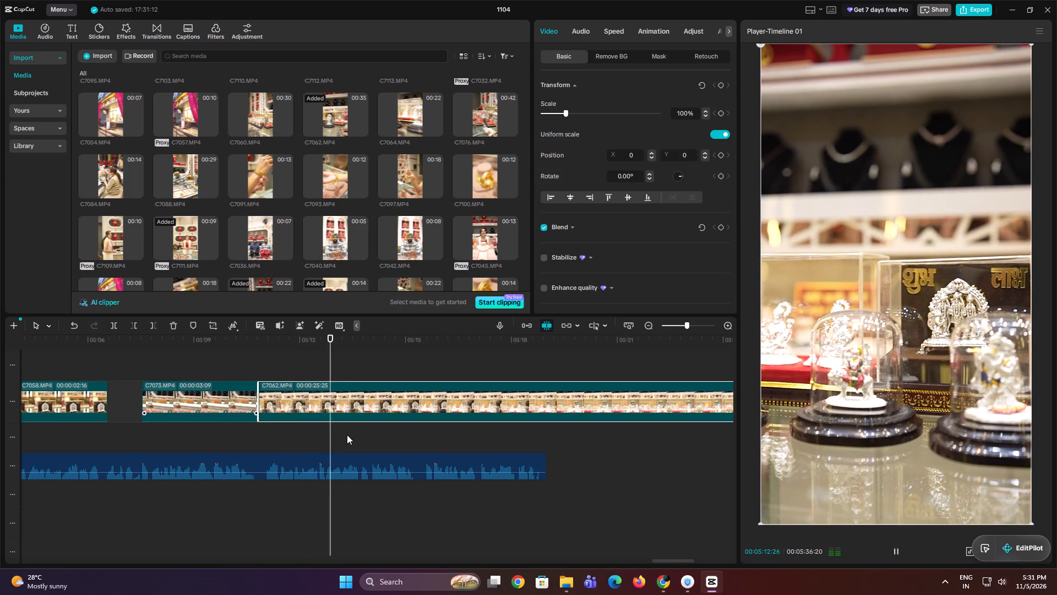
key("space")
left_click(545, 261)
left_click(546, 256)
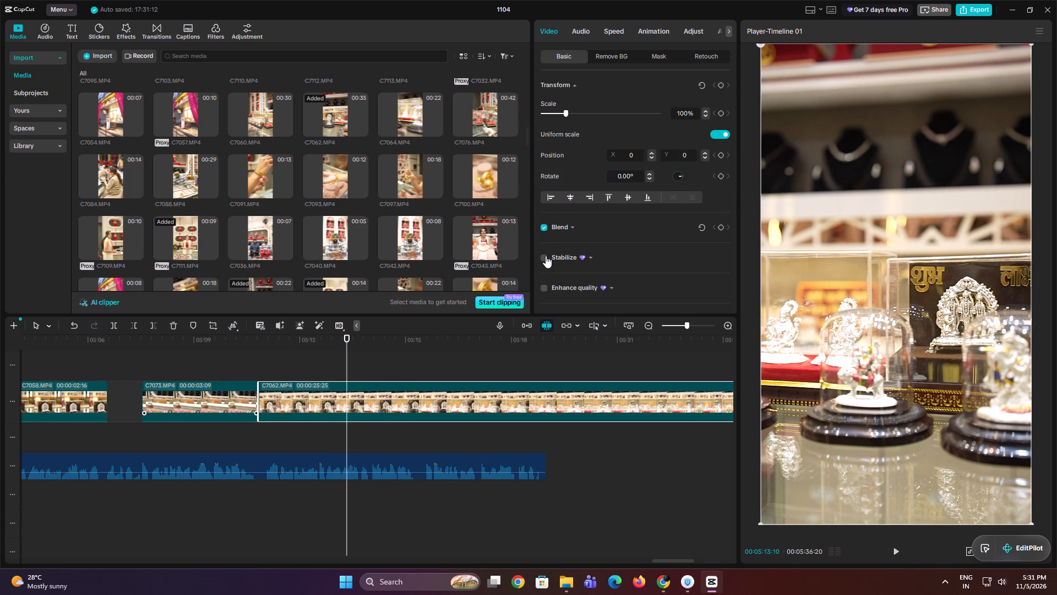
Play further through C7062 and set its speed to about 1.59x.
key("space")
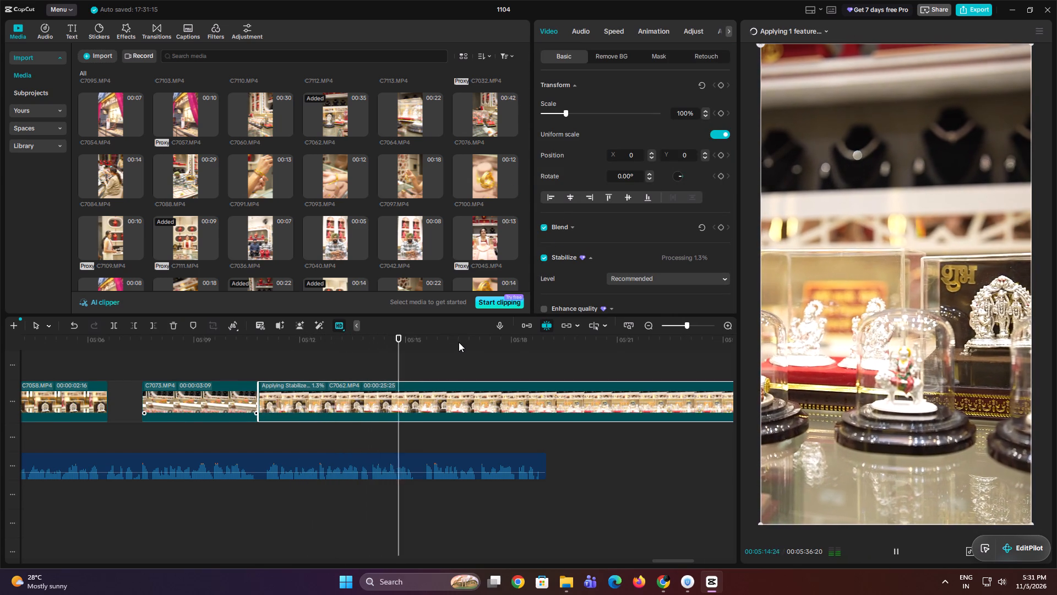
key("space")
left_click(607, 34)
left_click(585, 99)
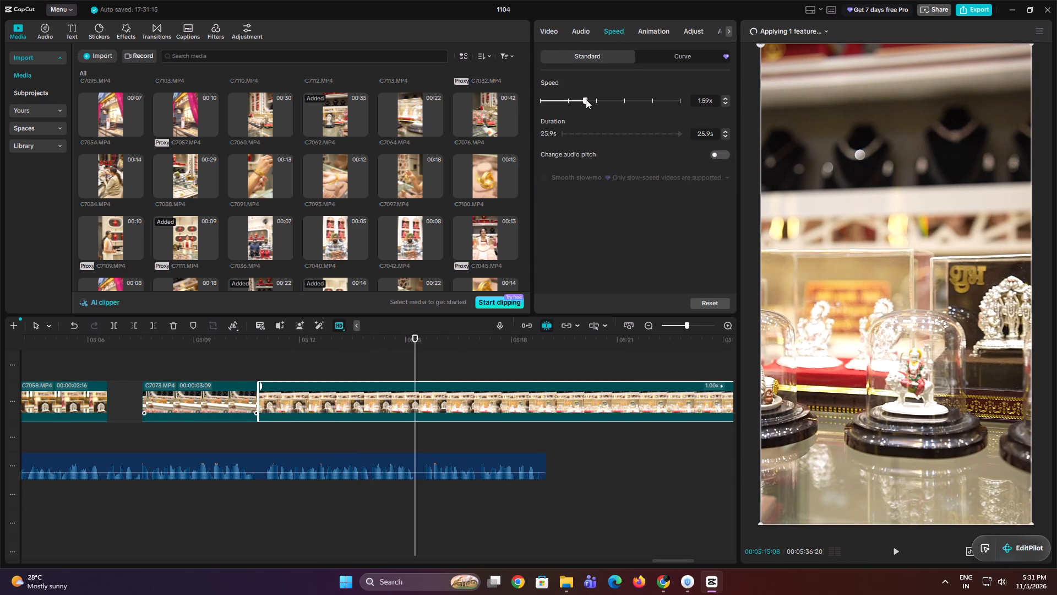
Play across the cut from C7073 into the sped-up C7062 and trim C7062's end at 00:05:14:20.
key("space")
key("space")
left_click(228, 361)
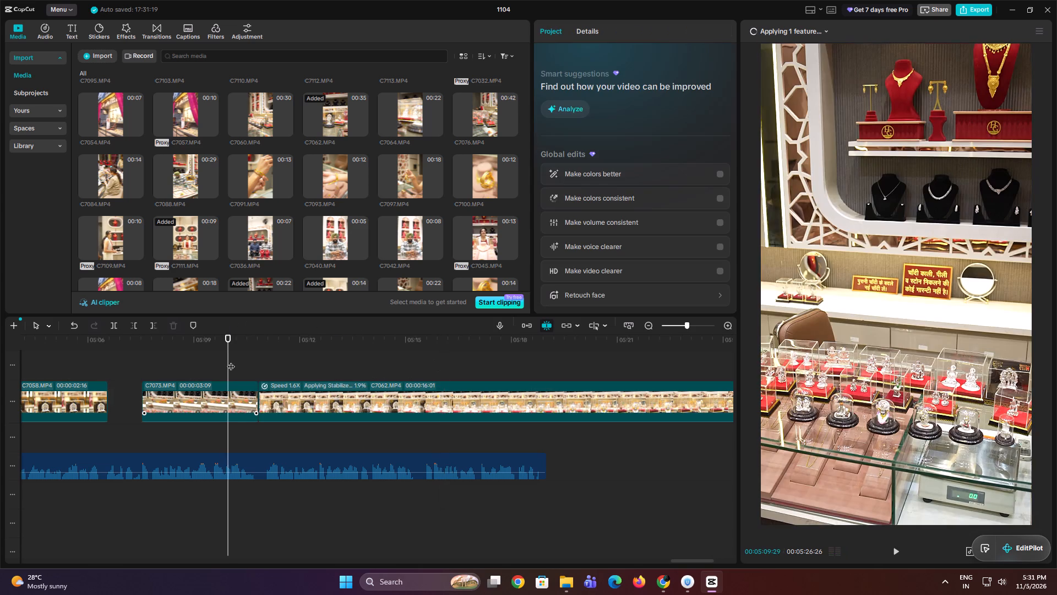
key("space")
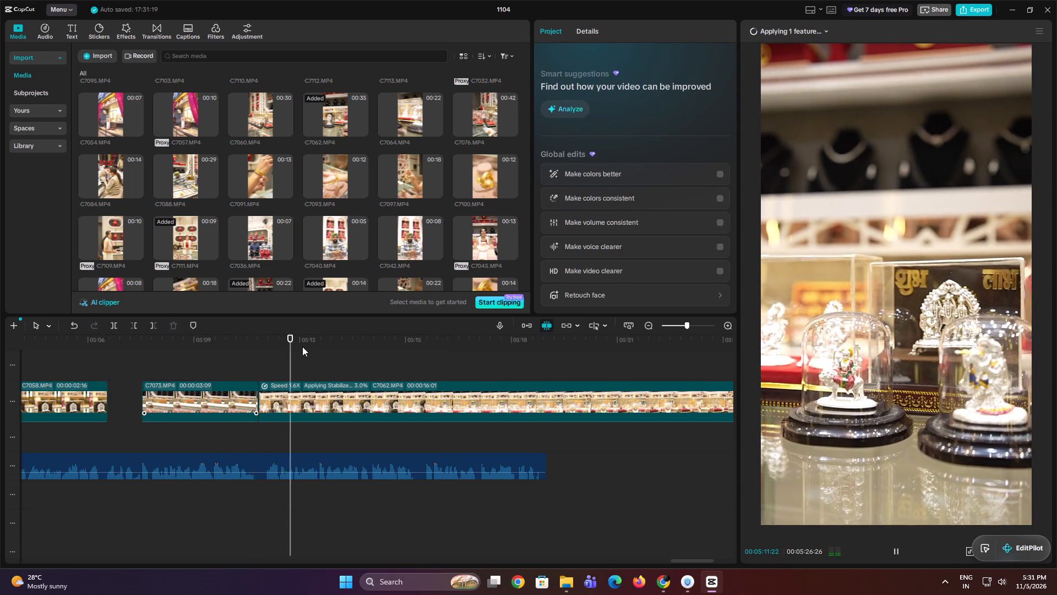
key("space")
left_click(394, 403)
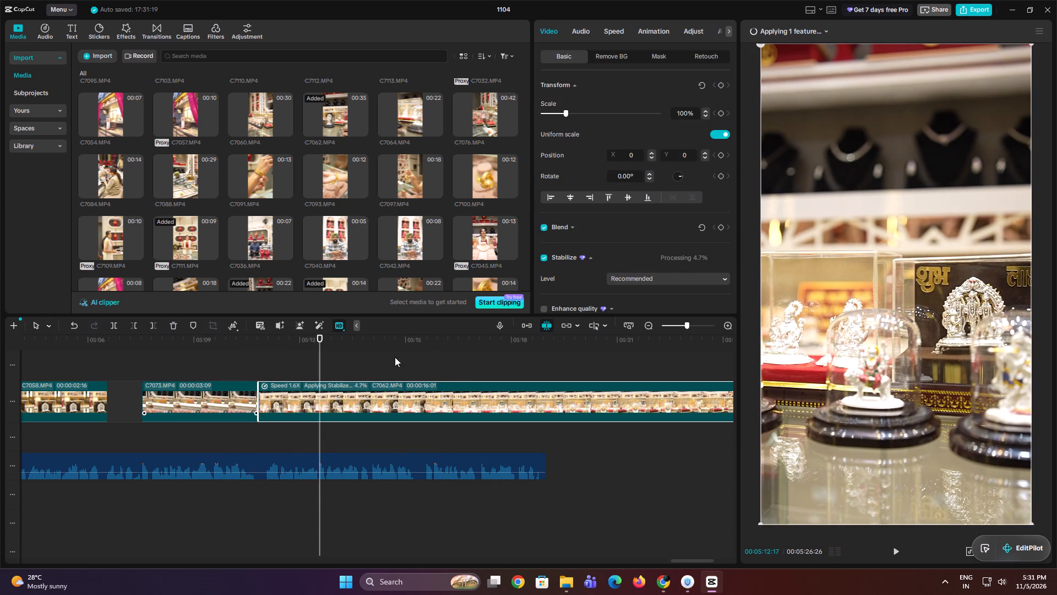
left_click(394, 357)
left_click(424, 402)
key("w")
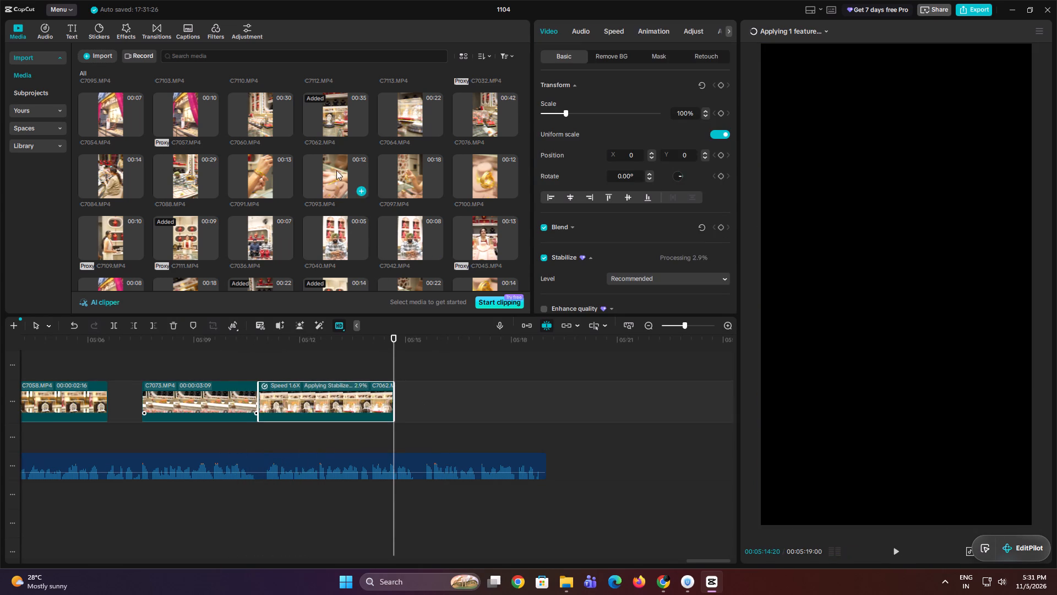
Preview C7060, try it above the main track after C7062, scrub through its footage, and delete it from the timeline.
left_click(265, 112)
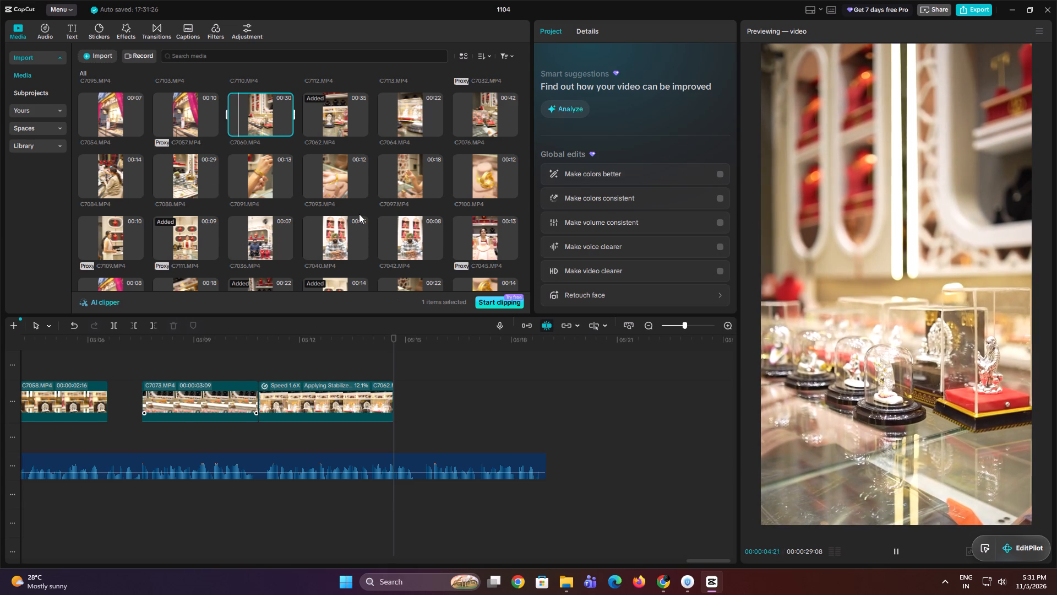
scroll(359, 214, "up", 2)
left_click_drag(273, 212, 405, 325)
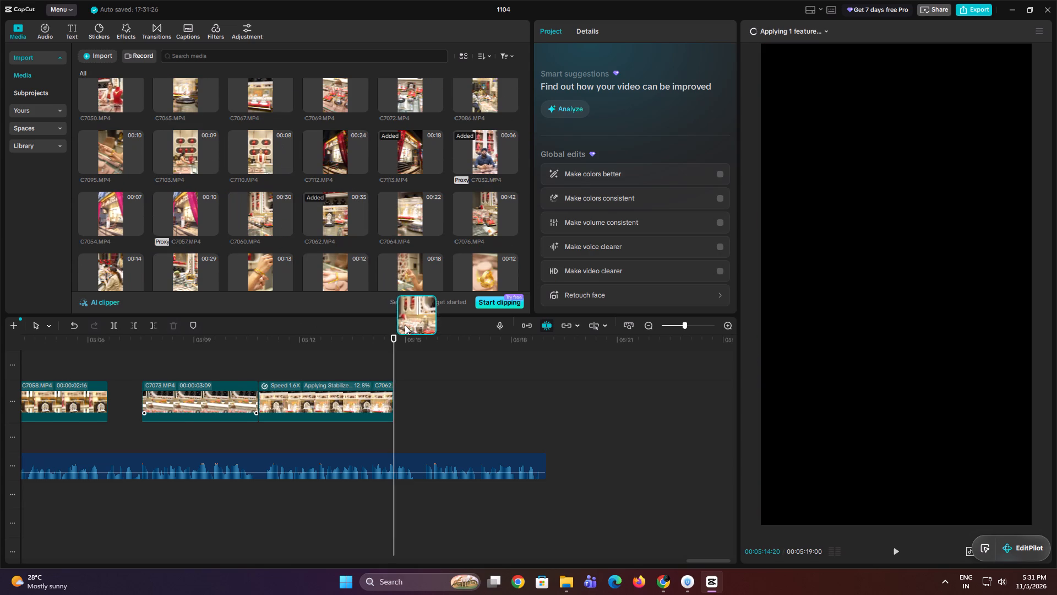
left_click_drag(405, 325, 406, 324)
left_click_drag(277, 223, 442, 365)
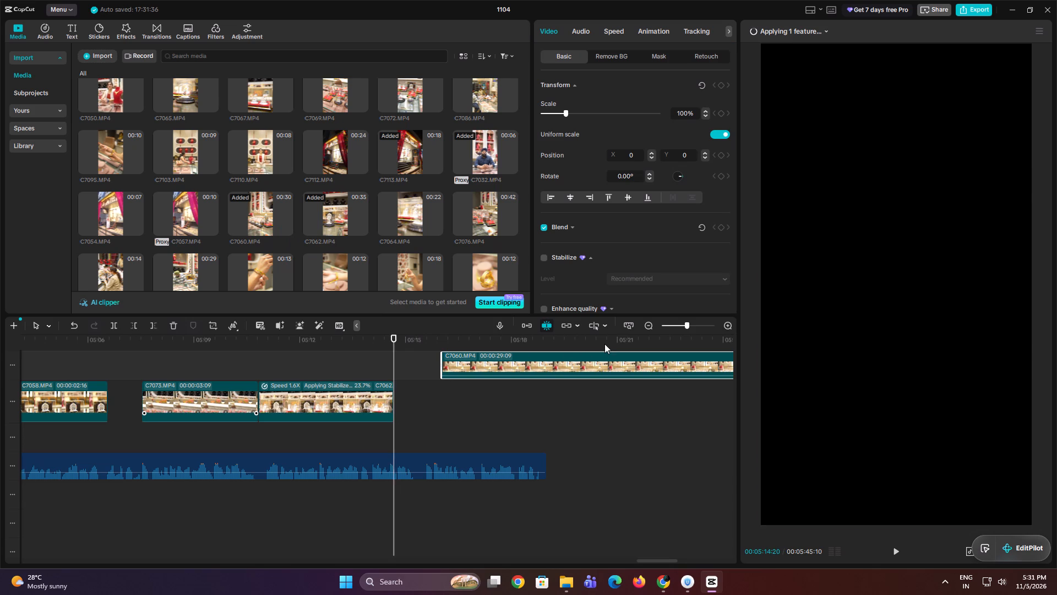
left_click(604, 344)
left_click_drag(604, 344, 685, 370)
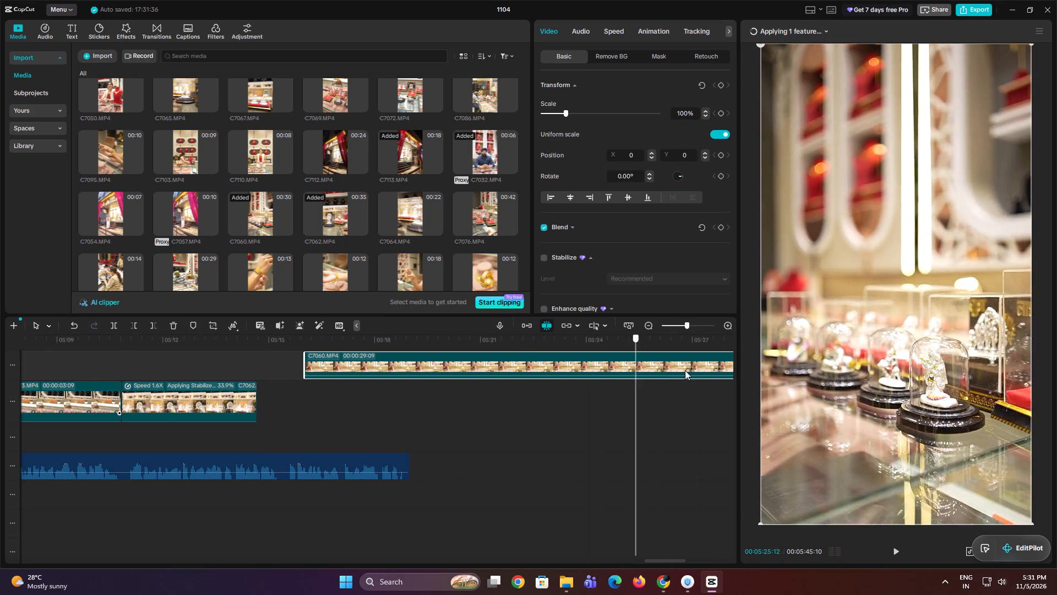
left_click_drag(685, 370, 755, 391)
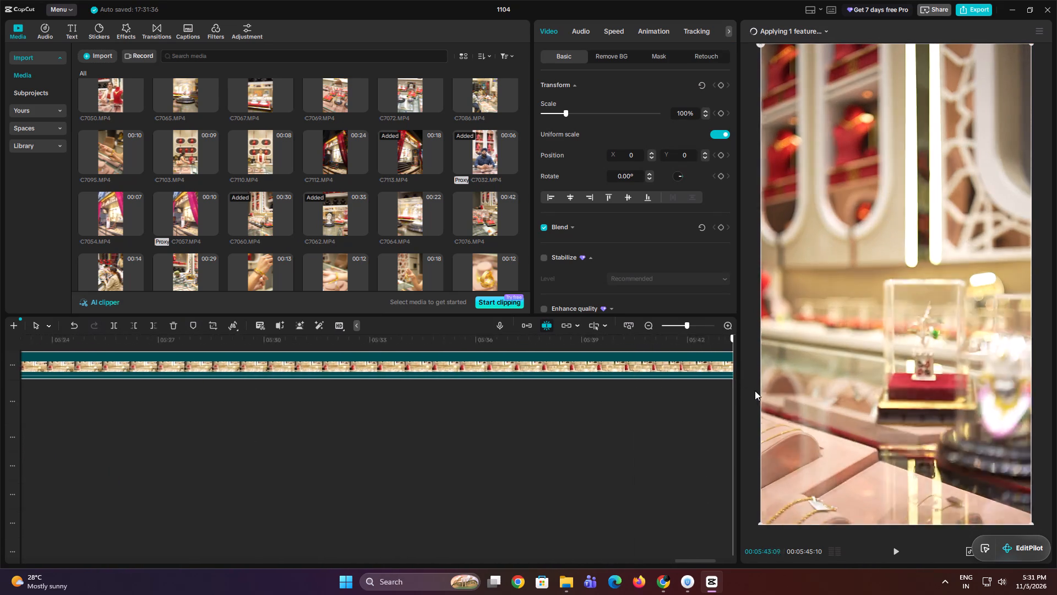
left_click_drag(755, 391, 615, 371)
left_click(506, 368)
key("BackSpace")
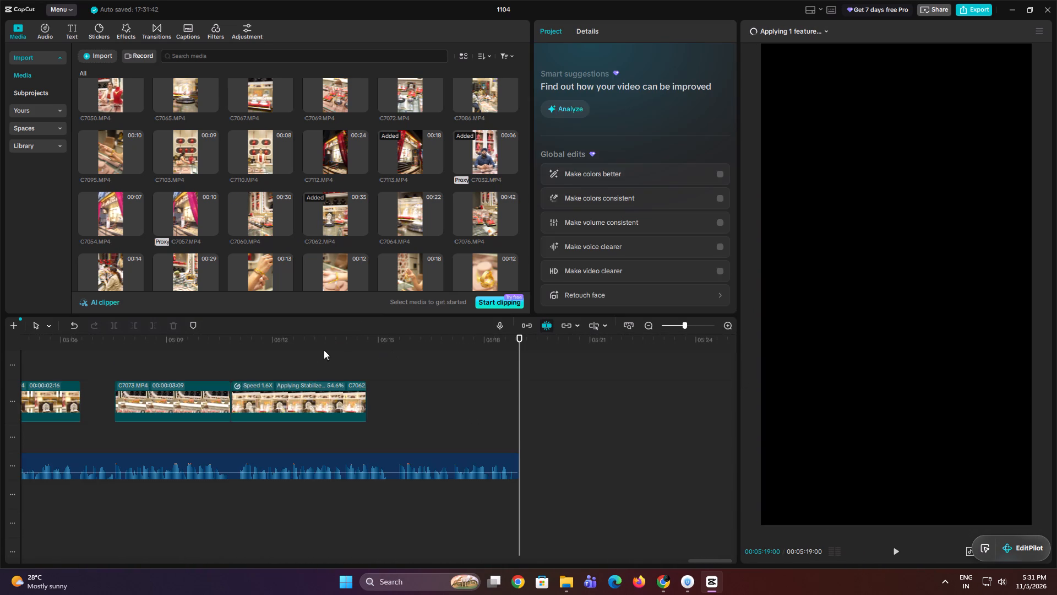
Preview C7067, place it on the main track after C7062 at about 00:05:15, and scrub through it.
scroll(239, 158, "up", 3)
left_click(265, 253)
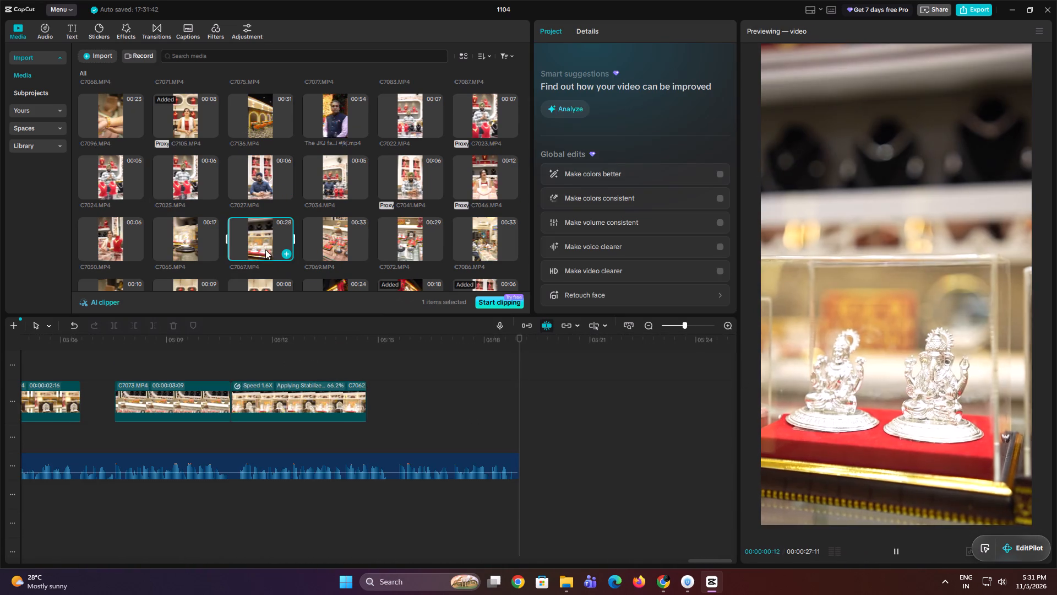
left_click_drag(265, 246, 379, 391)
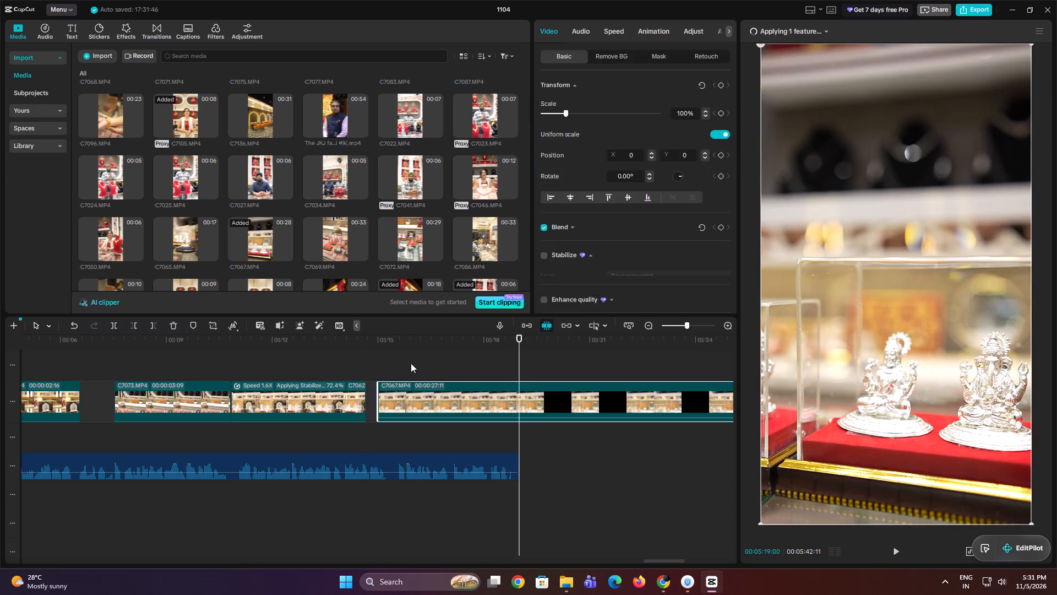
left_click(413, 361)
left_click_drag(413, 361, 683, 405)
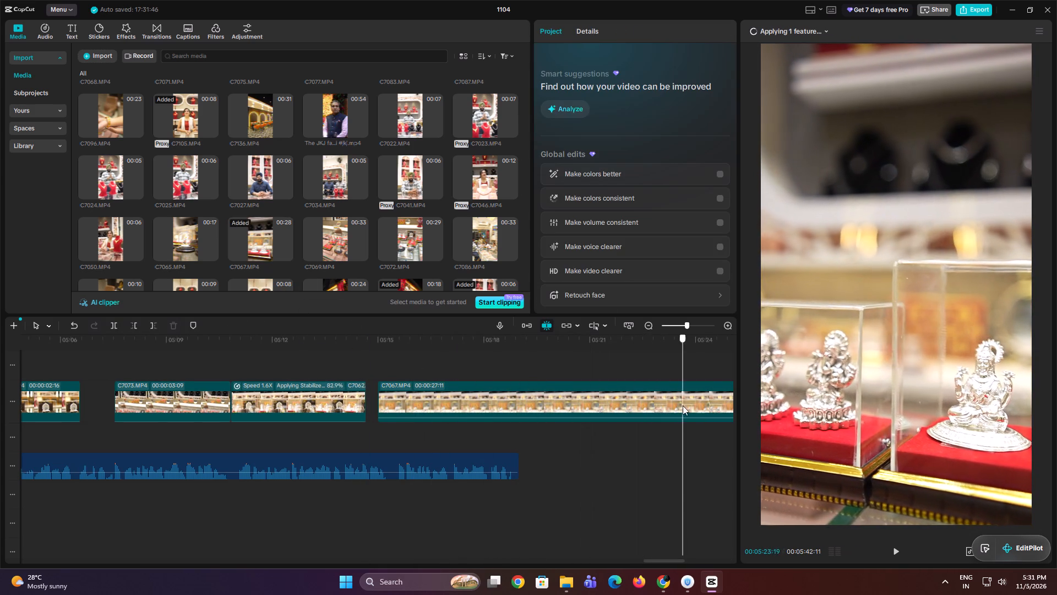
left_click_drag(683, 405, 617, 414)
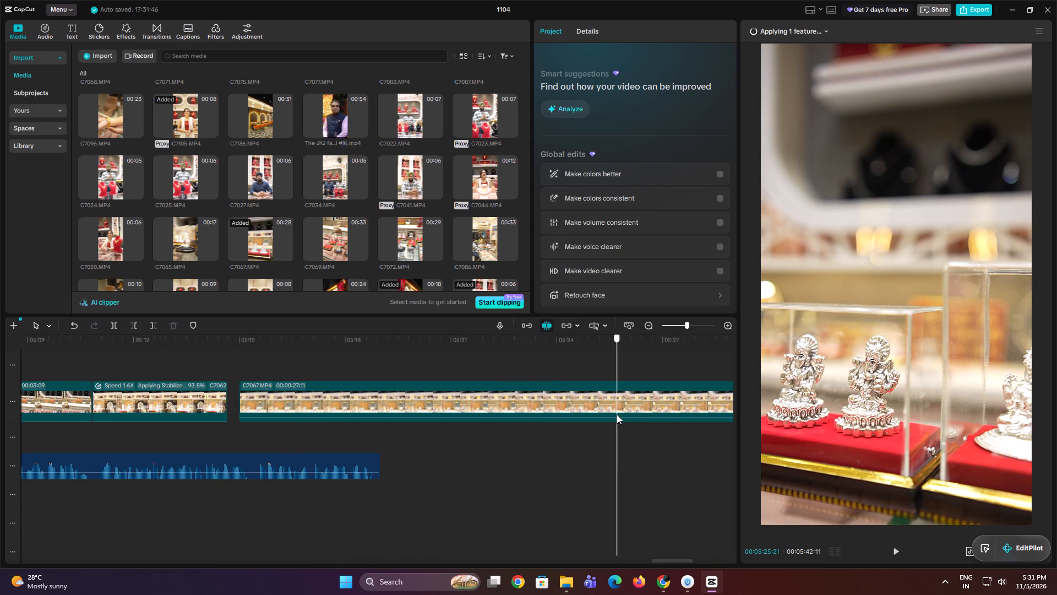
Play back the stabilized C7062 and move C7067 to start directly after it, closing the gap.
left_click(144, 360)
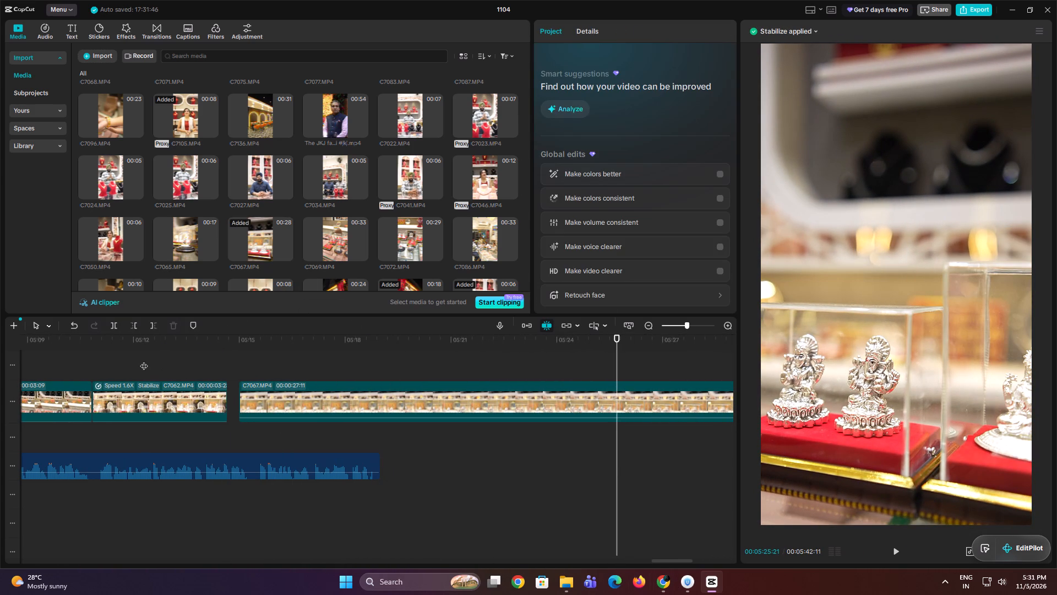
left_click_drag(144, 360, 114, 374)
key("space")
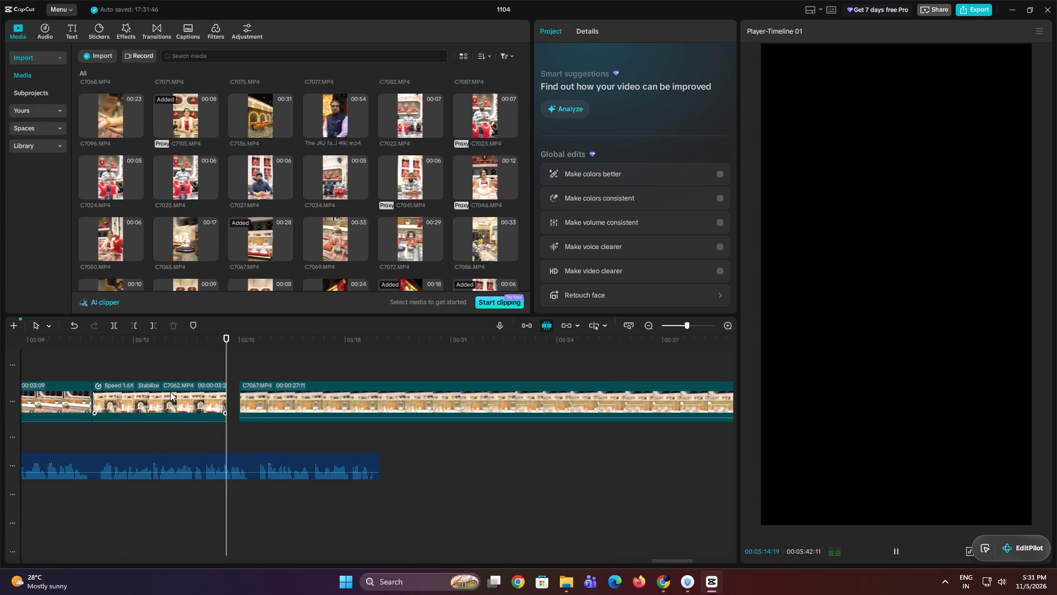
key("space")
left_click_drag(258, 404, 244, 410)
Play through C7067 to find a better starting point and trim its start up to 00:05:19:15.
key("space")
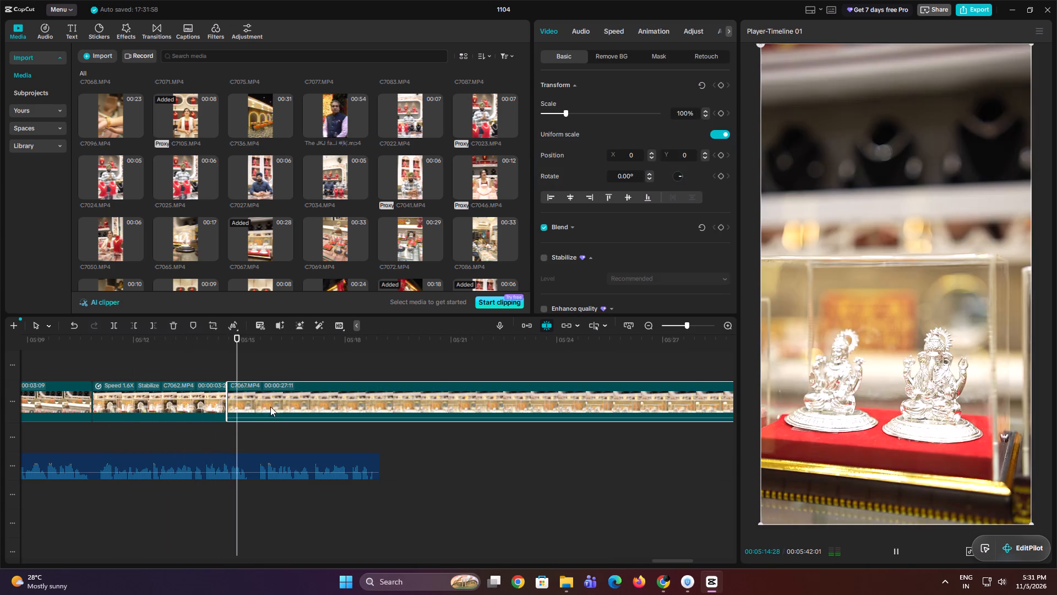
left_click(336, 374)
key("space")
double_click(398, 374)
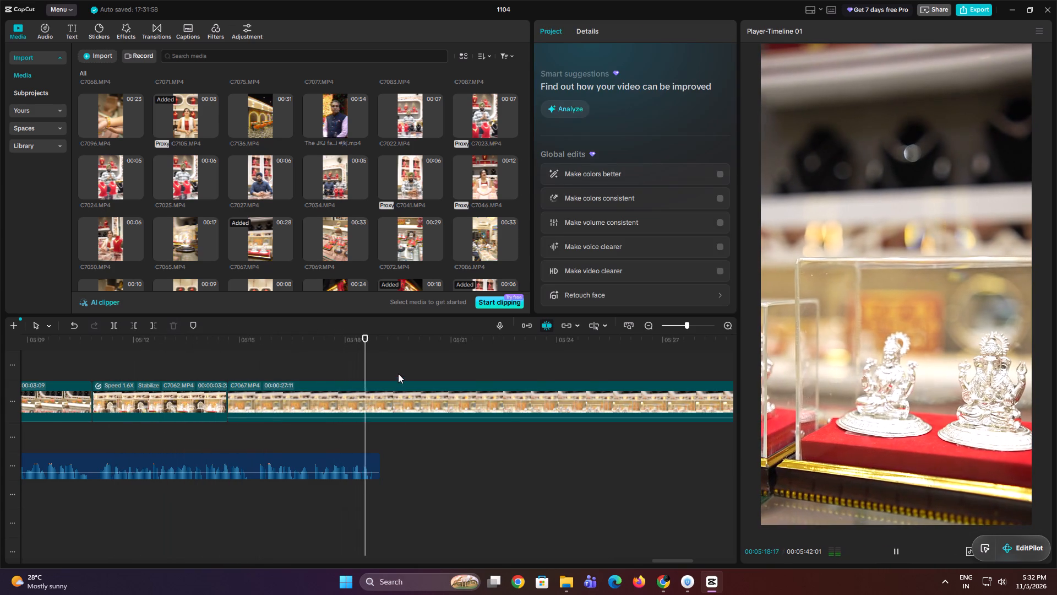
left_click(416, 394)
key("q")
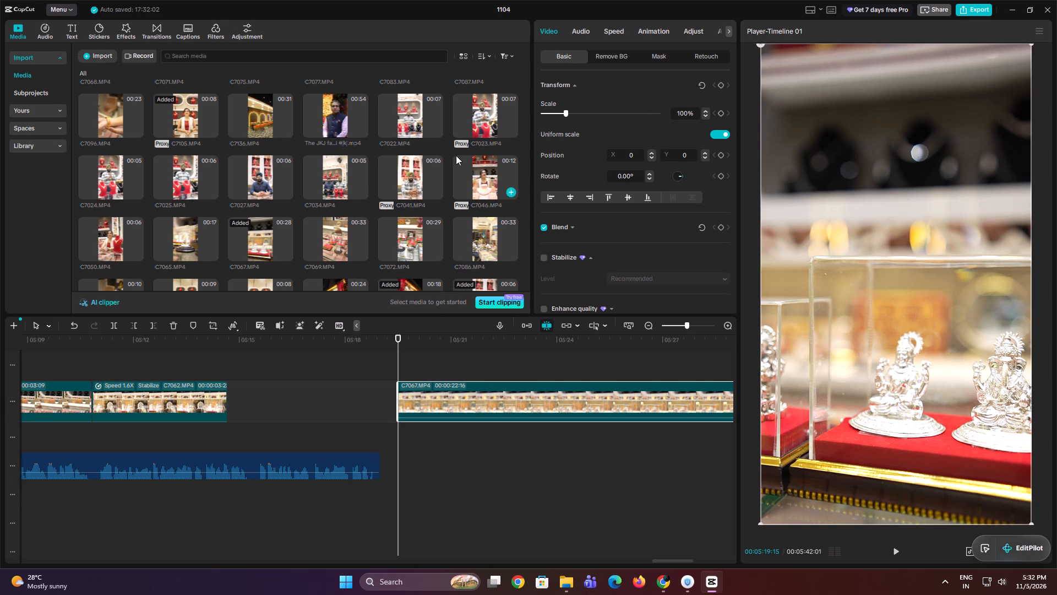
Set C7067's speed to about 1.2x and move it back directly after C7062.
left_click(585, 29)
left_click(607, 31)
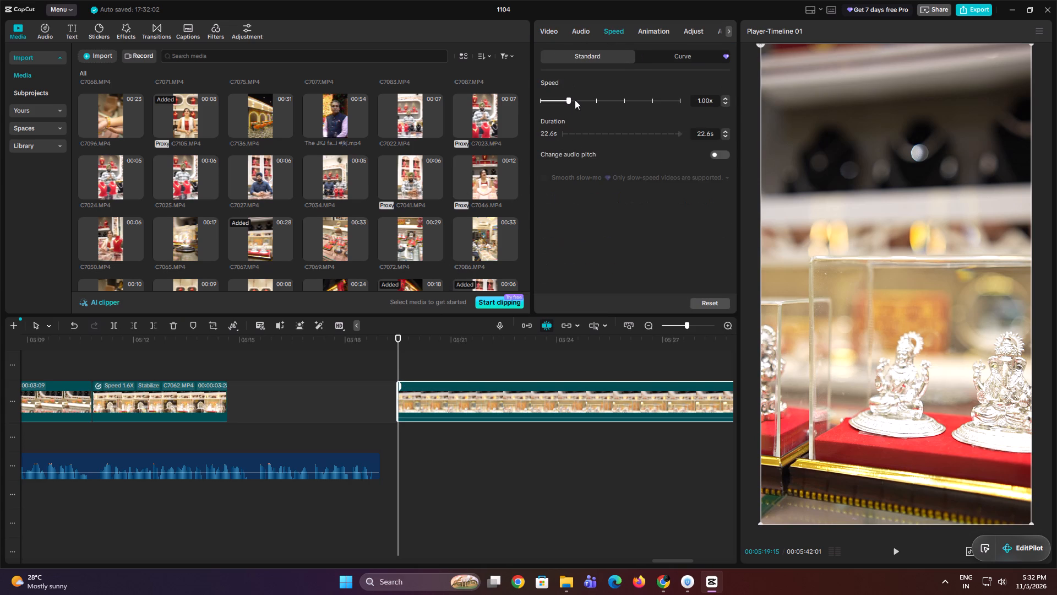
left_click(575, 100)
left_click_drag(485, 396, 314, 400)
Play from the end of C7062 through C7067 past the end of the audio, and turn on Stabilize for C7067.
left_click(219, 357)
key("space")
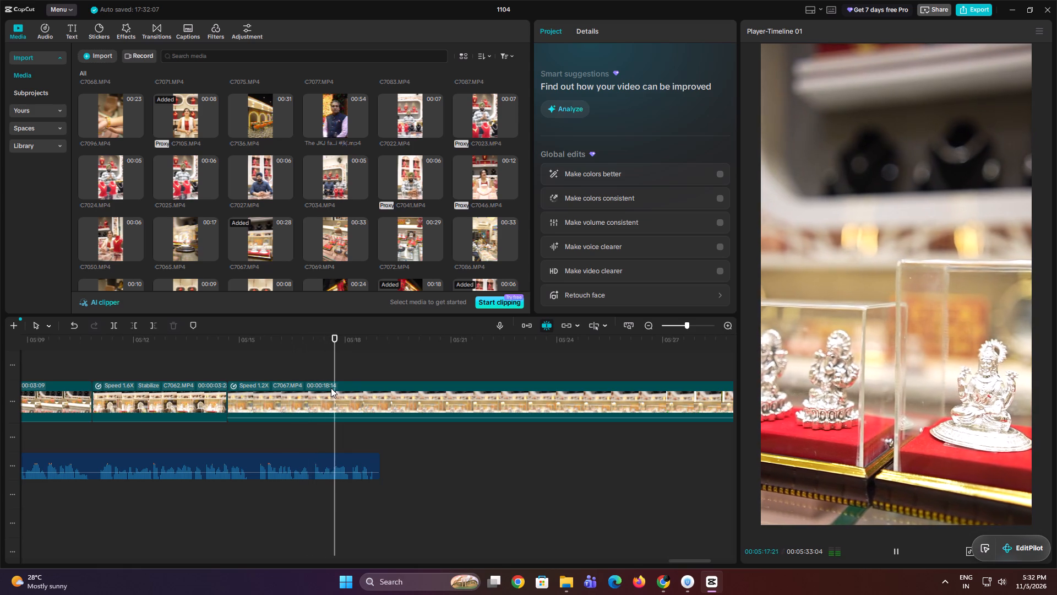
key("space")
key("space")
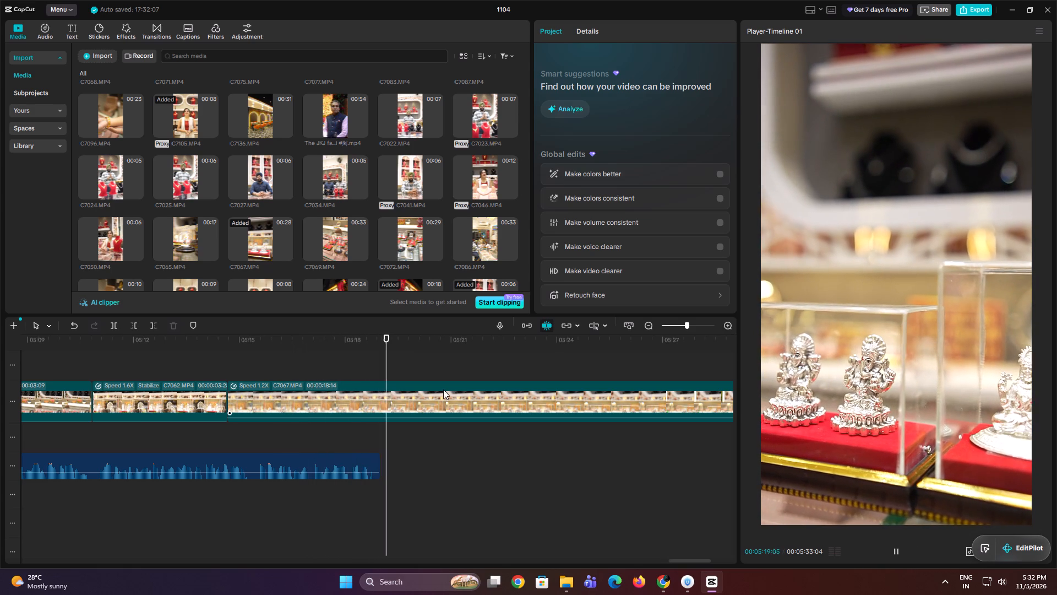
key("space")
left_click(488, 392)
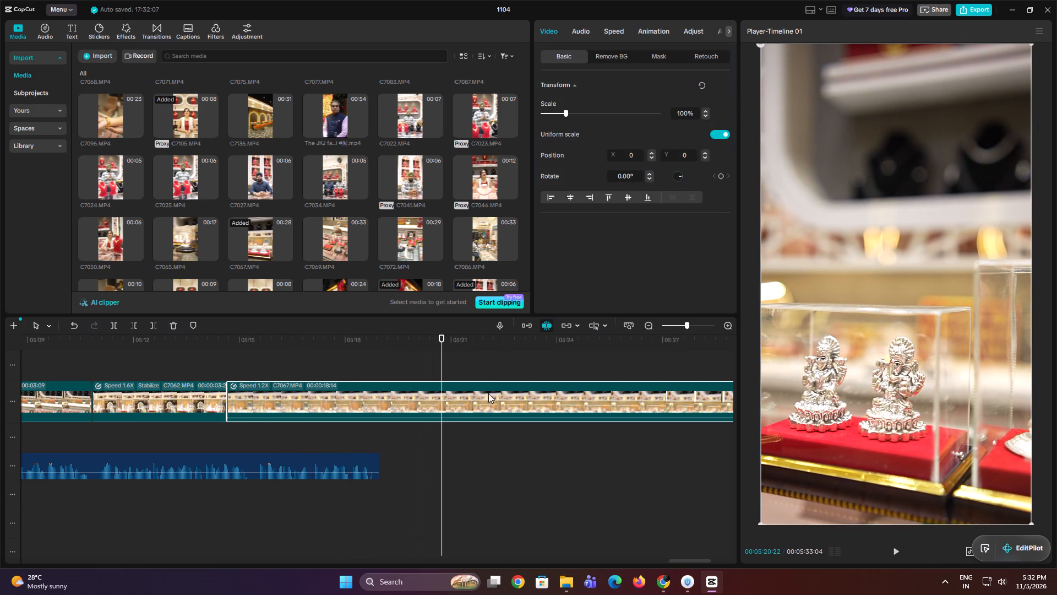
left_click(545, 260)
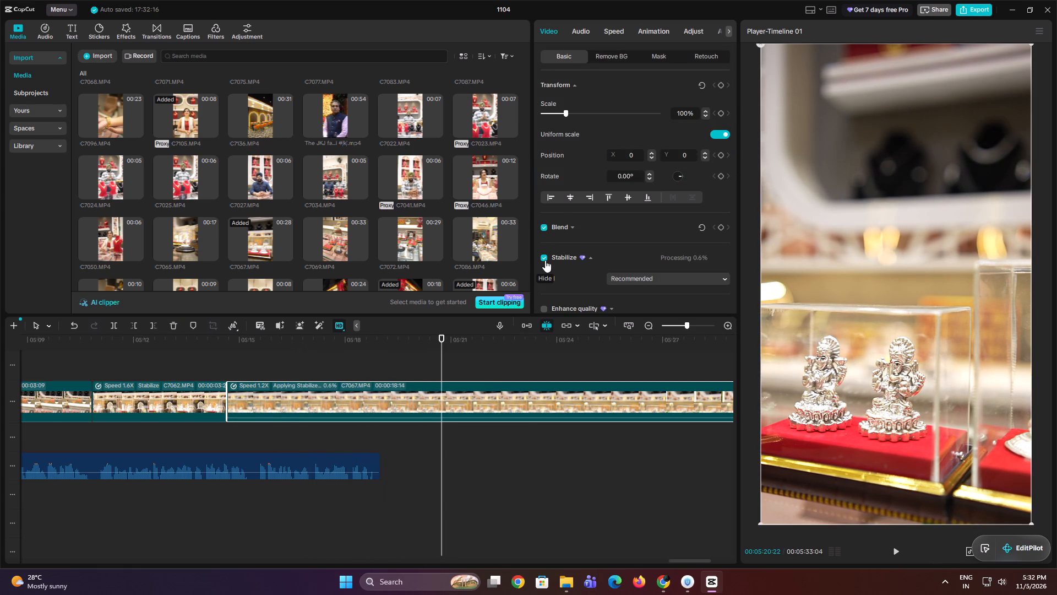
Trim C7067's end back to 00:05:20:22 and raise its speed to about 1.56x.
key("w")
left_click(612, 28)
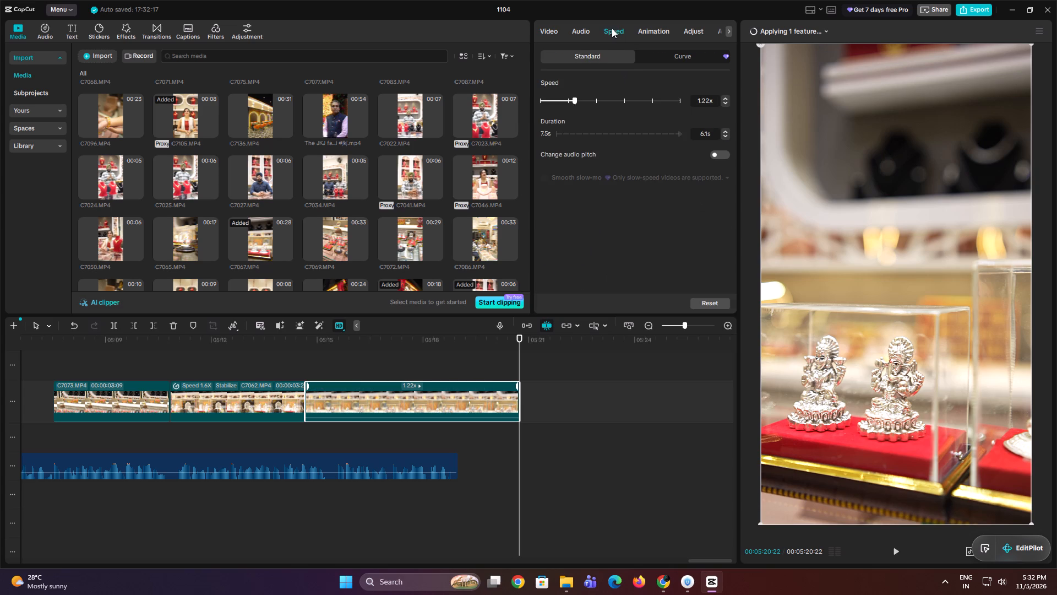
left_click(584, 99)
left_click(584, 99)
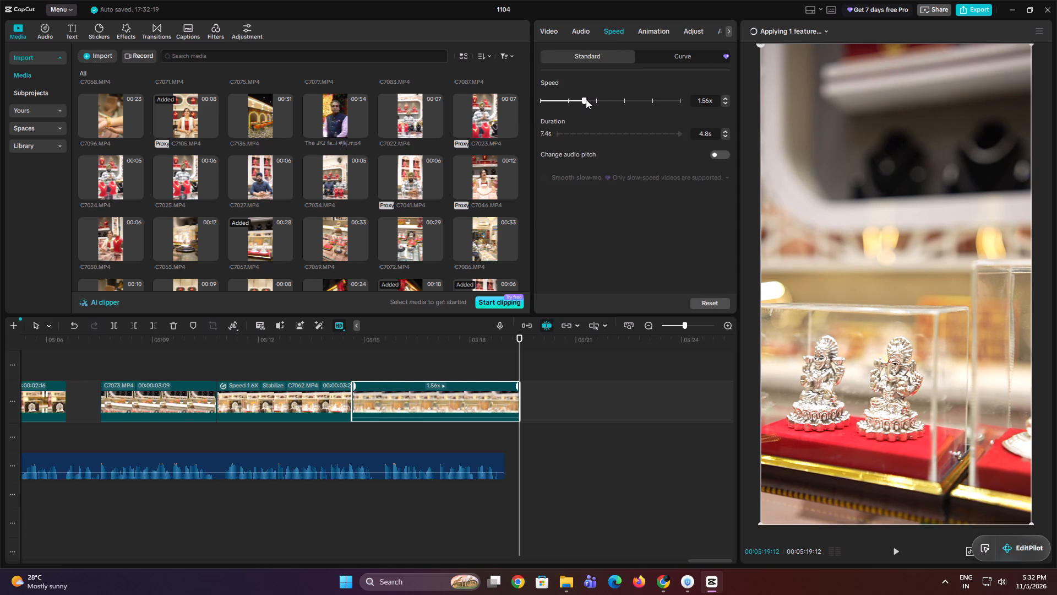
Look through the media clips, then switch to Google Chrome and open the sharing options for the chandi.bazaar reel.
scroll(250, 181, "up", 4)
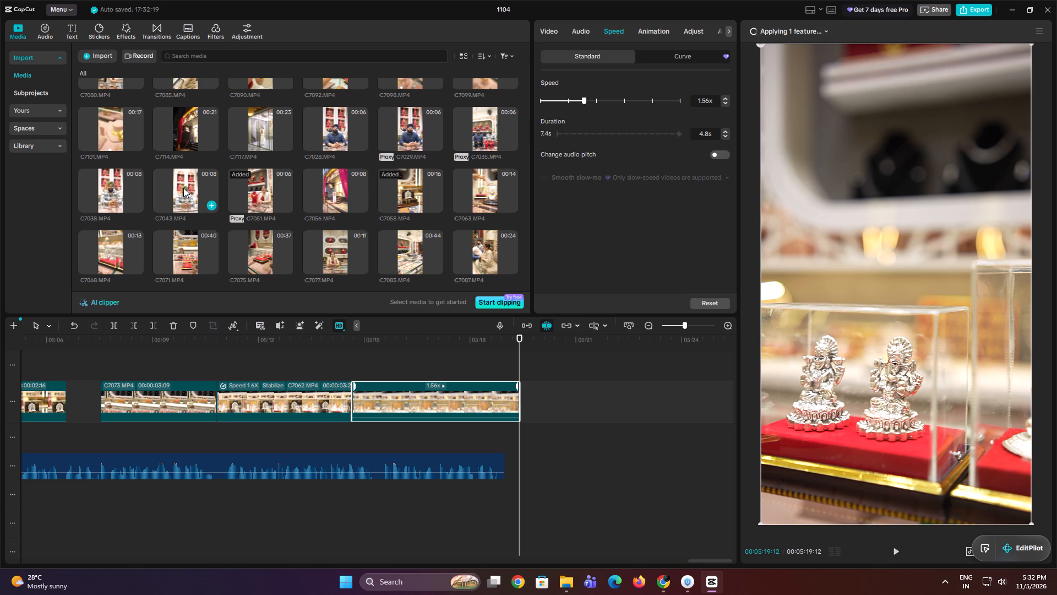
left_click(670, 580)
left_click(590, 382)
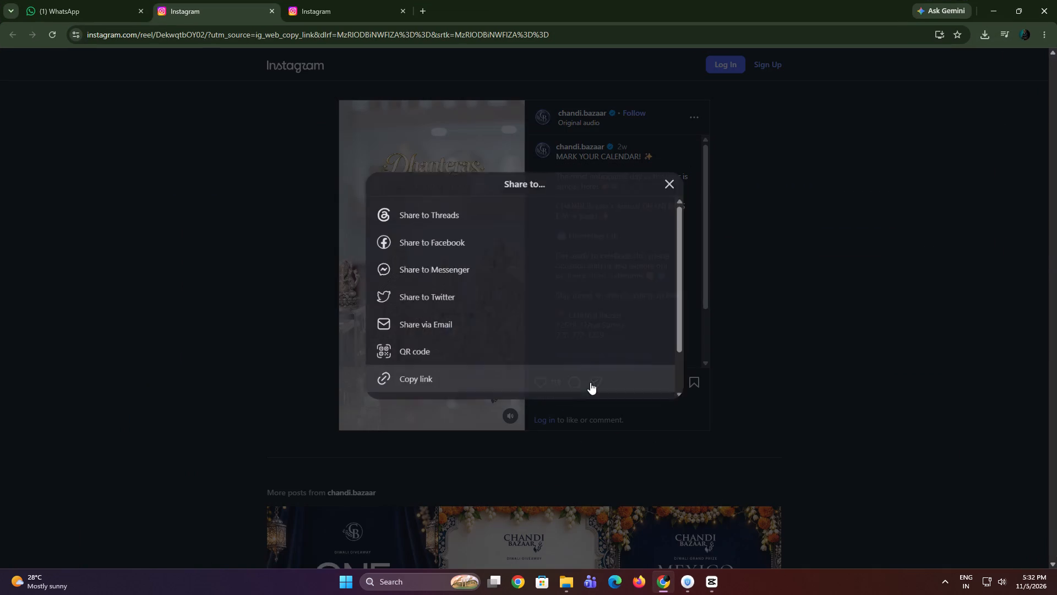
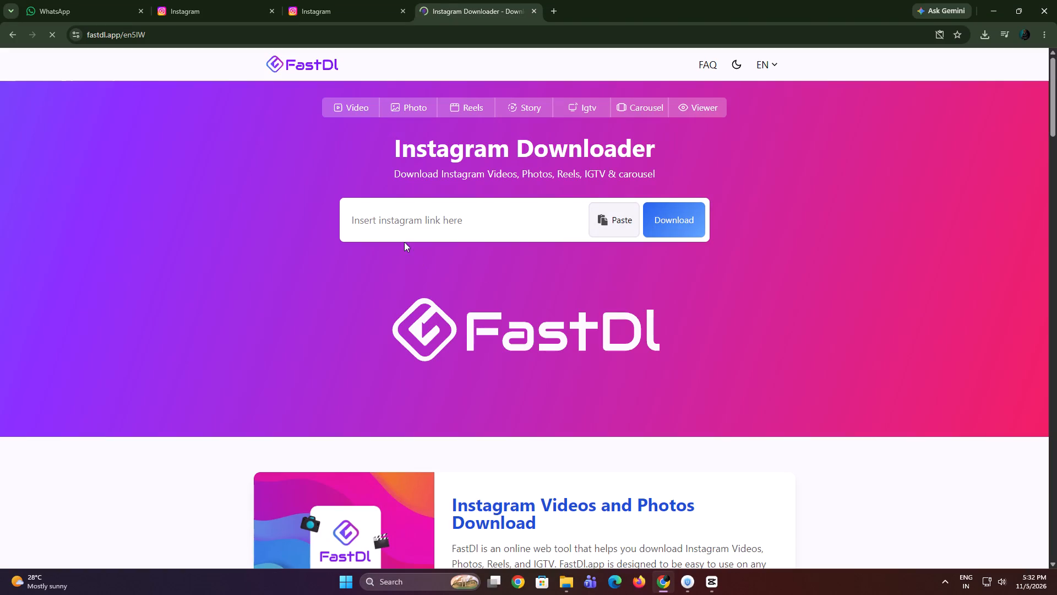
Paste the copied Instagram reel link into FastDl, submit it for download and get past the verification check and ad.
left_click(402, 218)
right_click(402, 218)
left_click(431, 346)
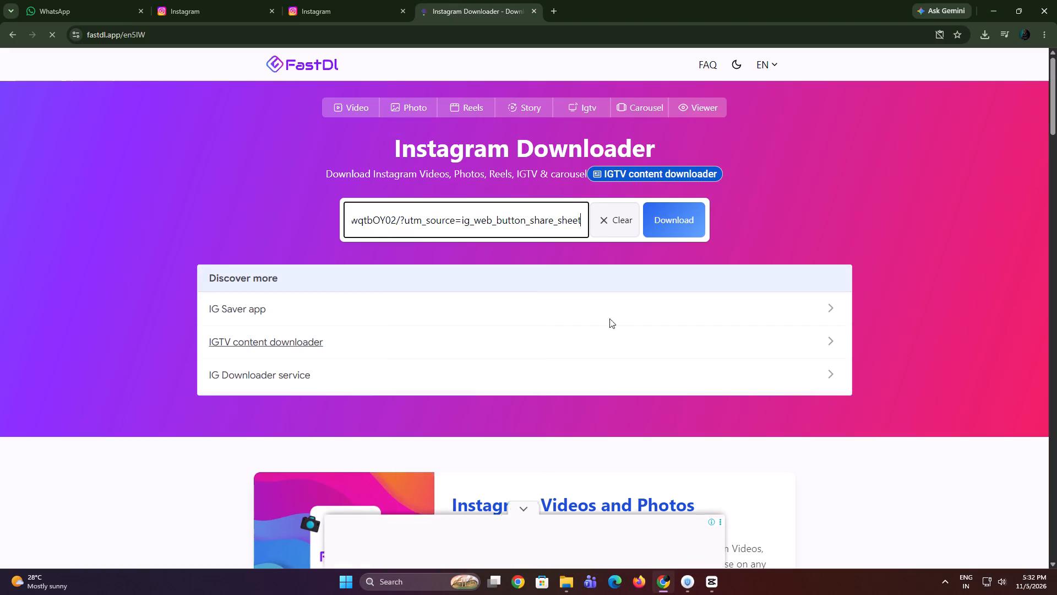
left_click(673, 217)
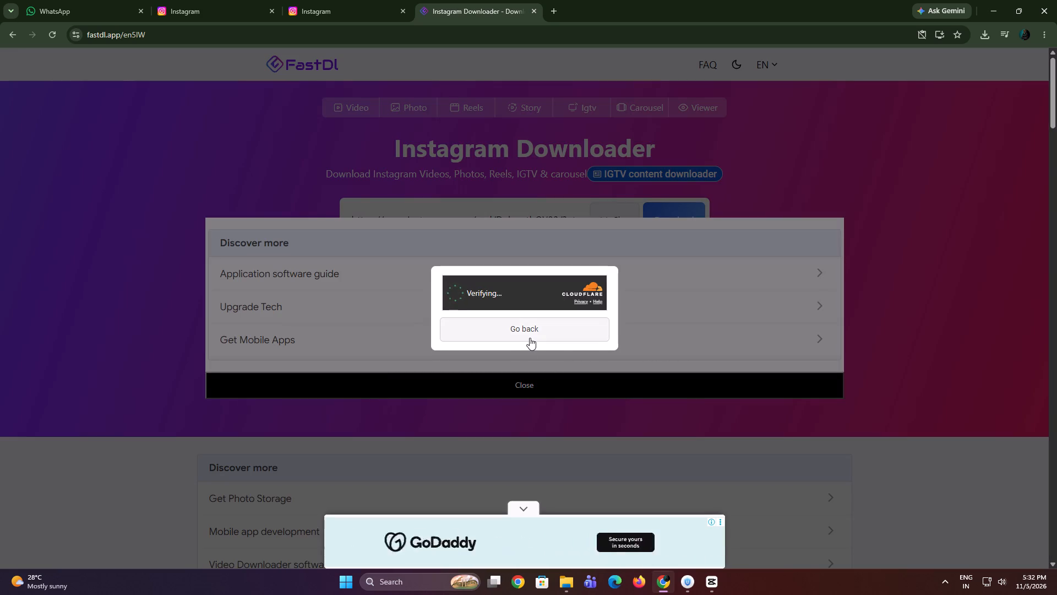
left_click(453, 290)
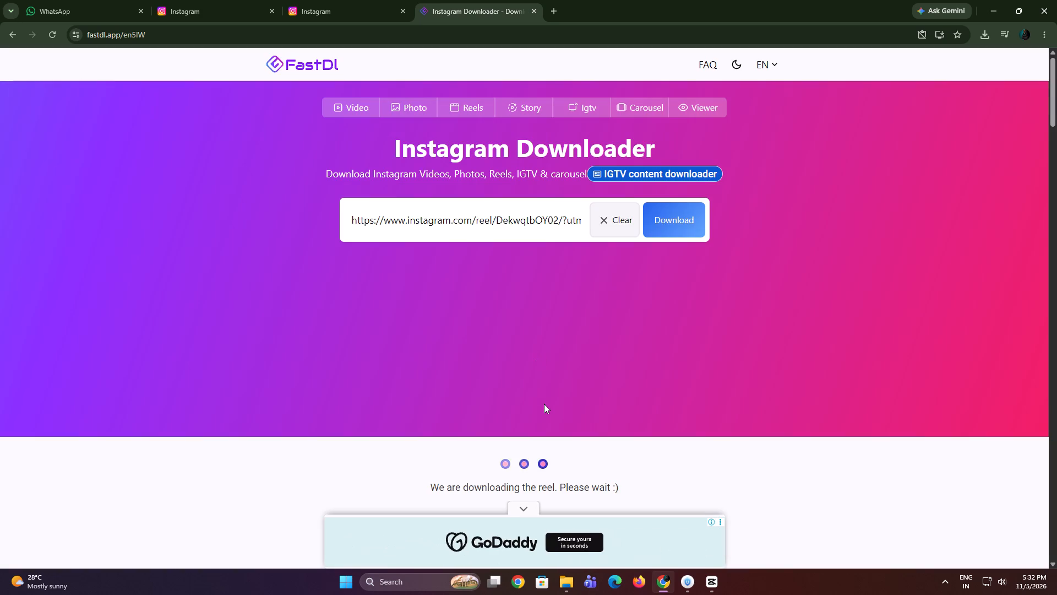
left_click(528, 388)
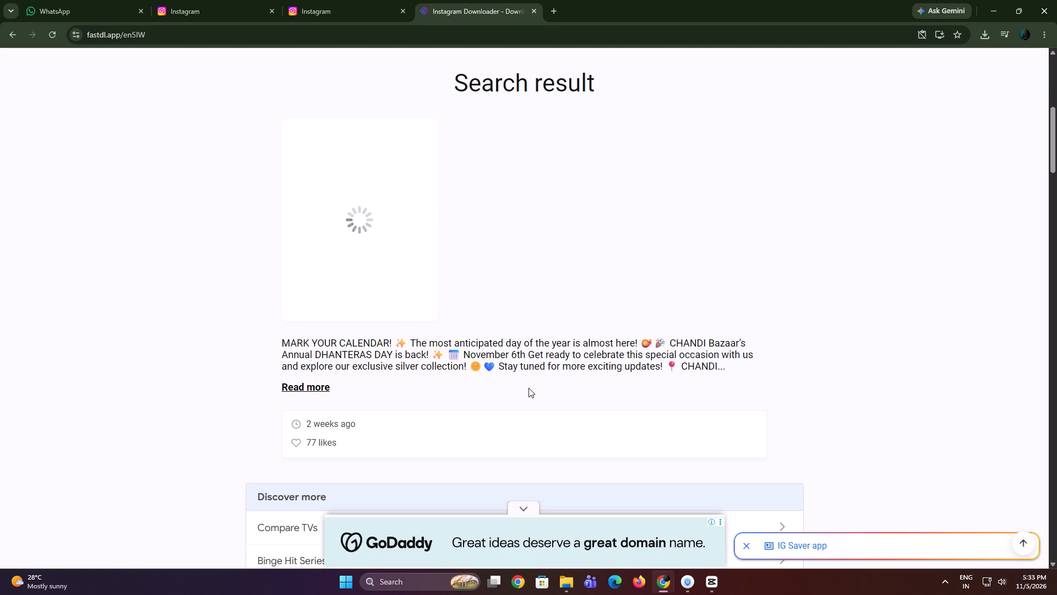
Download the fetched CHANDI Bazaar reel and save it as an MP4 in the HG folder on drive E, keeping the suggested name.
left_click(530, 415)
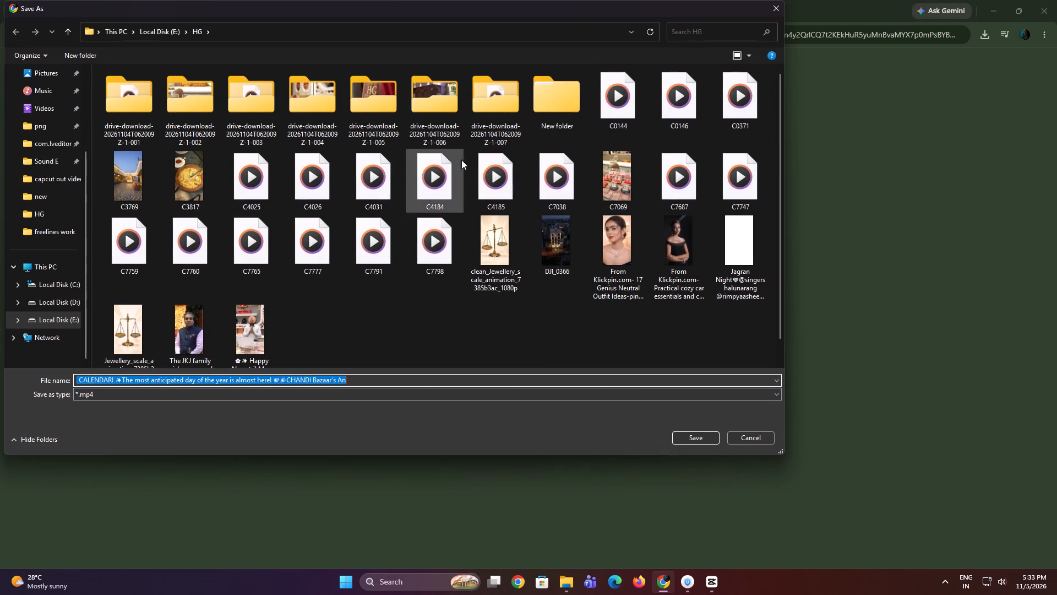
left_click(690, 435)
Switch to the other open Instagram reel, next to the downloader page.
left_click(366, 0)
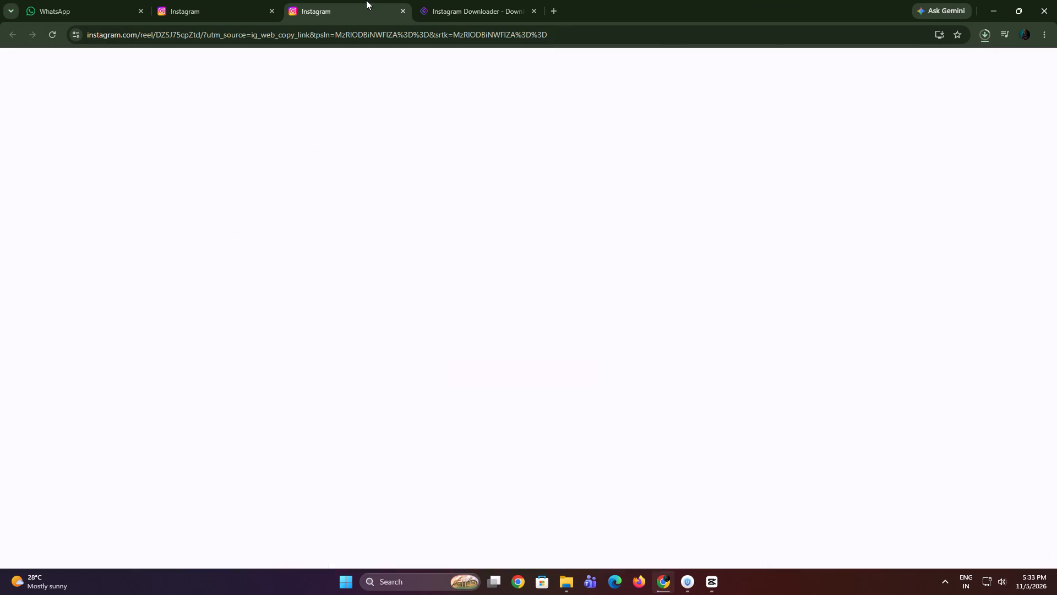
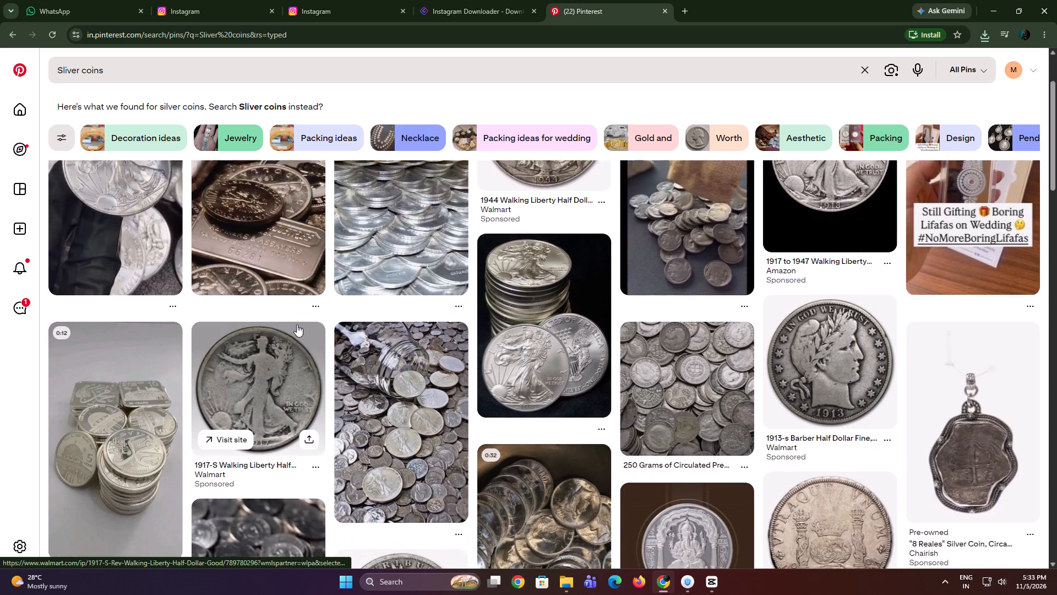
Look through the Pinterest search results for silver coins for suitable promo material.
scroll(297, 324, "down", 6)
scroll(323, 374, "up", 7)
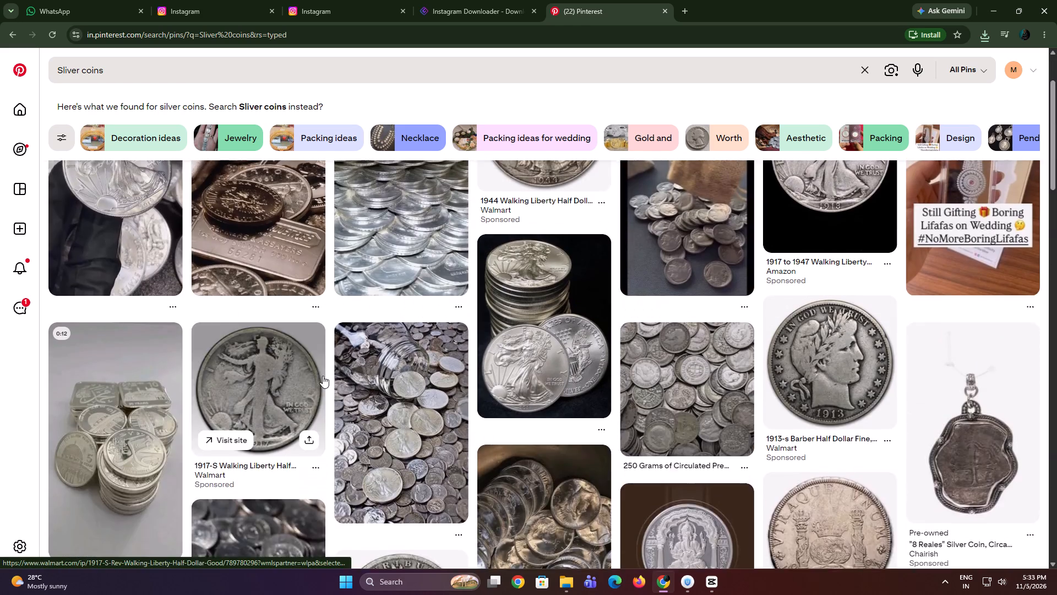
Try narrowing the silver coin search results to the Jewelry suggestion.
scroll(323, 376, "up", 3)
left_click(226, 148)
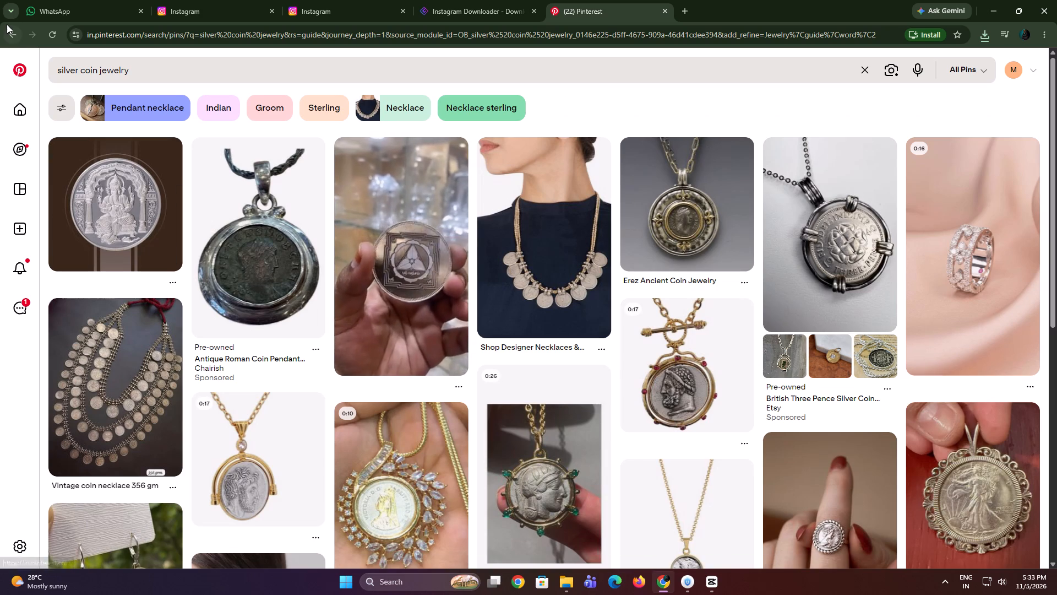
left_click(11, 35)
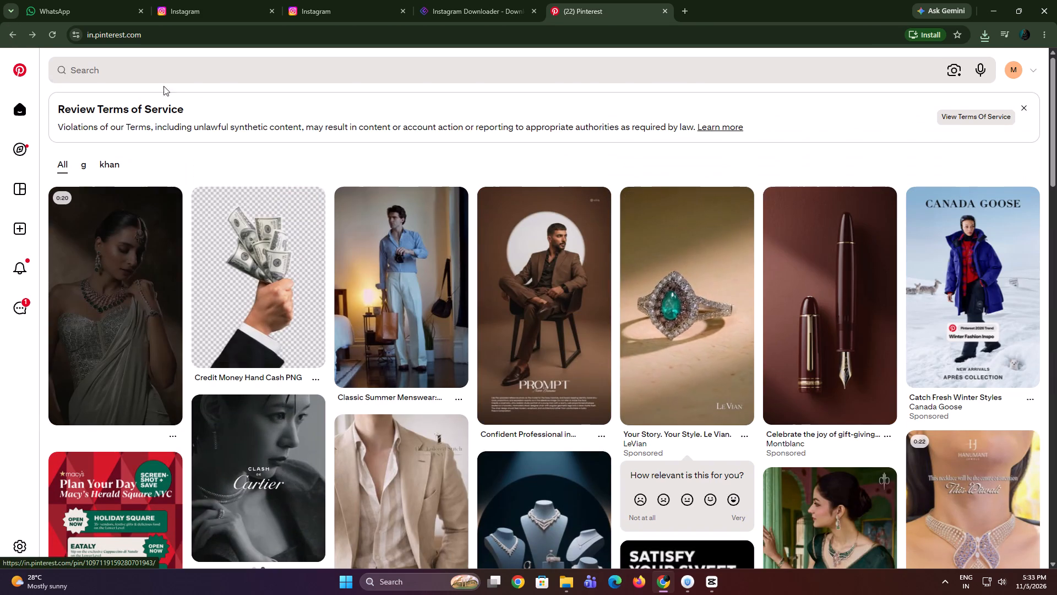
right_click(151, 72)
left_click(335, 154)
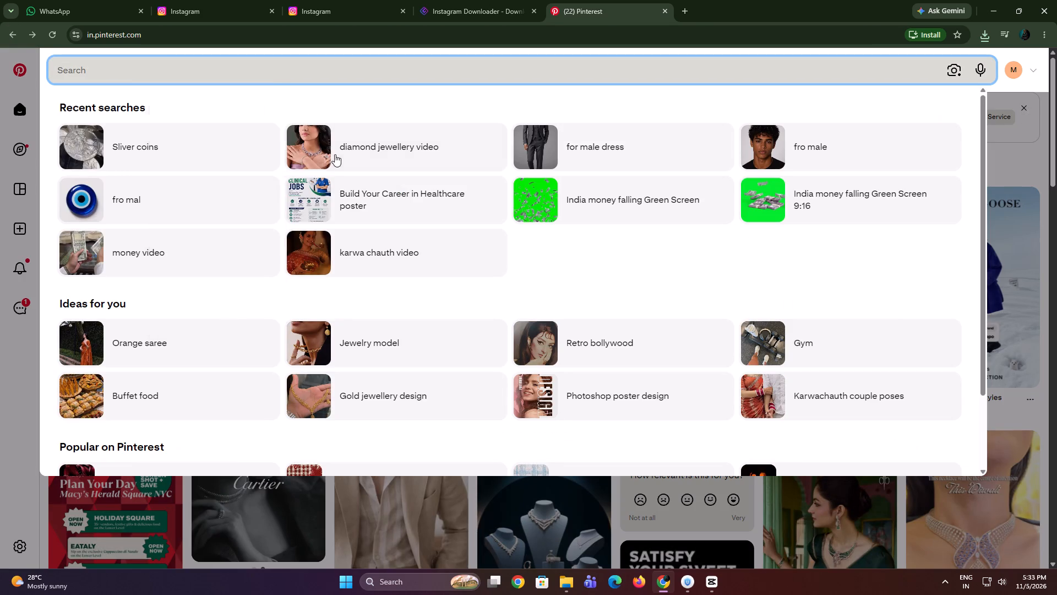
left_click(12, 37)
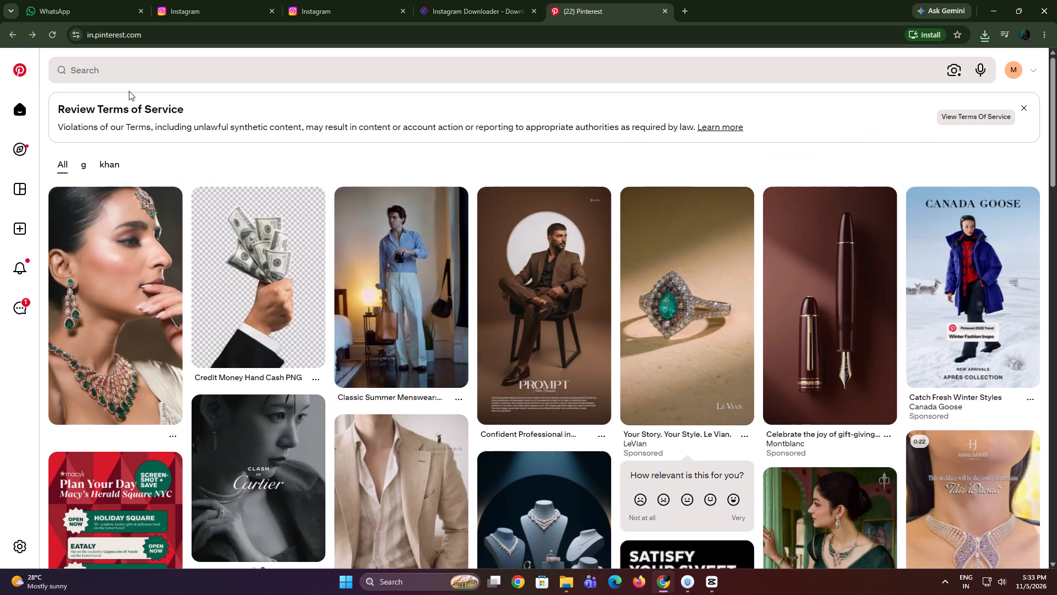
Rerun the recent search for Sliver coins and play the Silver Eagles Ringing coin video.
left_click(128, 69)
left_click(143, 143)
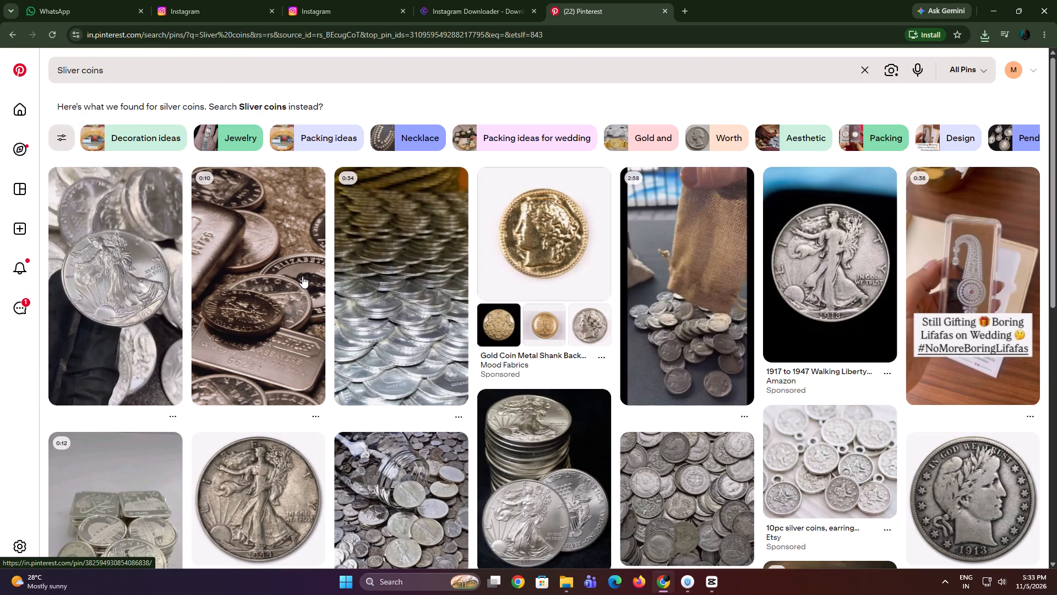
left_click(132, 313)
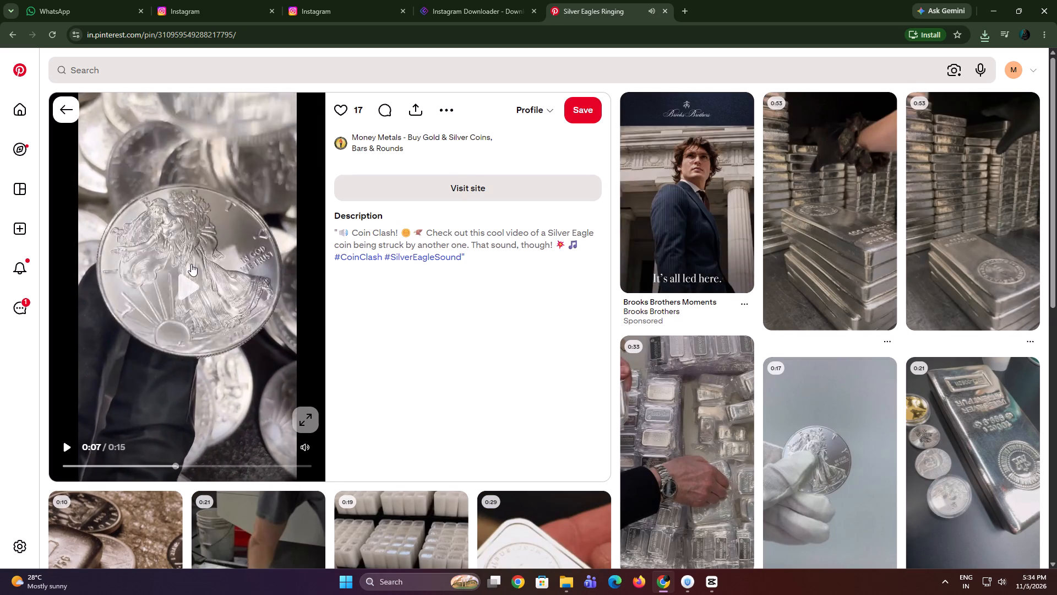
left_click(191, 279)
left_click(188, 291)
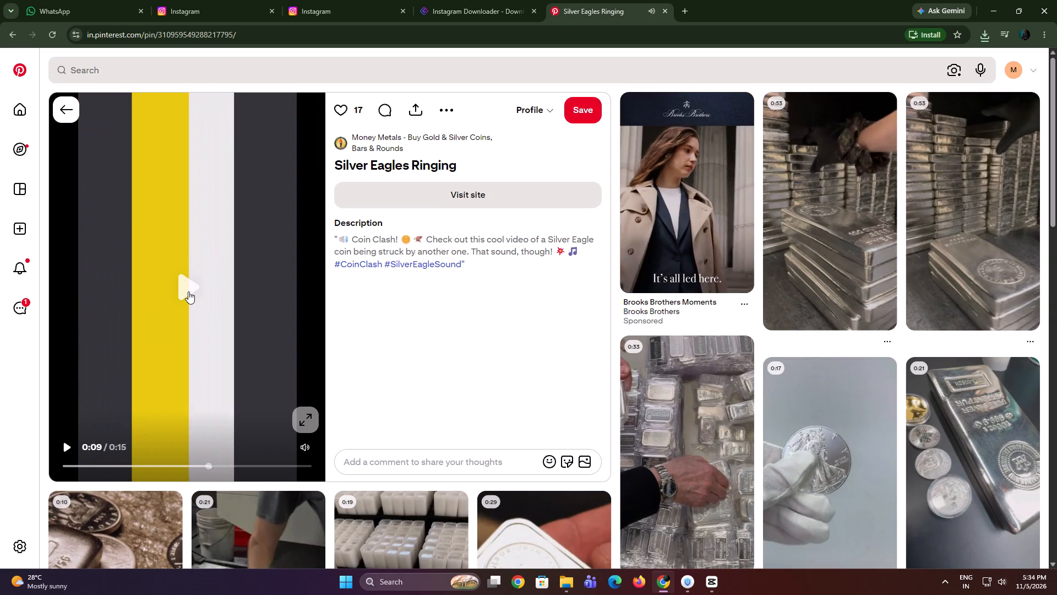
Look through the related silver coin and bar videos for usable footage, and return to the search results.
scroll(455, 356, "down", 4)
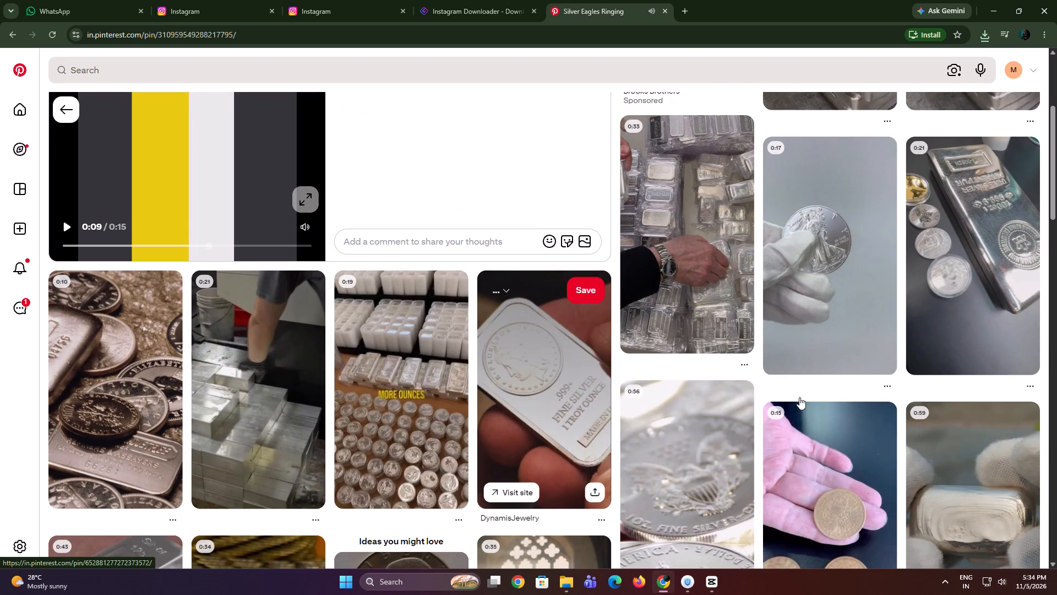
scroll(818, 369, "down", 2)
scroll(818, 369, "up", 1)
scroll(818, 369, "down", 2)
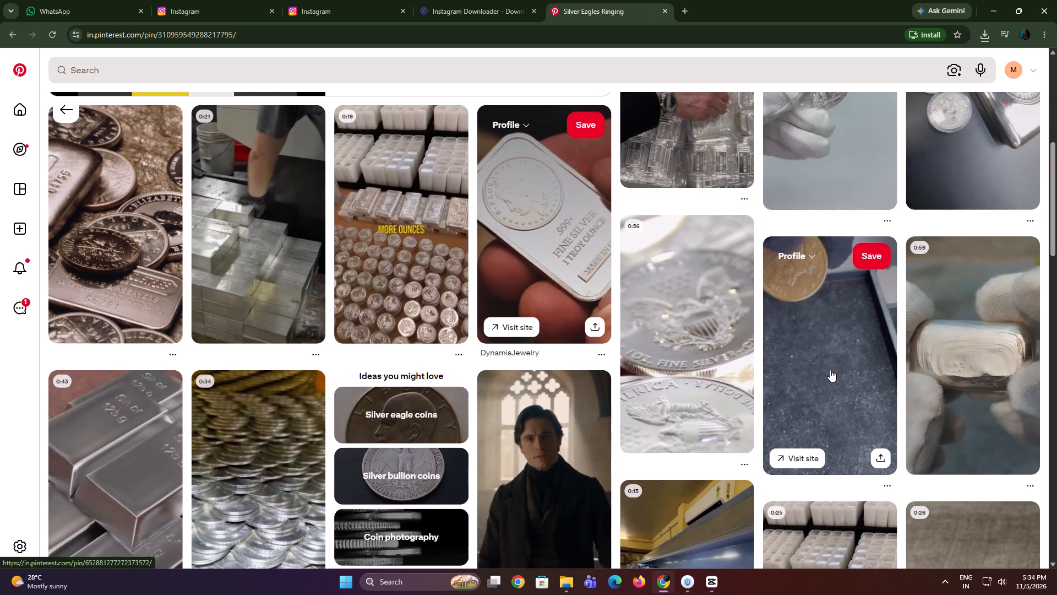
scroll(836, 374, "down", 1)
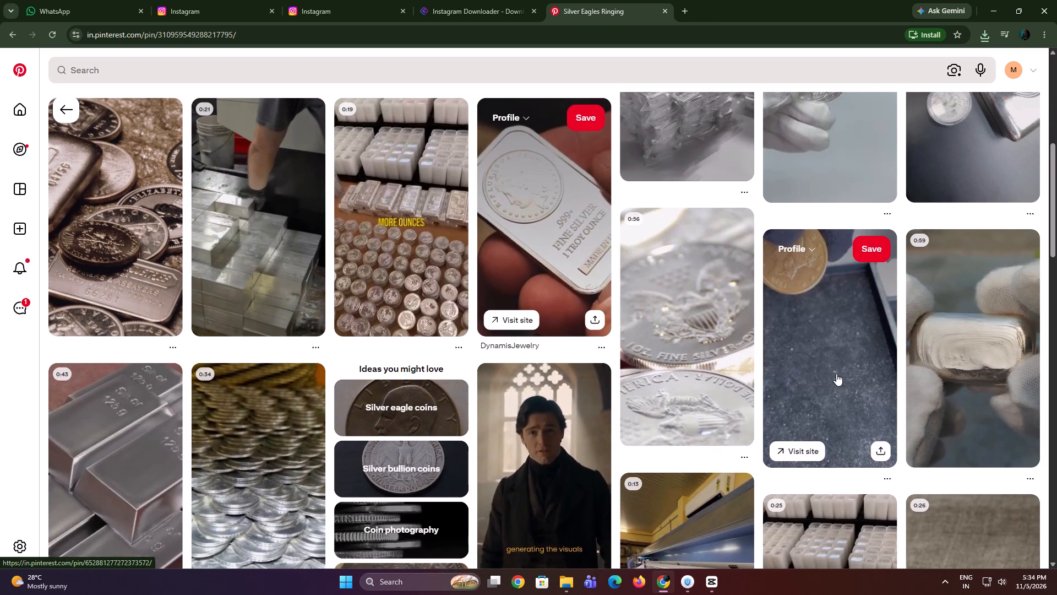
scroll(836, 374, "up", 4)
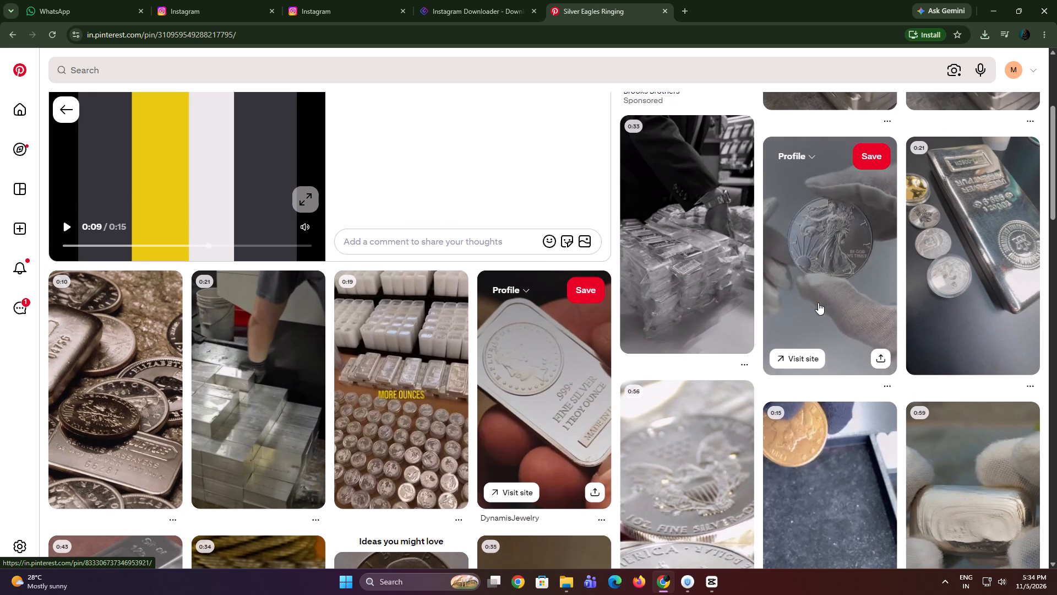
scroll(826, 305, "down", 7)
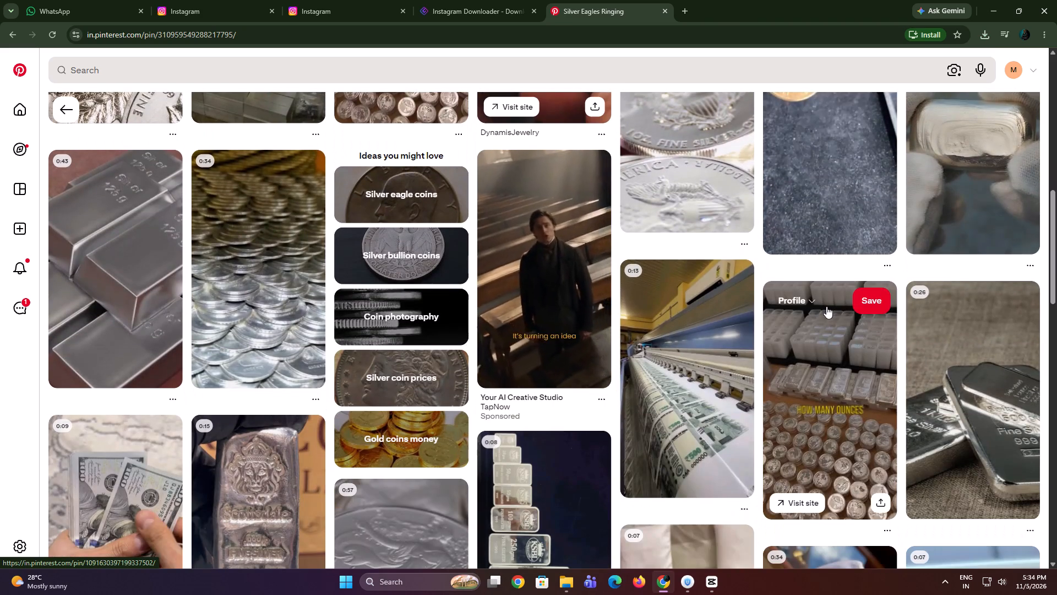
left_click(75, 101)
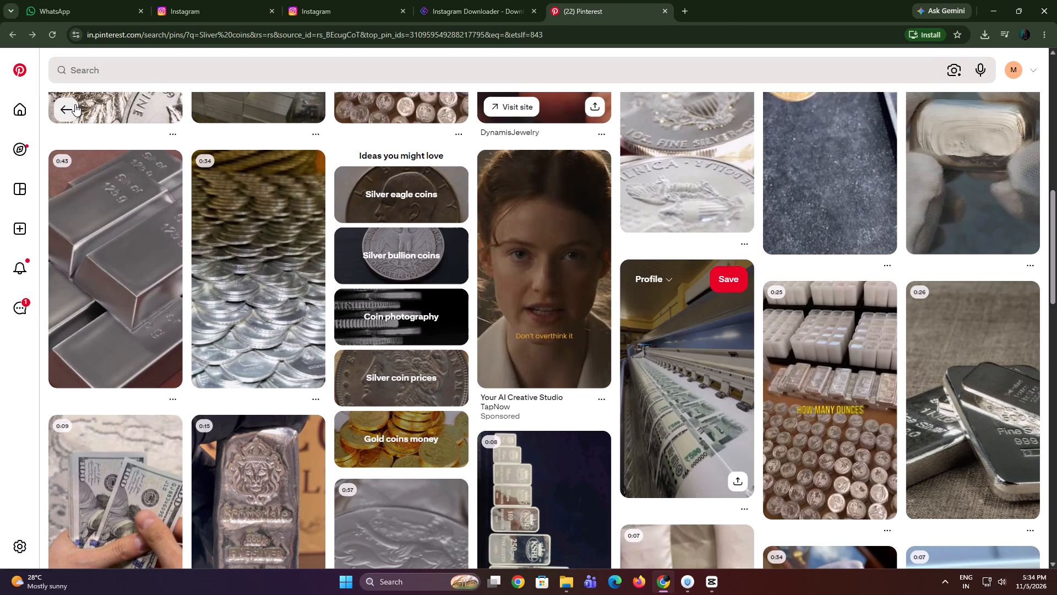
Extend the pin search to "Sliver coins indina".
left_click(129, 74)
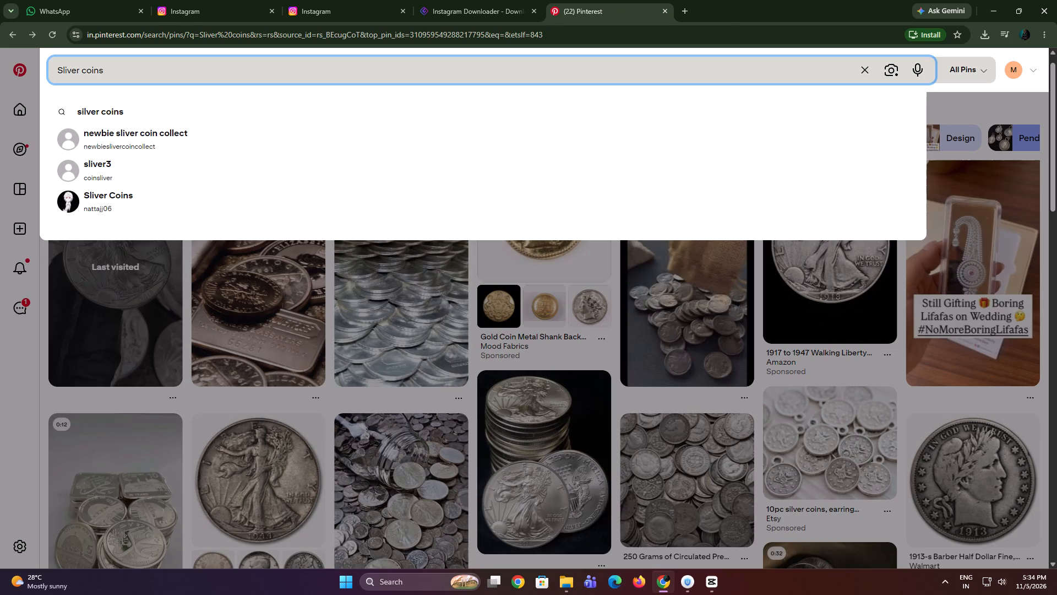
key("space")
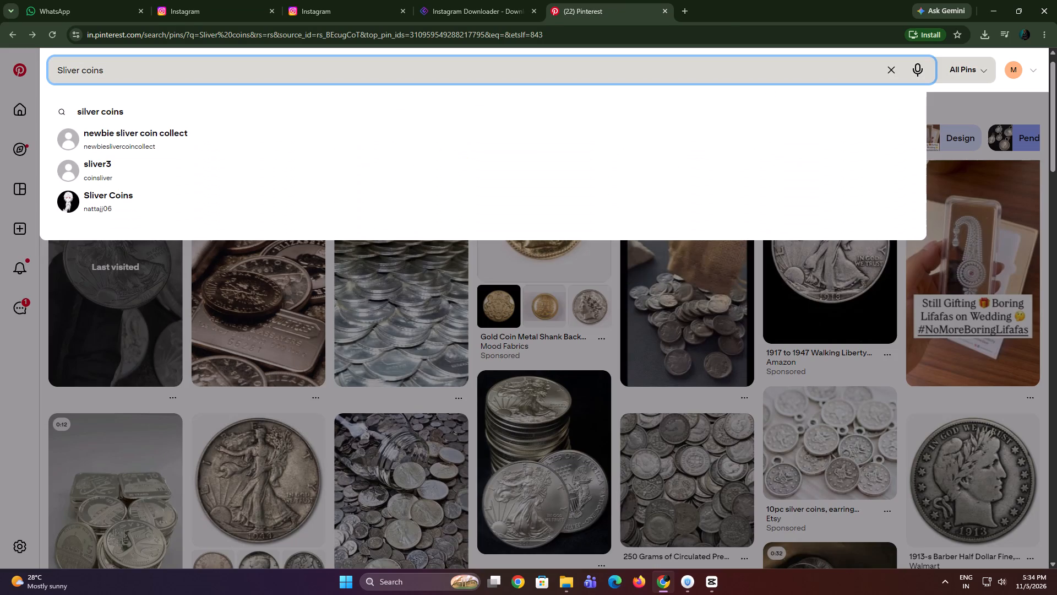
type("indi")
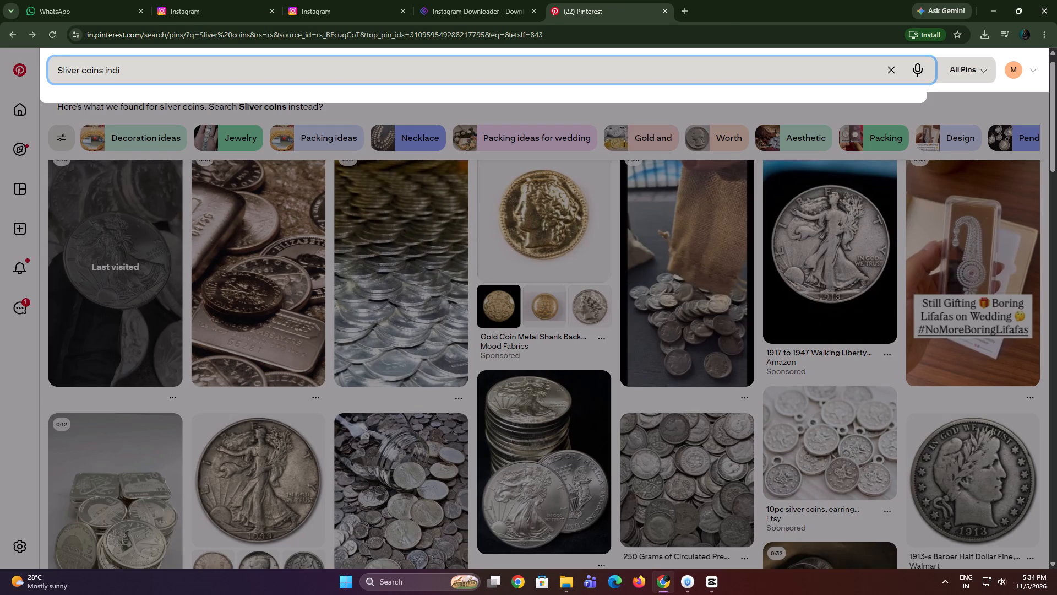
type("na")
key("Return")
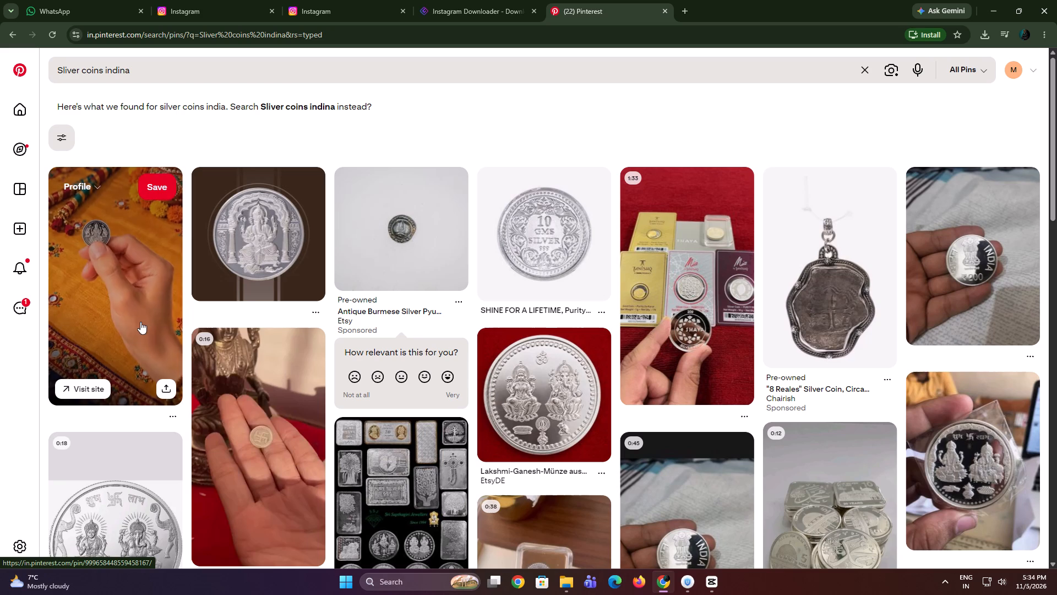
Examine the Indian silver coin results for a video that suits the jewellers' edit.
key("space")
scroll(273, 333, "up", 8)
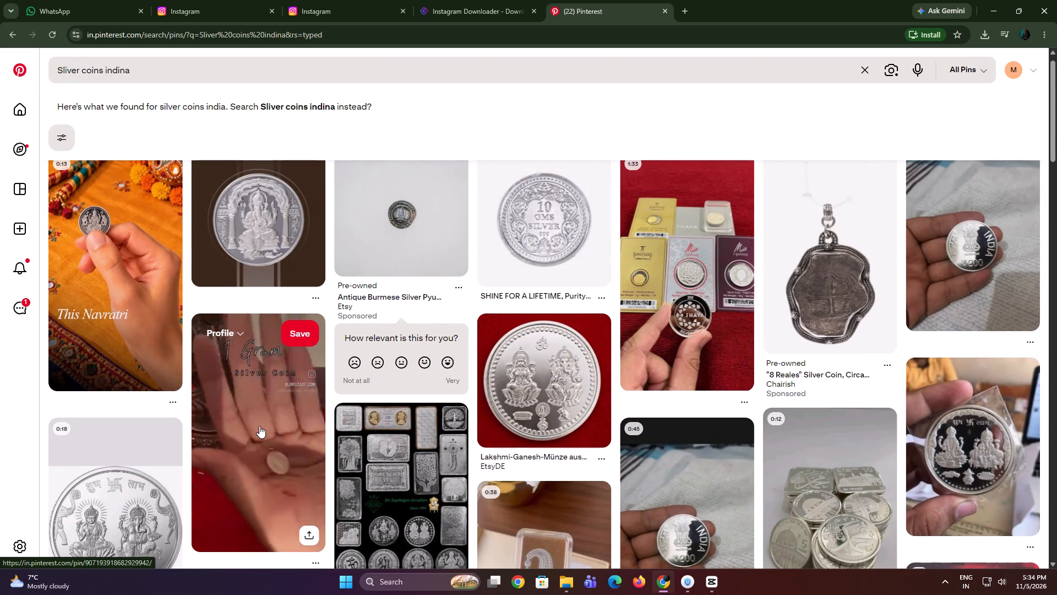
scroll(754, 422, "down", 4)
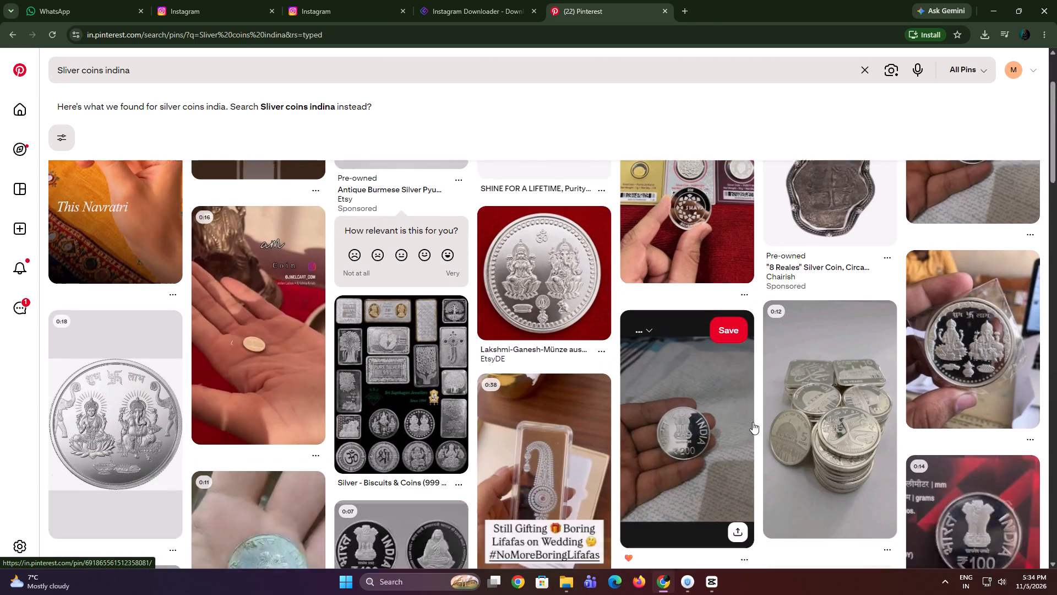
scroll(746, 396, "up", 4)
scroll(1028, 274, "down", 4)
scroll(624, 284, "down", 3)
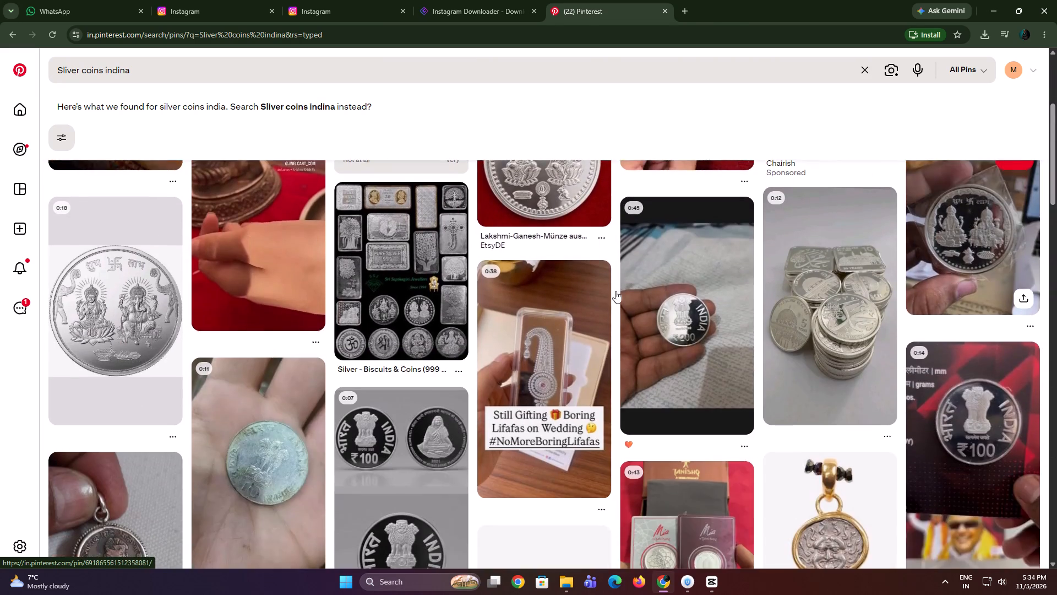
scroll(615, 291, "down", 1)
scroll(542, 338, "down", 9)
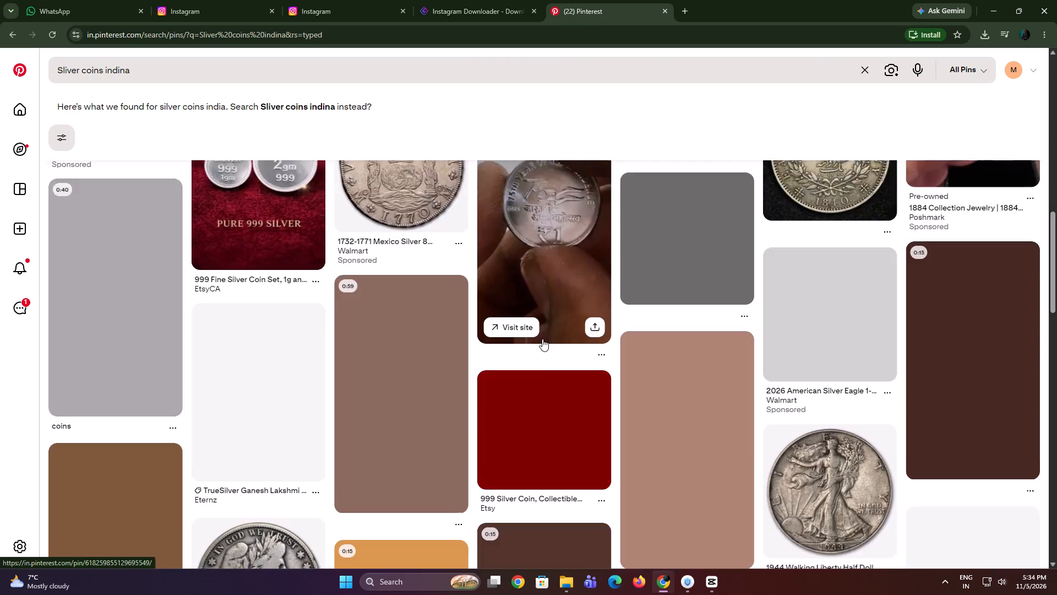
scroll(542, 339, "down", 2)
scroll(610, 416, "up", 11)
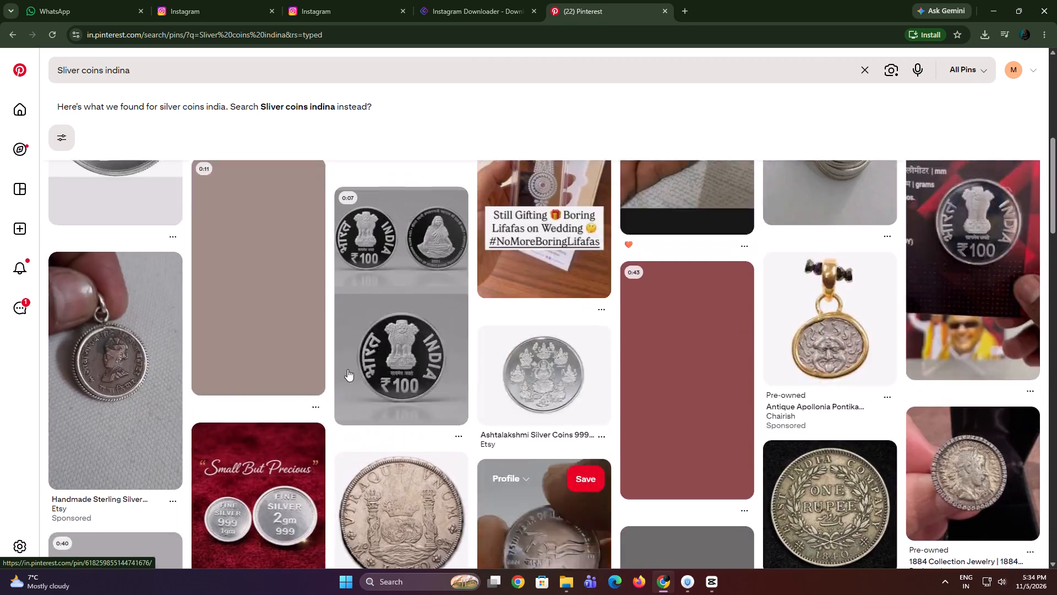
scroll(347, 369, "up", 12)
Open the Silver Lakshmi Coin video and review its opening shots, pausing at 0:04 on the two overlapping coins.
left_click(138, 335)
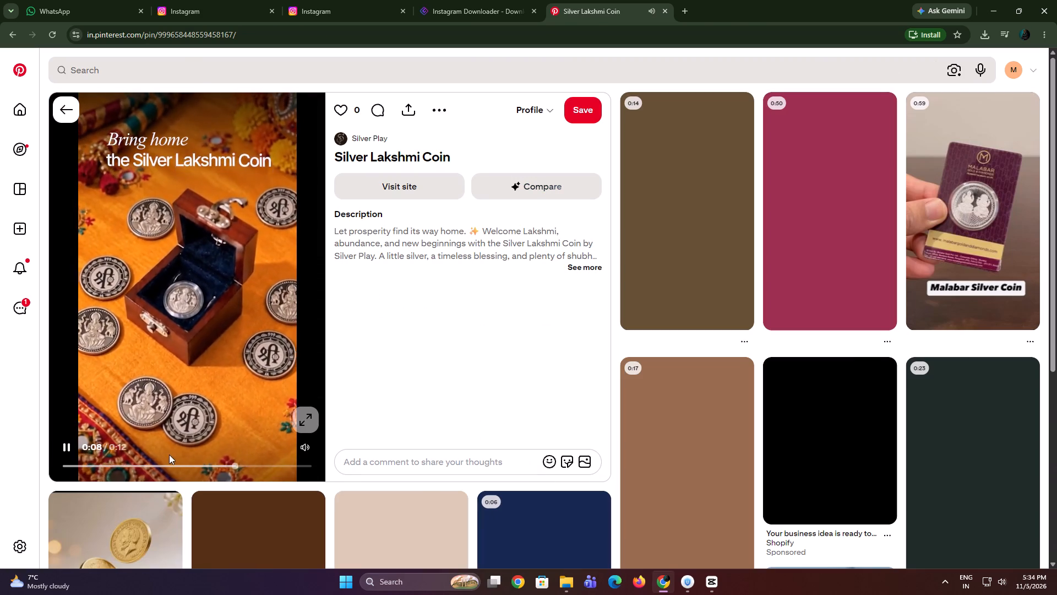
left_click(151, 464)
left_click_drag(137, 462, 131, 462)
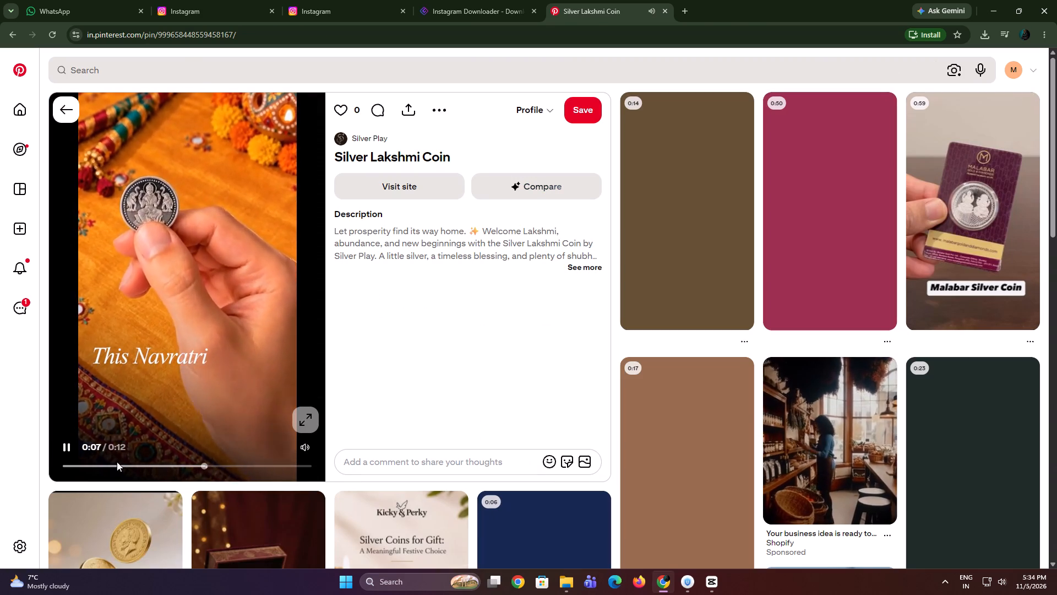
left_click(117, 462)
left_click(101, 464)
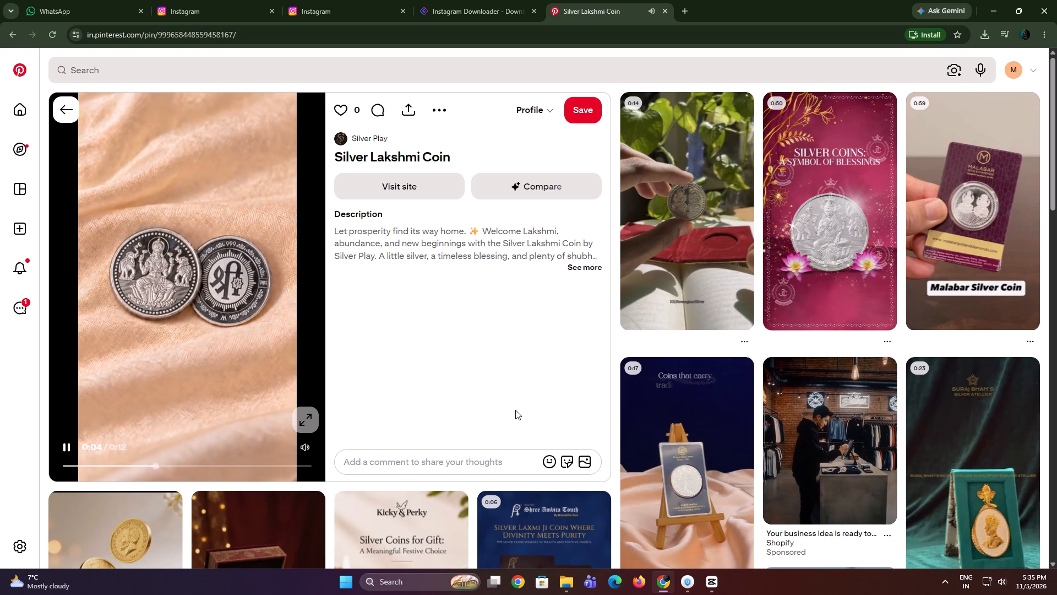
key("space")
scroll(266, 314, "up", 14)
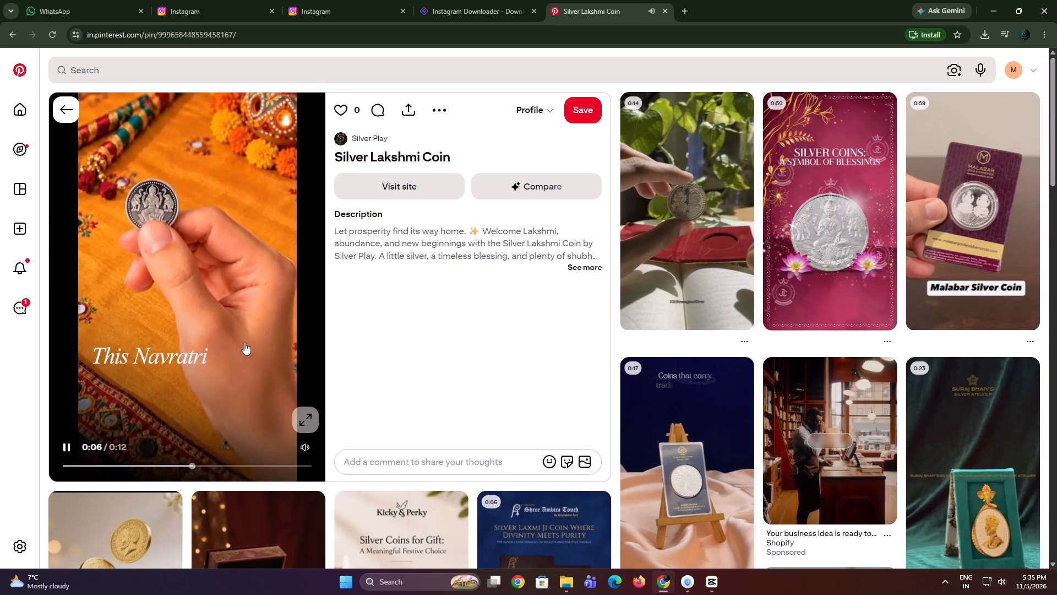
left_click(134, 463)
left_click(175, 372)
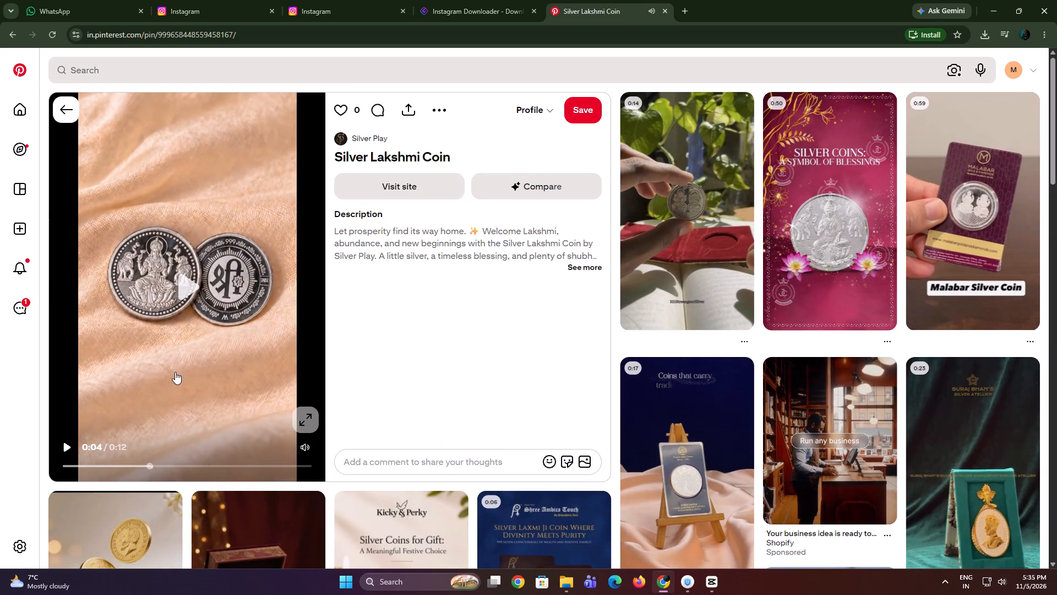
Copy the share link of the Silver Lakshmi Coin video pin.
left_click(410, 115)
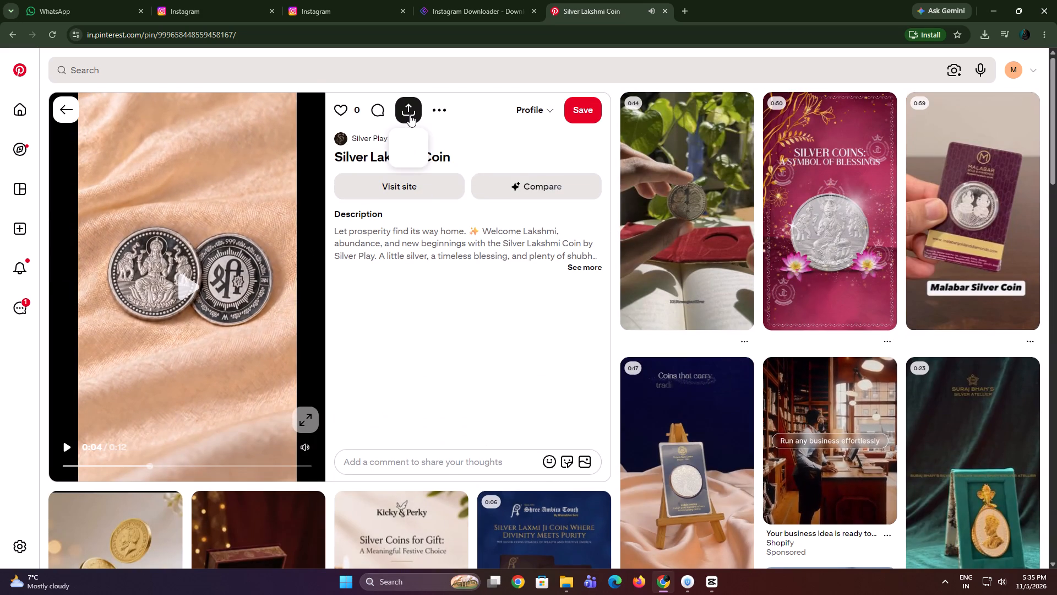
left_click(323, 169)
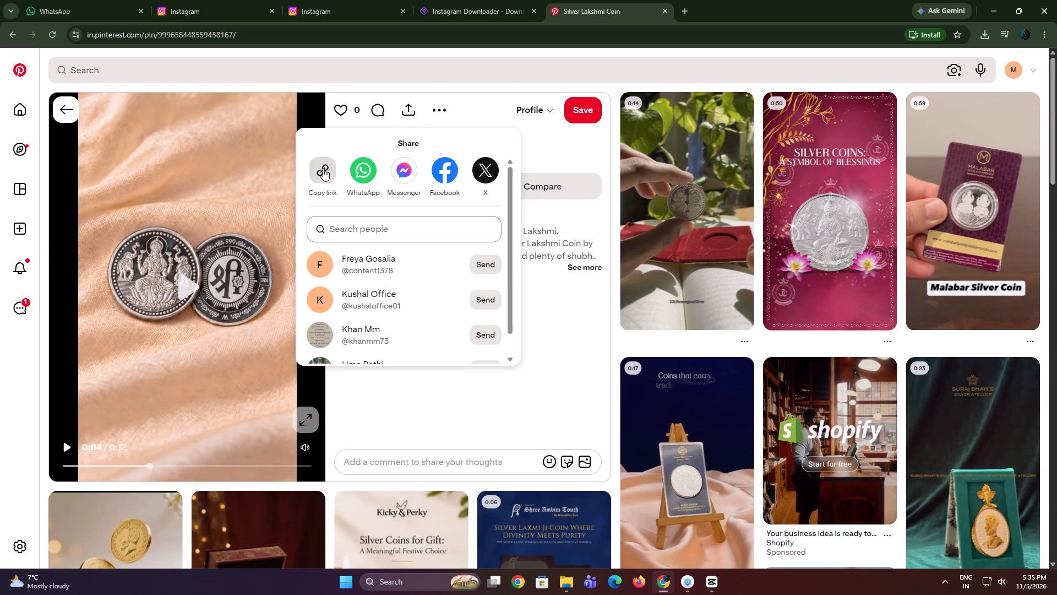
Search Google in a new browser tab for "pinterest video download" and open the KlickPin Pinterest Video Downloader site.
left_click(481, 113)
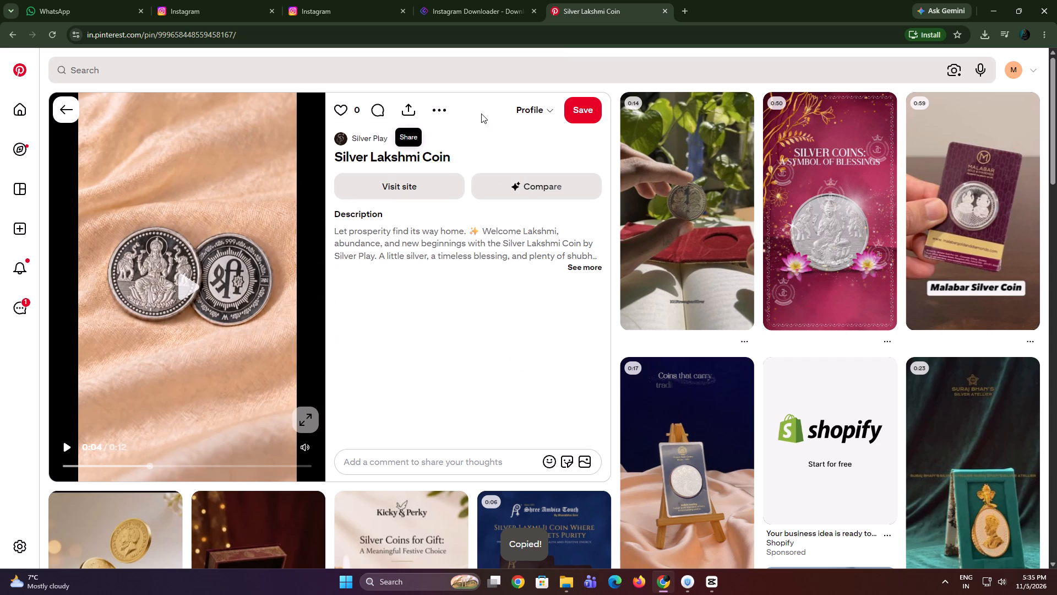
left_click(689, 7)
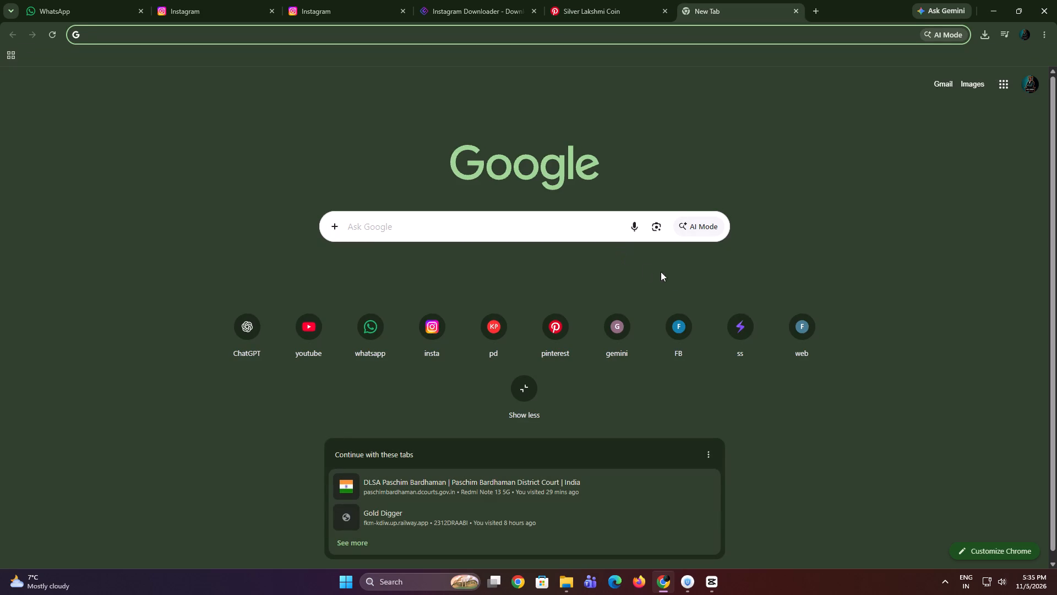
left_click(523, 227)
left_click(436, 322)
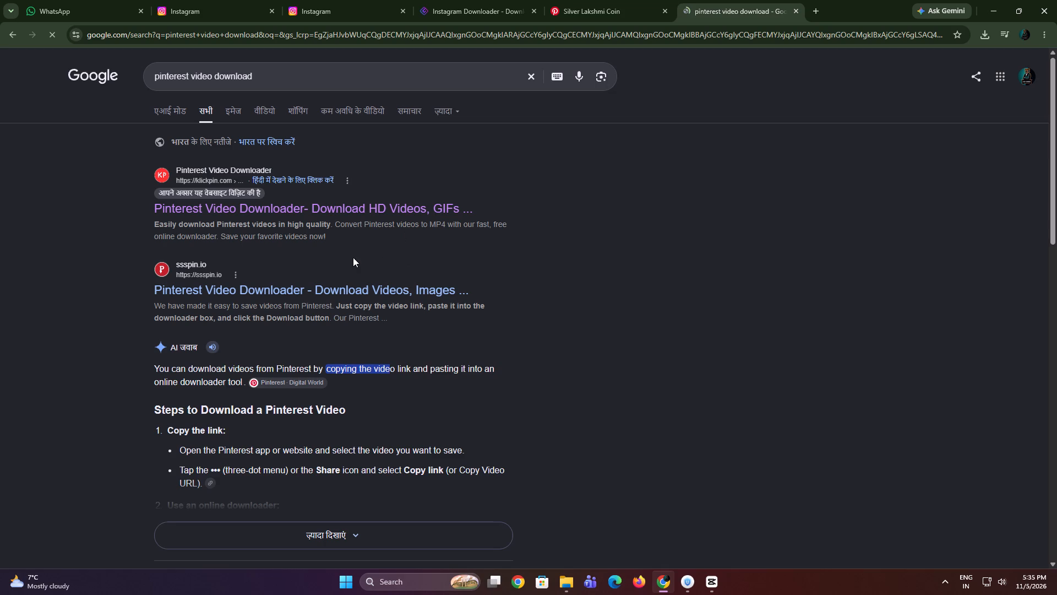
left_click(246, 217)
left_click(250, 208)
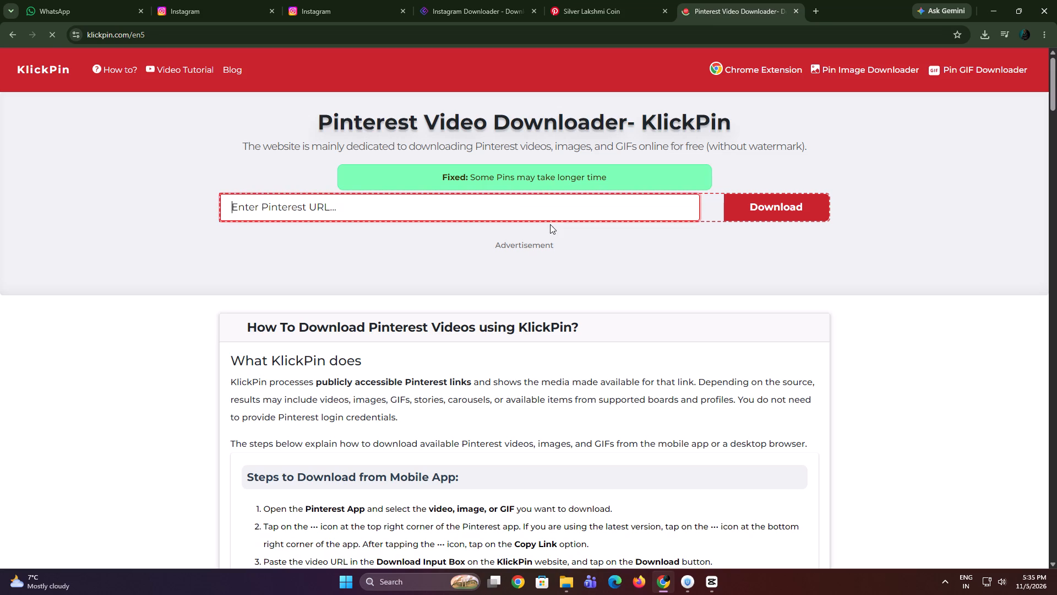
Submit the copied Silver Lakshmi Coin pin link to KlickPin and download the video.
left_click(713, 210)
left_click(775, 208)
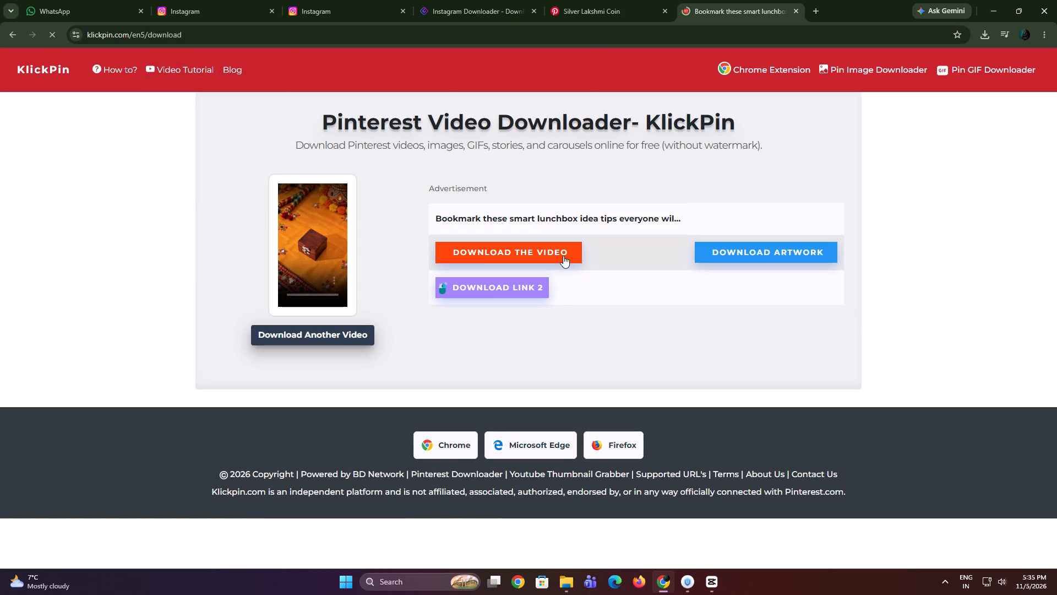
left_click(563, 256)
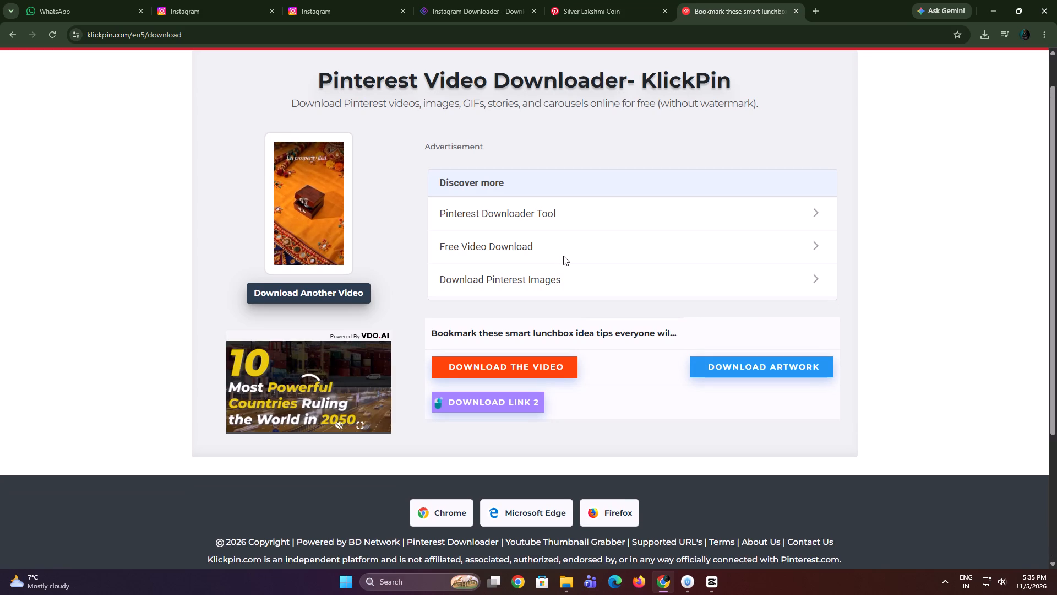
left_click(538, 361)
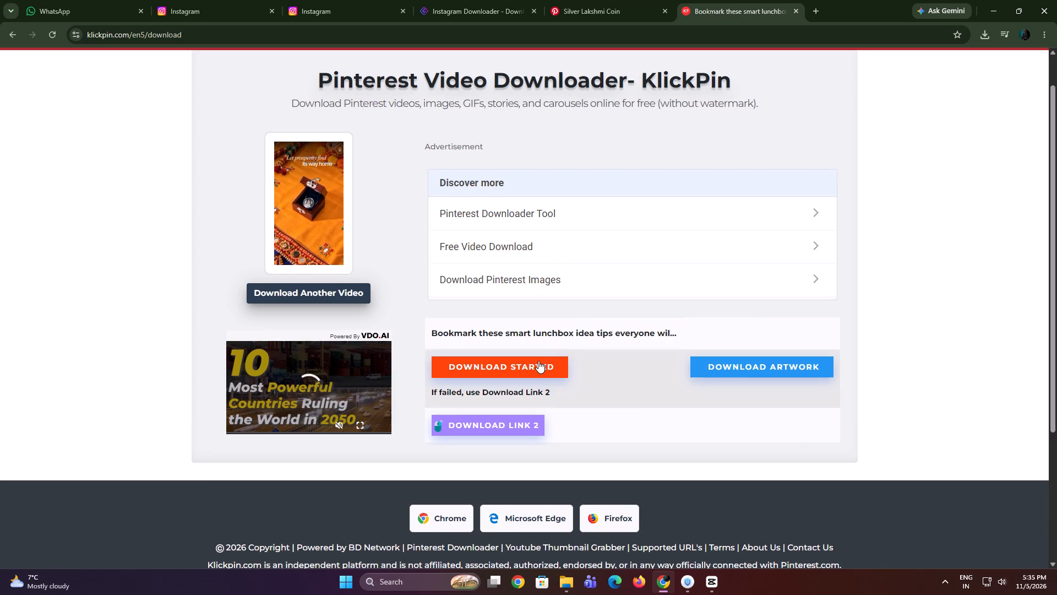
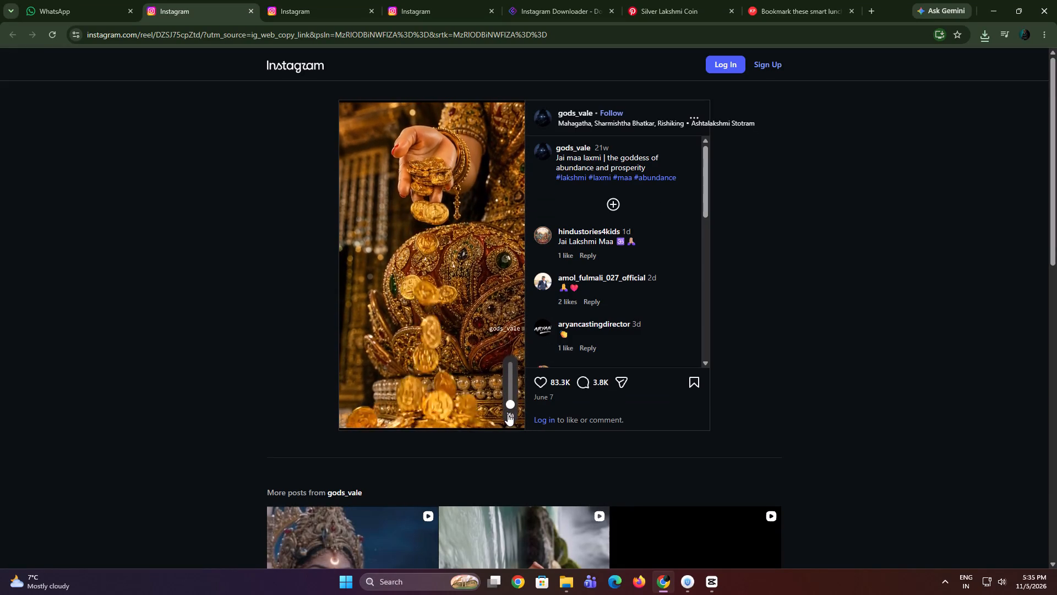
Turn up the sound on the gods_vale Jai Maa Laxmi reel and listen to its Ashtalakshmi Stotram audio.
left_click(508, 414)
left_click_drag(509, 387, 514, 364)
left_click(427, 300)
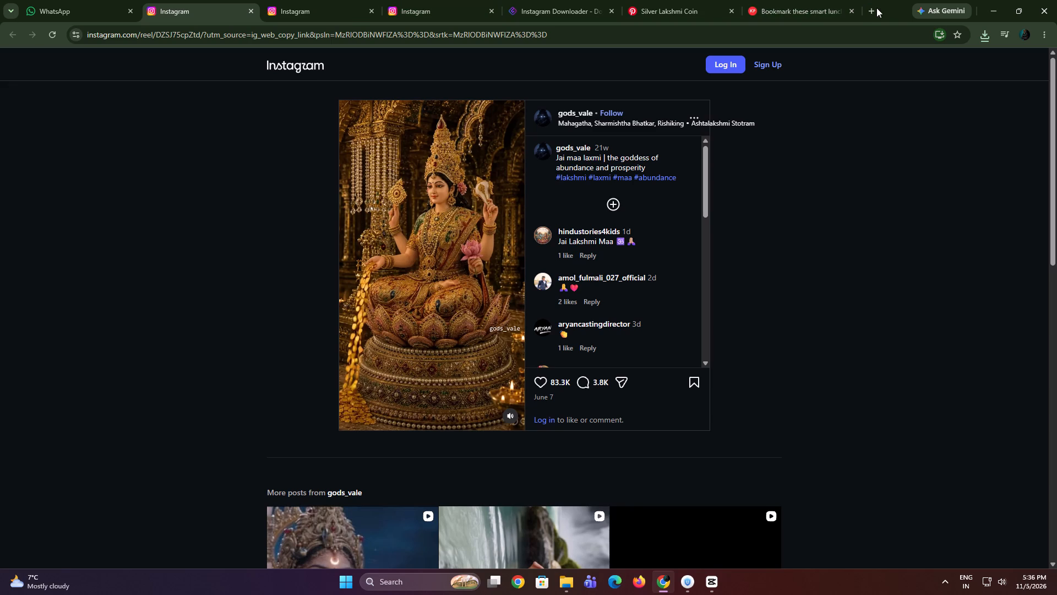
Open a new browser tab.
left_click(866, 10)
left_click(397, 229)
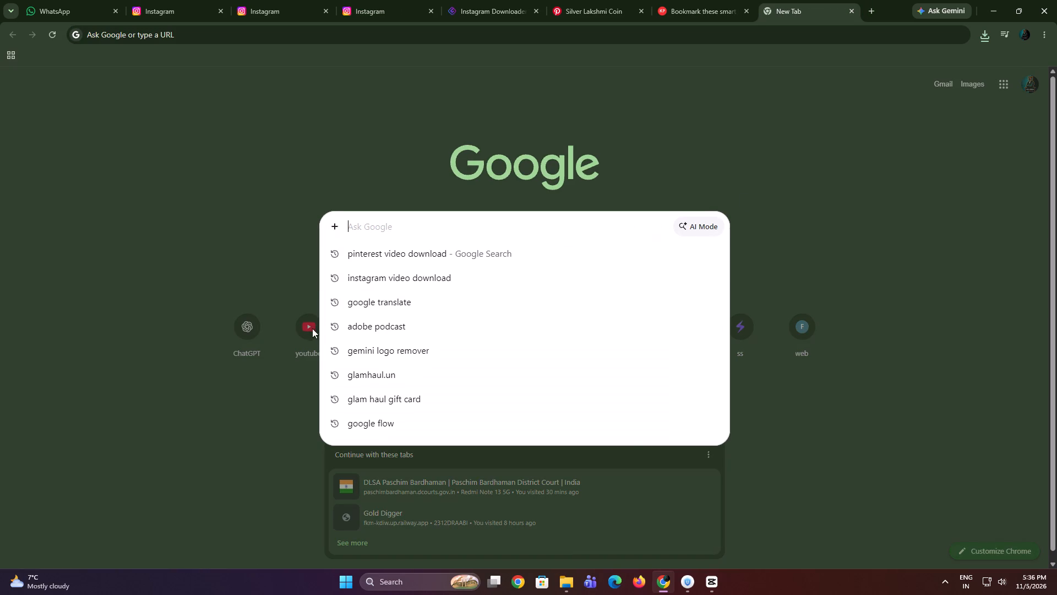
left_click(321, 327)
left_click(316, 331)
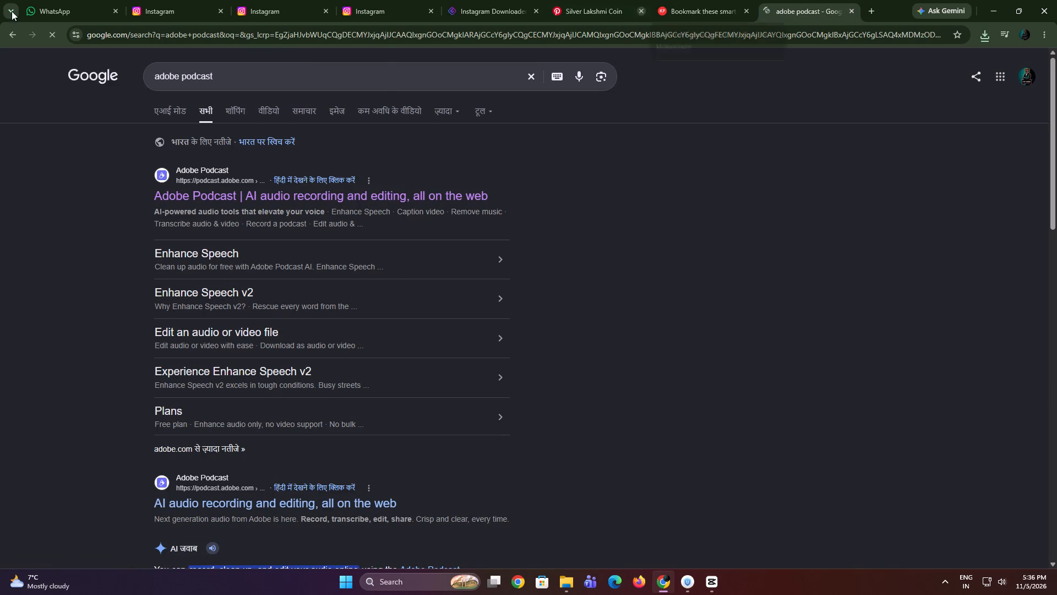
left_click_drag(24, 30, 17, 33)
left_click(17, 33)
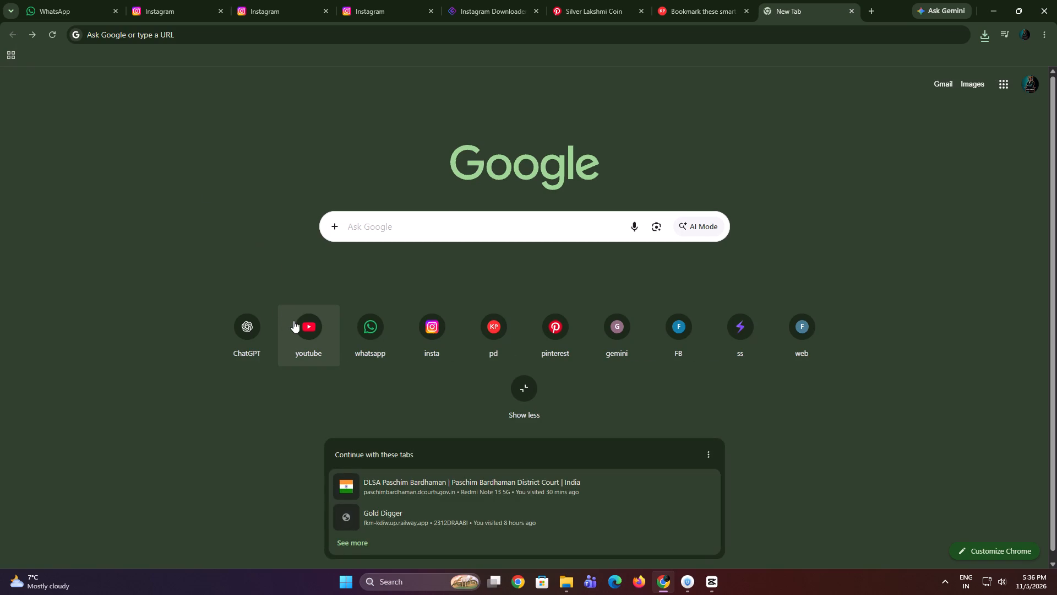
Open YouTube in the new tab and start a video search.
left_click(293, 321)
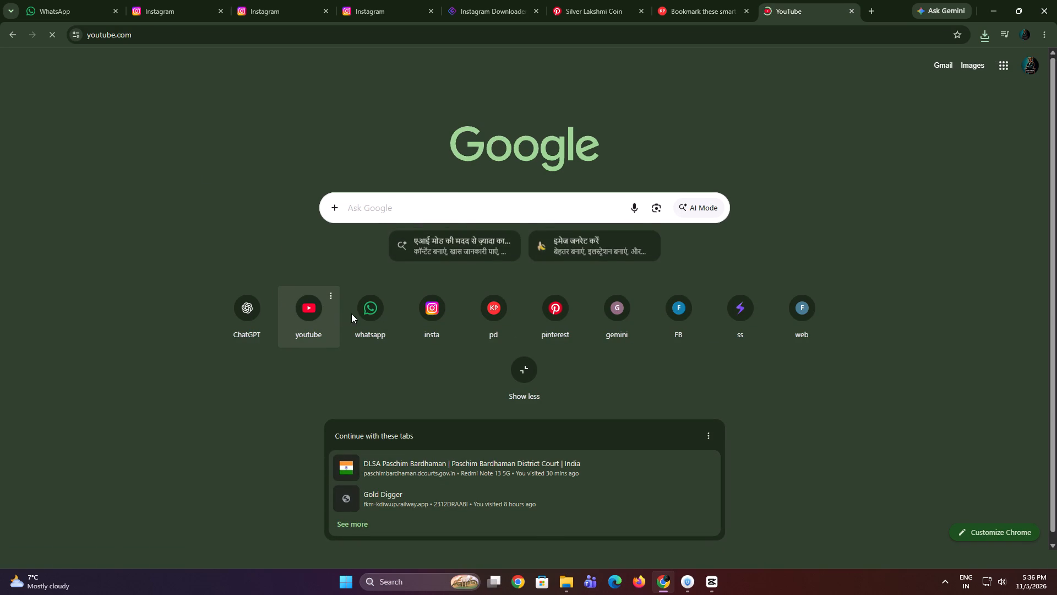
left_click(386, 69)
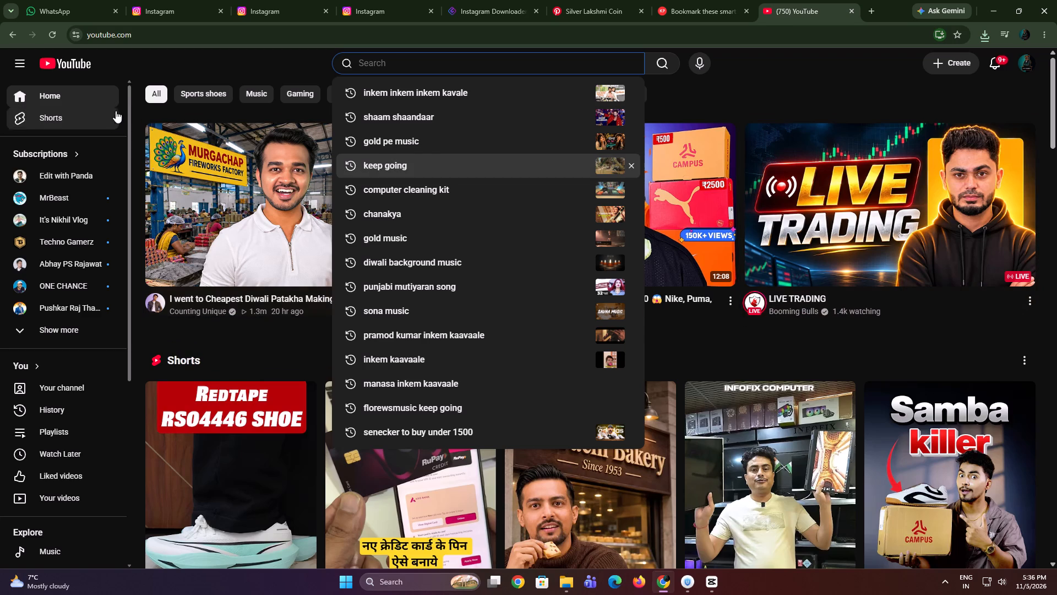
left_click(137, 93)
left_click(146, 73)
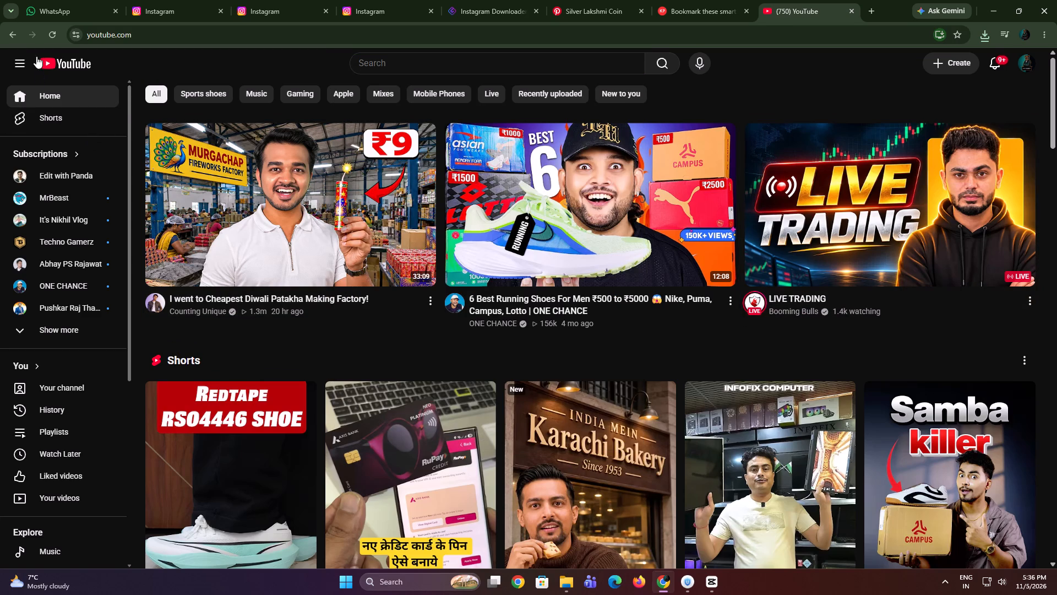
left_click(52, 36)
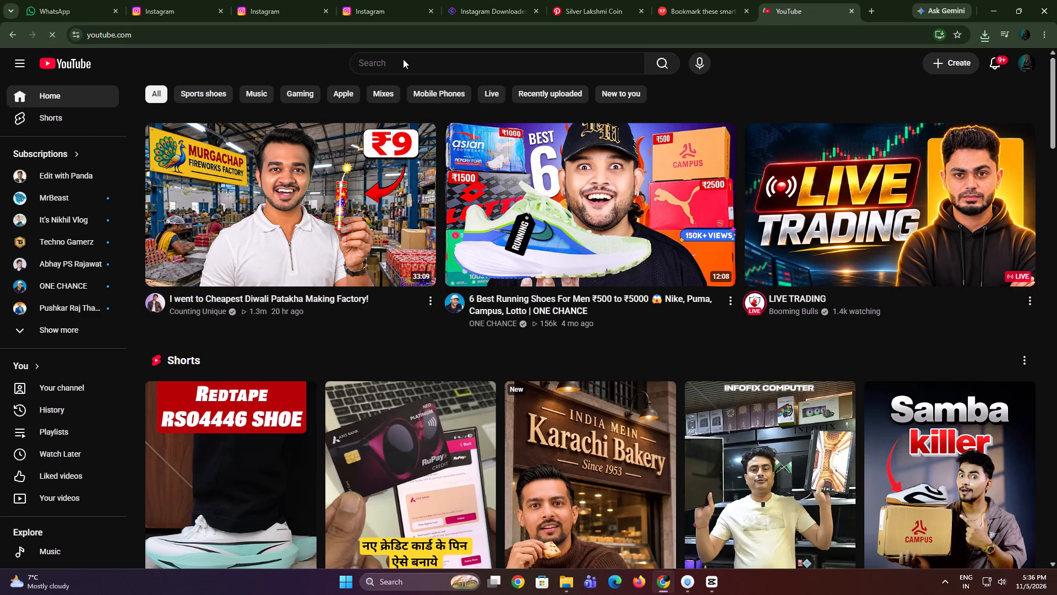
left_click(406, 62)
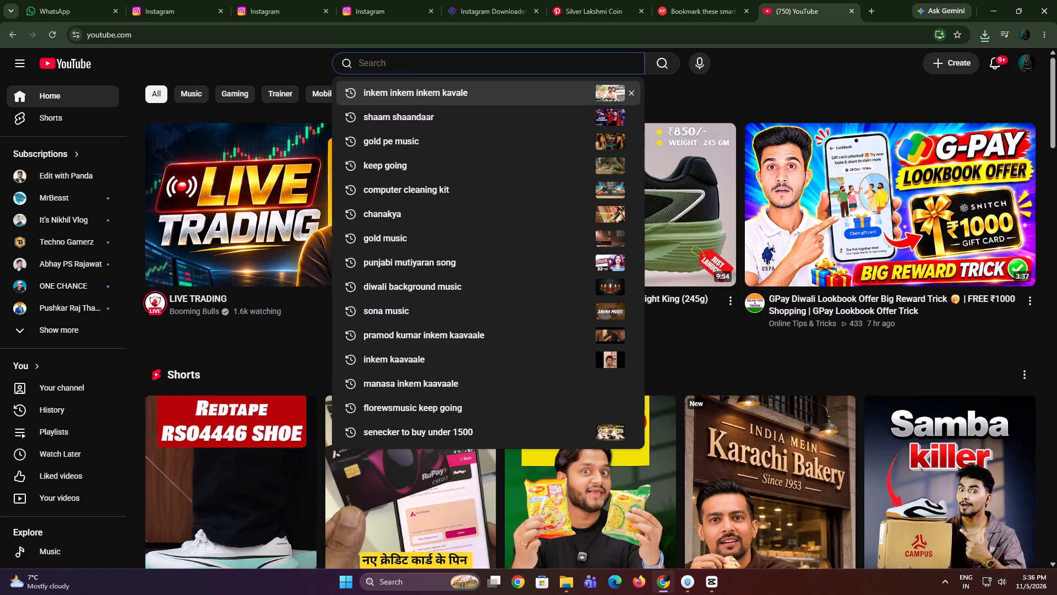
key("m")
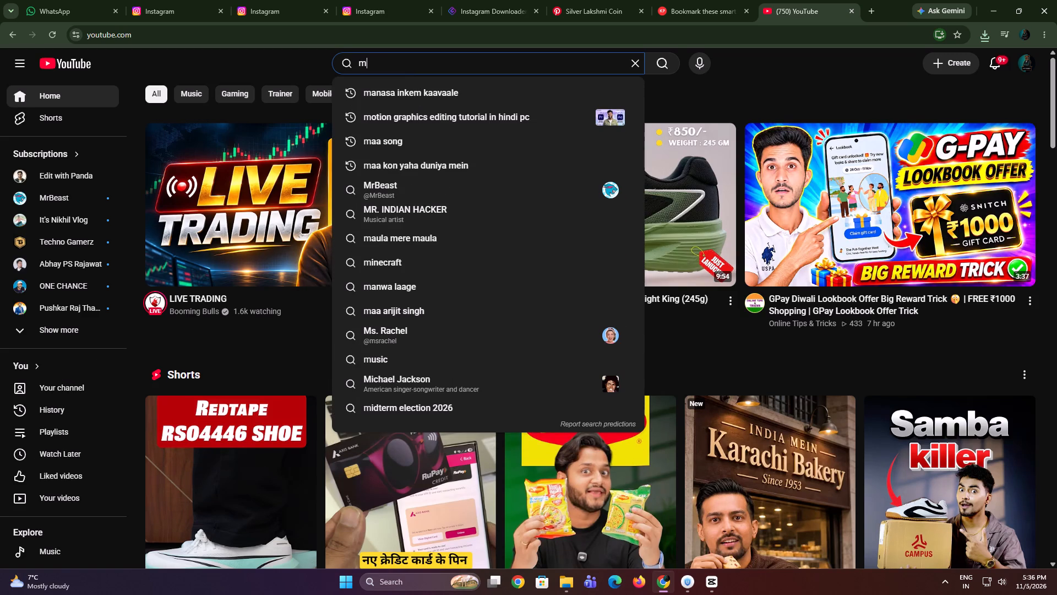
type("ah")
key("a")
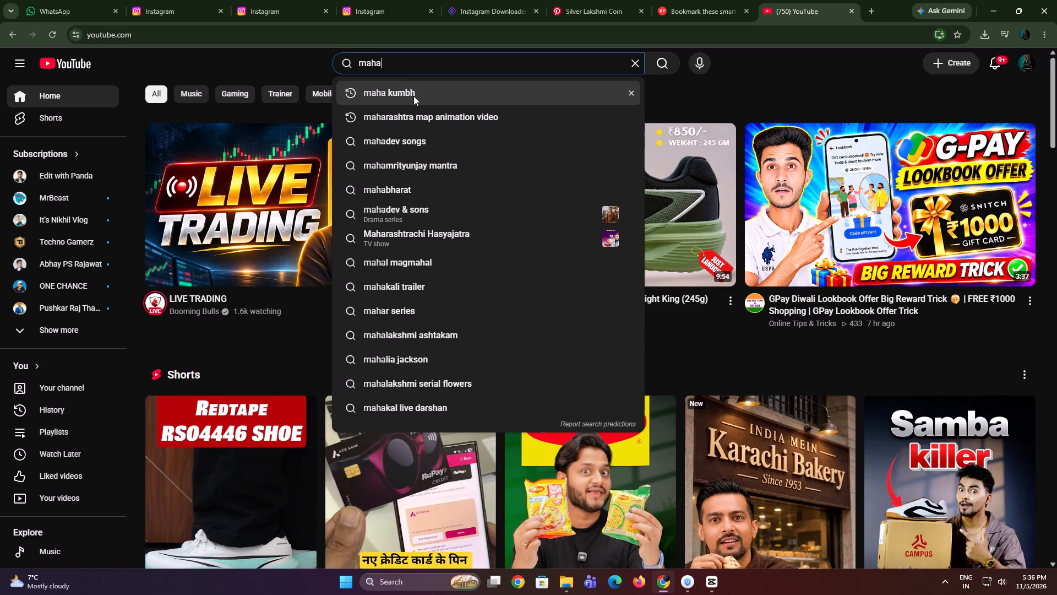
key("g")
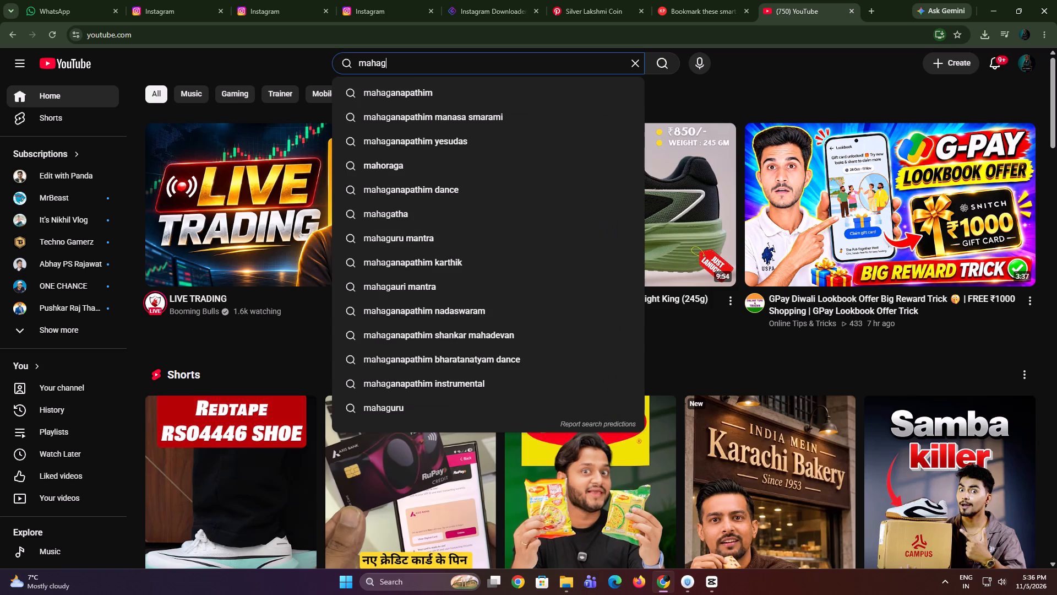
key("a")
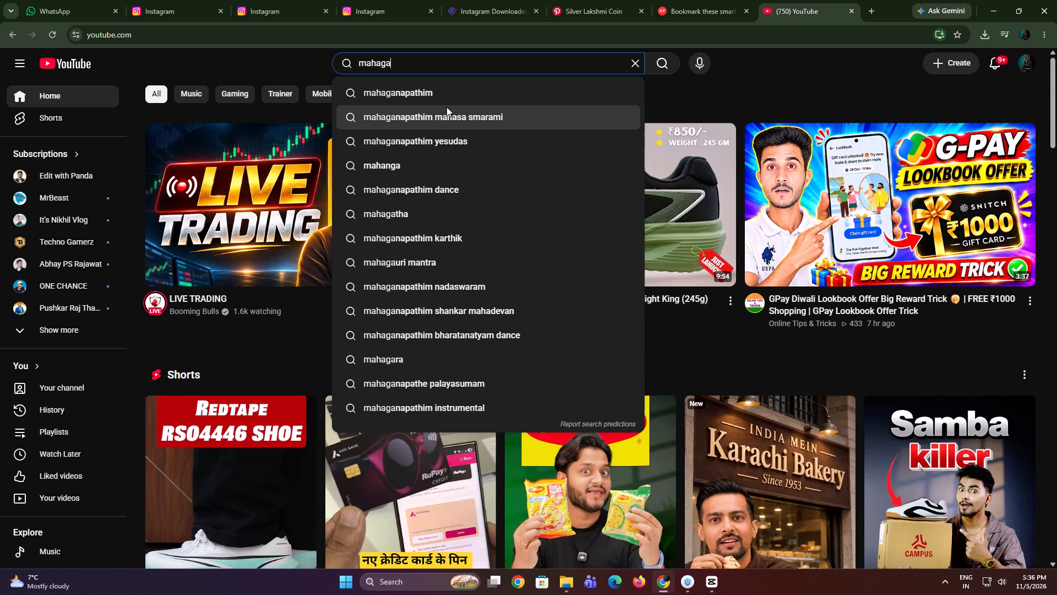
Search YouTube for "ashalakshmi stotram".
left_click_drag(411, 63, 246, 40)
key("a")
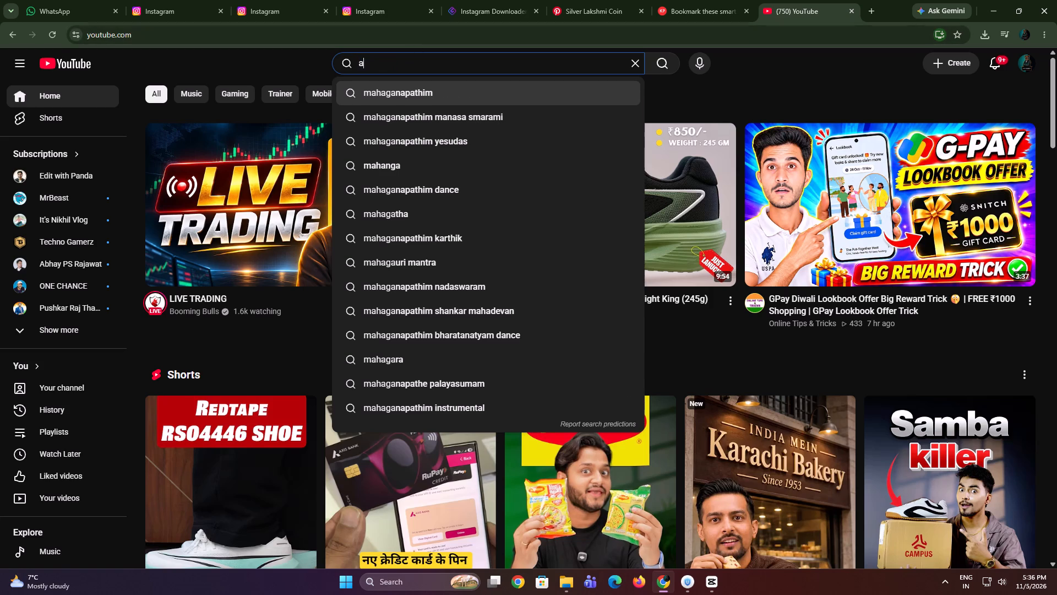
type("sh")
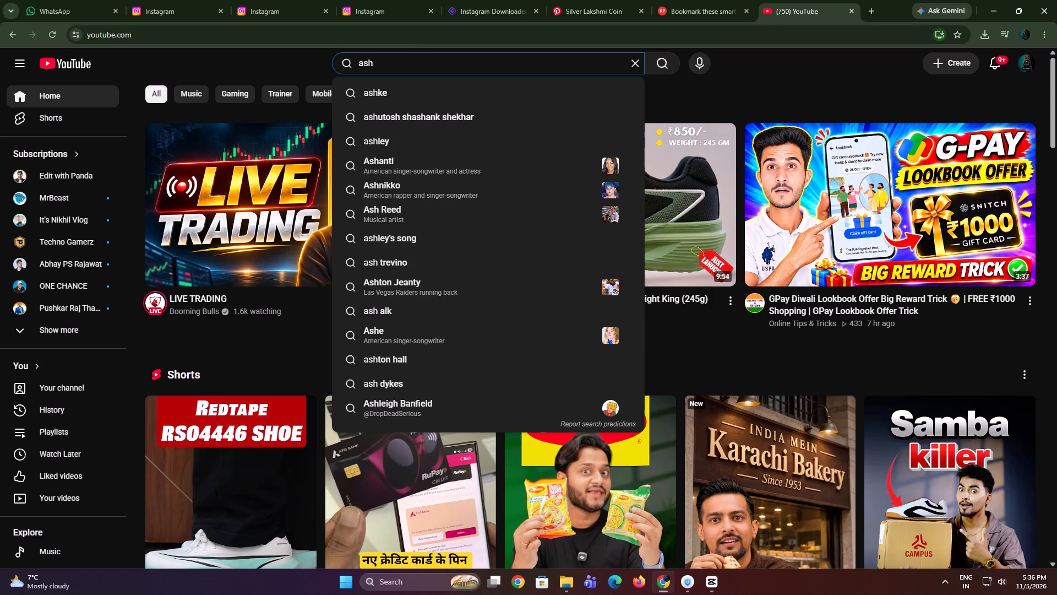
key("a")
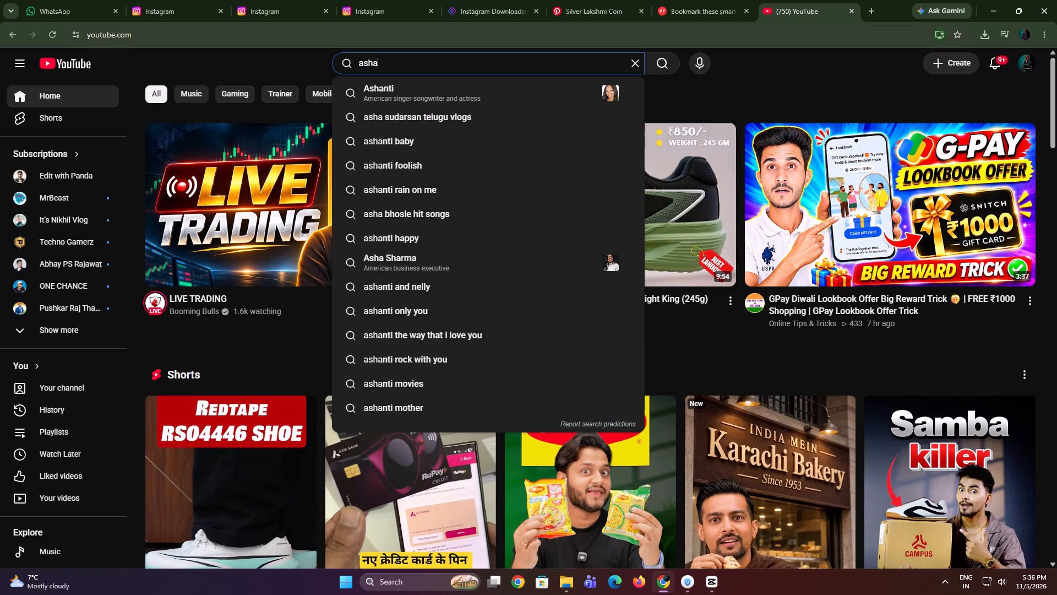
key("l")
key("a")
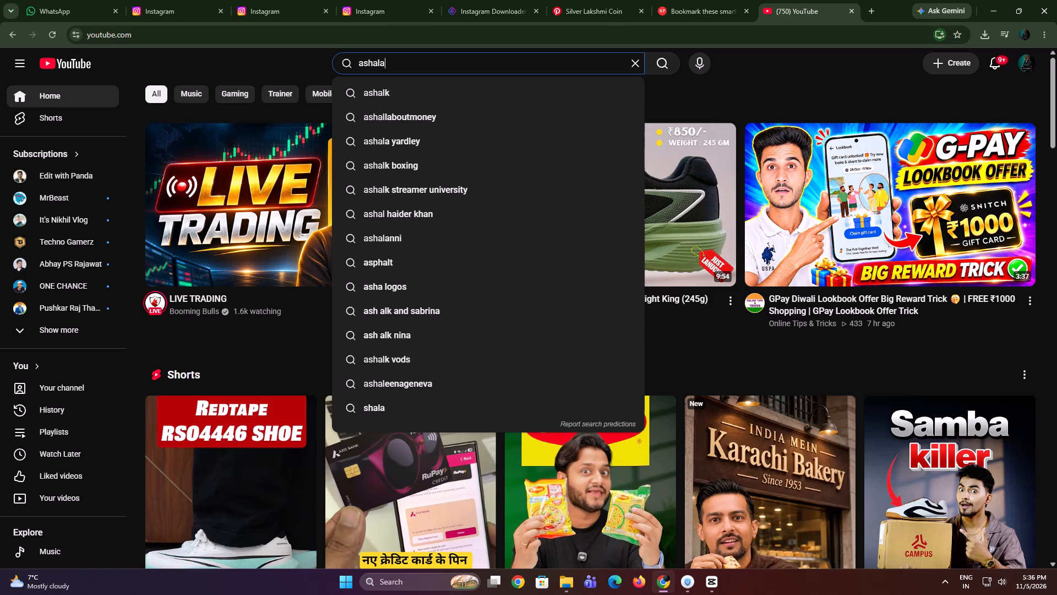
key("t")
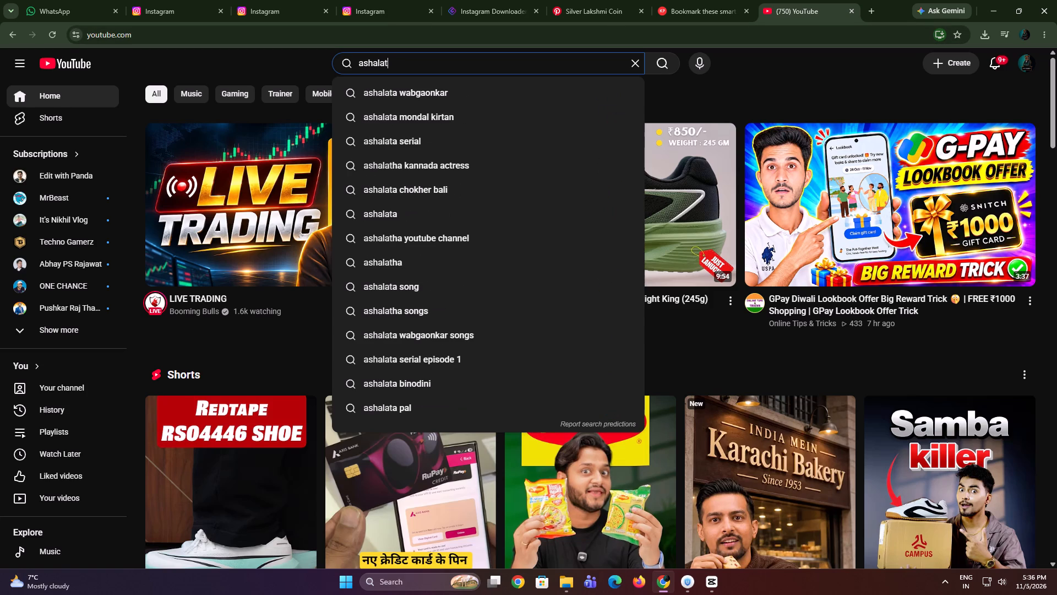
key("BackSpace")
key("k")
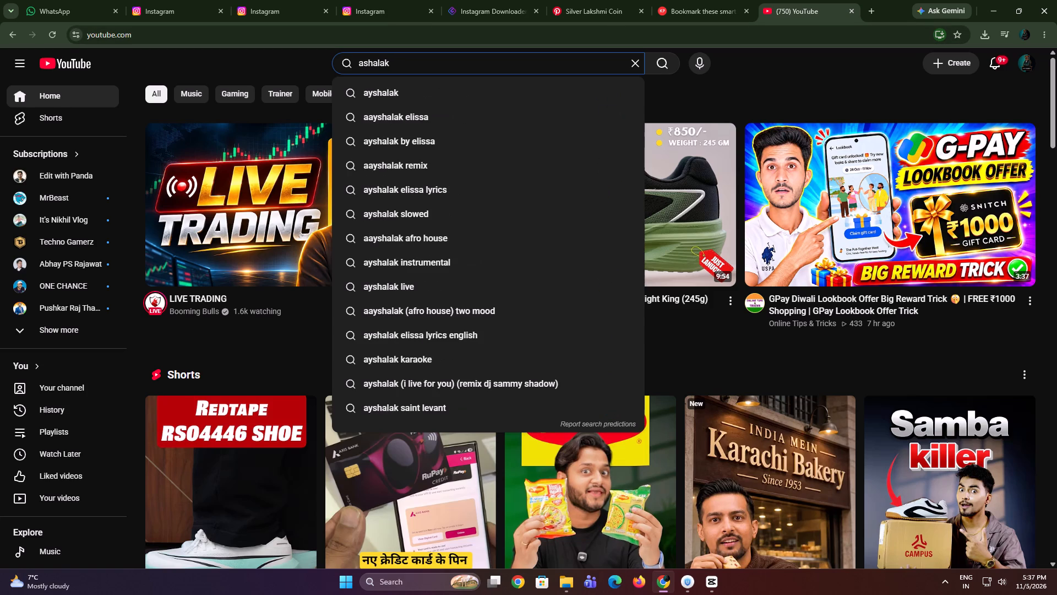
type("sh")
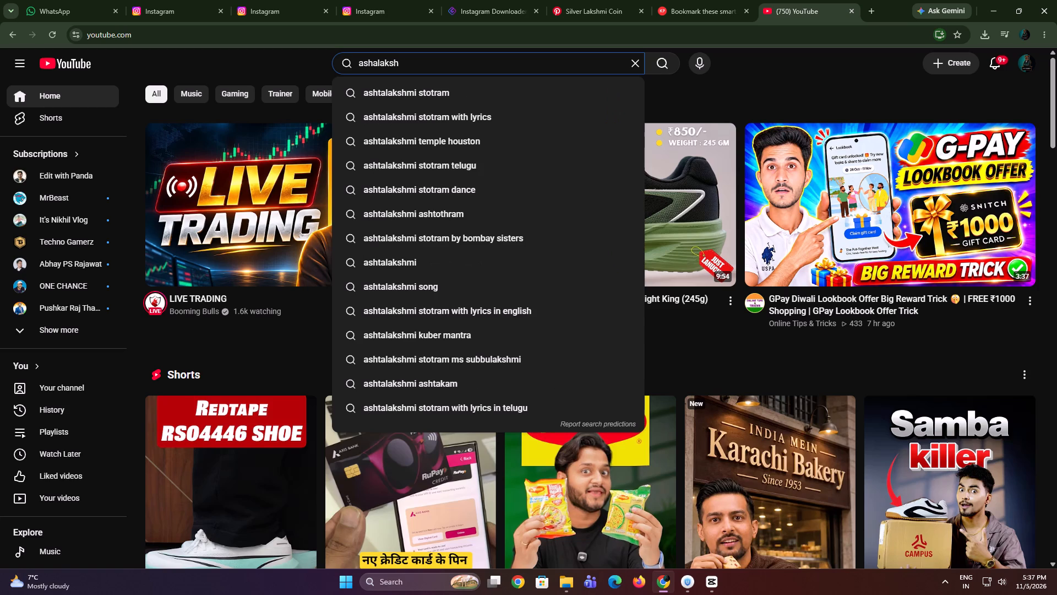
type("mi s")
key("t")
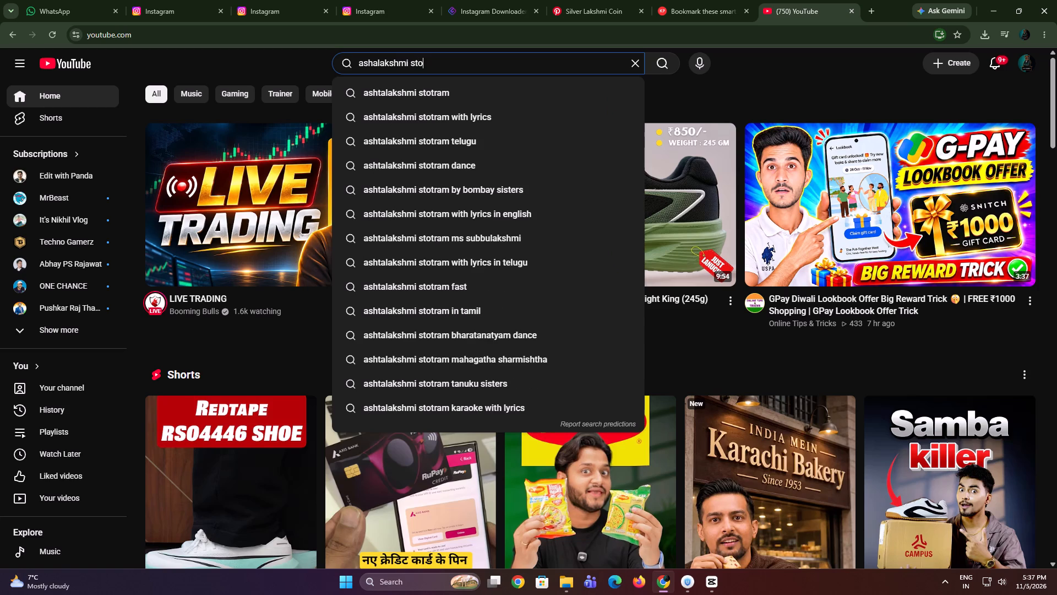
key("o")
key("t")
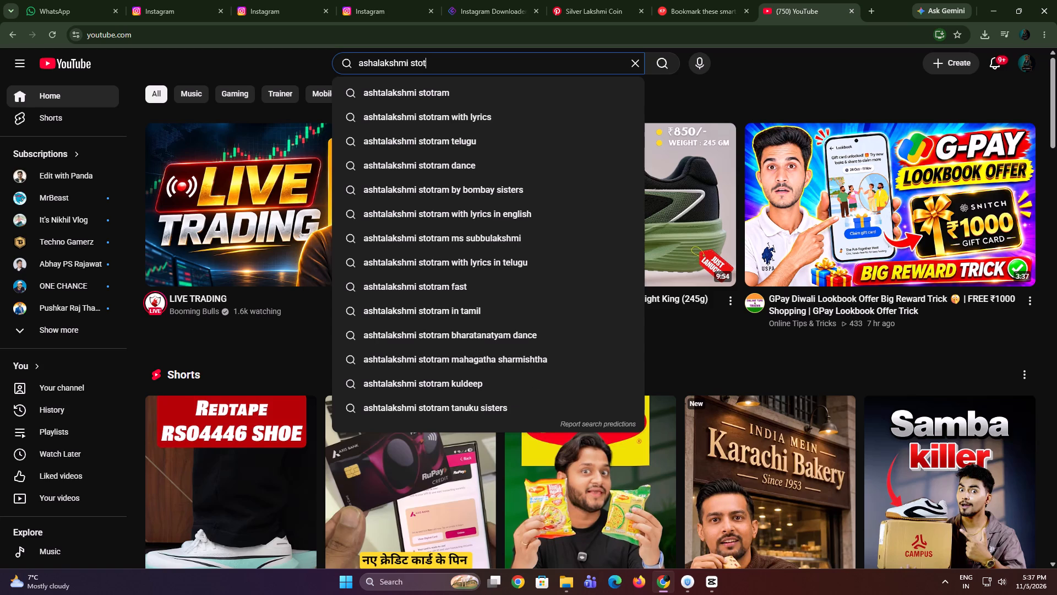
type("ram")
key("Return")
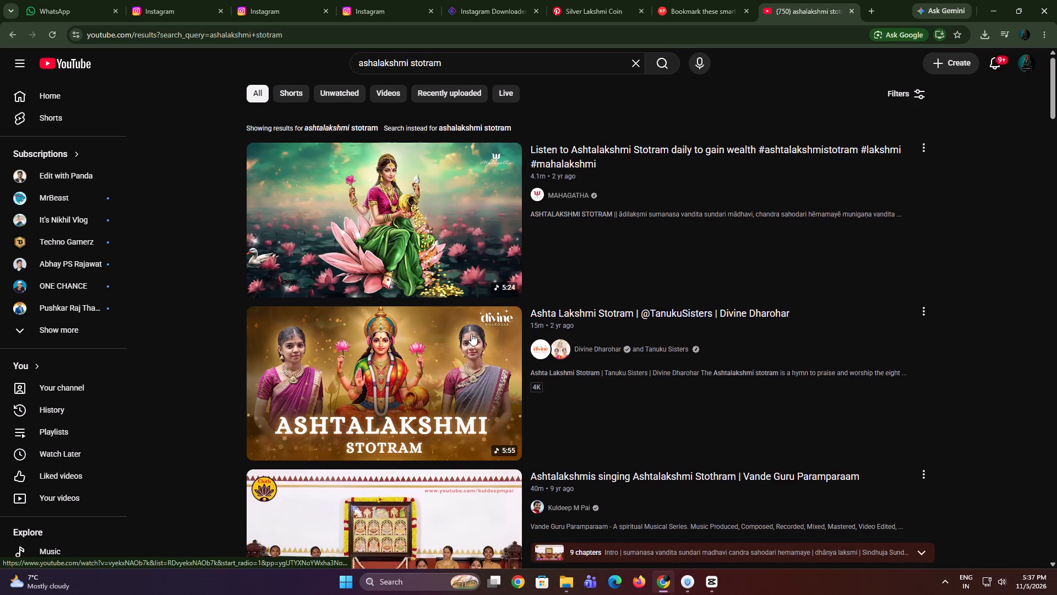
Examine the Ashtalakshmi Stotram results for a devotional track that suits the jewellers' idols video.
scroll(471, 333, "down", 10)
scroll(470, 336, "down", 14)
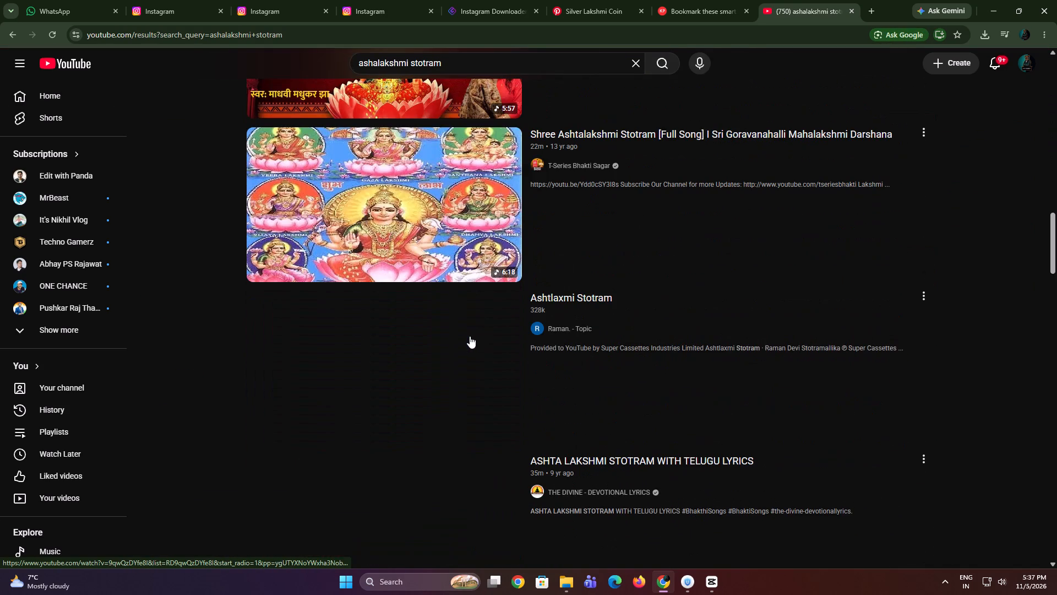
scroll(470, 336, "down", 17)
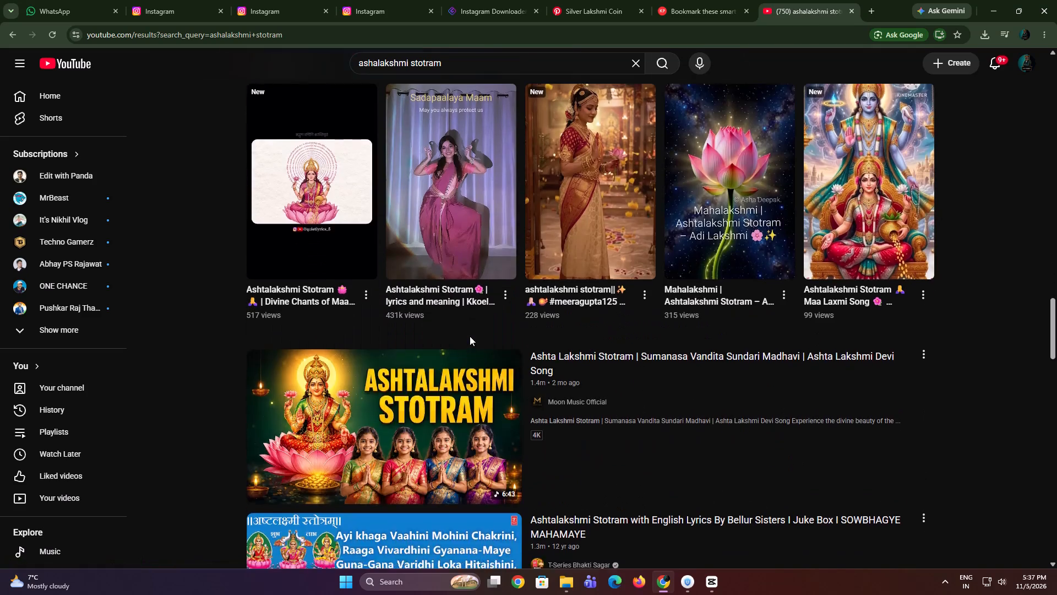
scroll(470, 336, "down", 17)
scroll(470, 336, "down", 8)
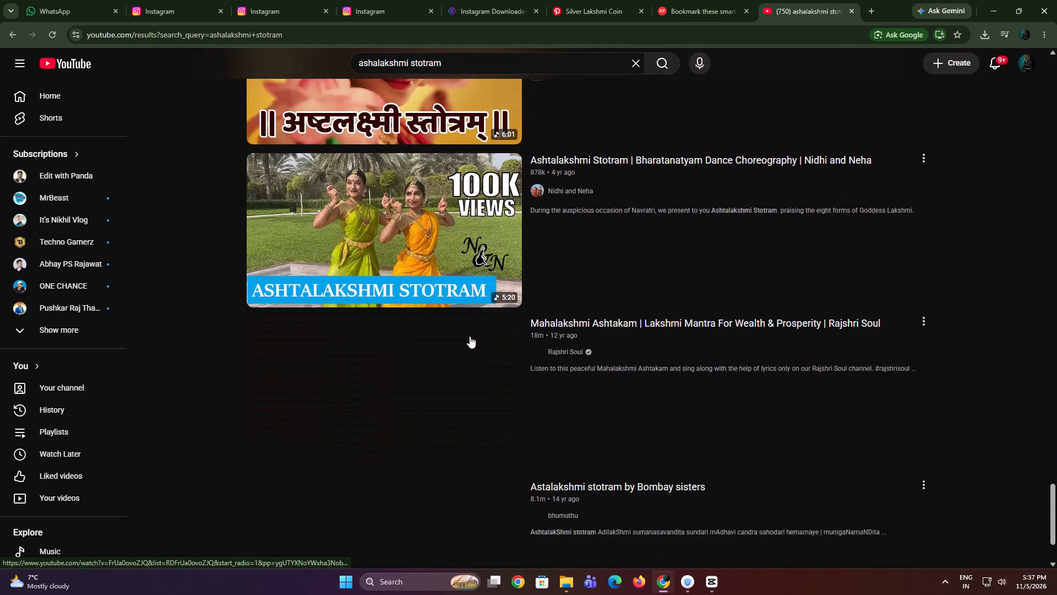
scroll(470, 336, "up", 19)
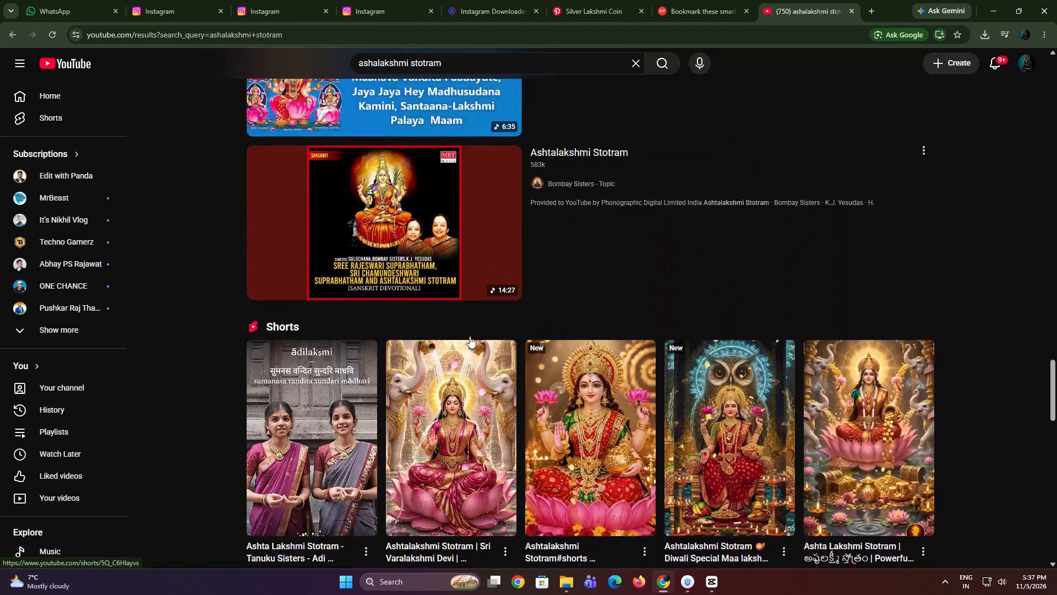
scroll(470, 336, "up", 20)
scroll(470, 336, "up", 20)
scroll(470, 336, "up", 5)
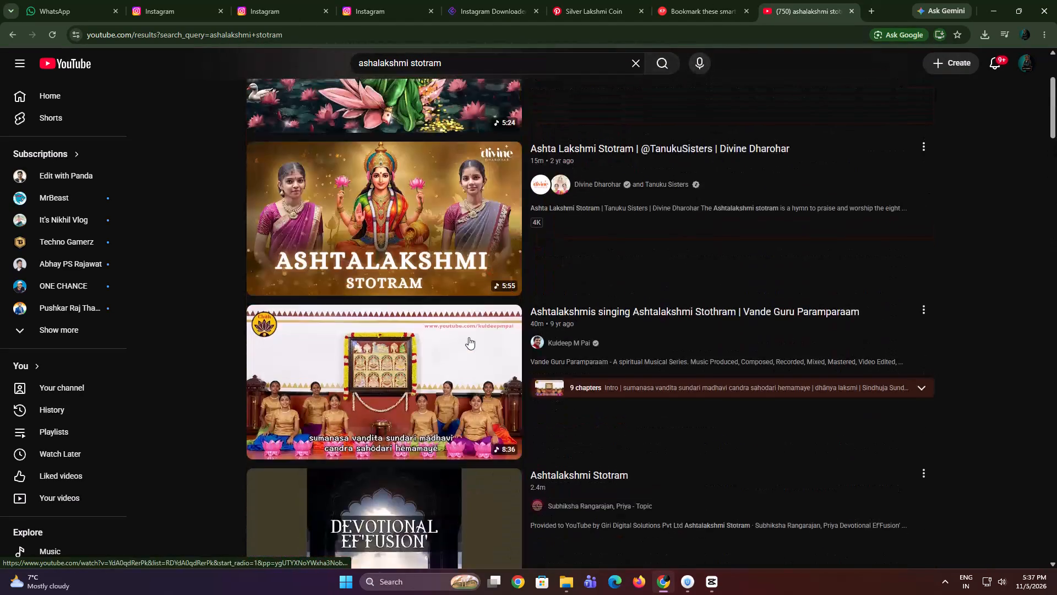
scroll(468, 337, "up", 8)
Open MAHAGATHA's "Listen to Ashtalakshmi Stotram daily to gain wealth" video and preview it from about 0:34, pausing it shortly after.
left_click(447, 229)
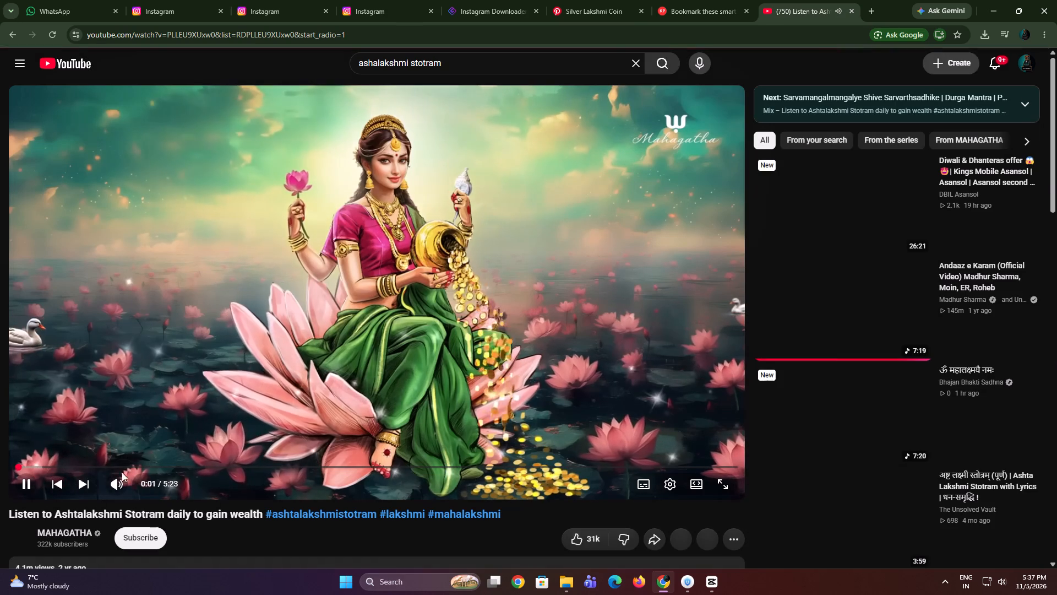
left_click(91, 464)
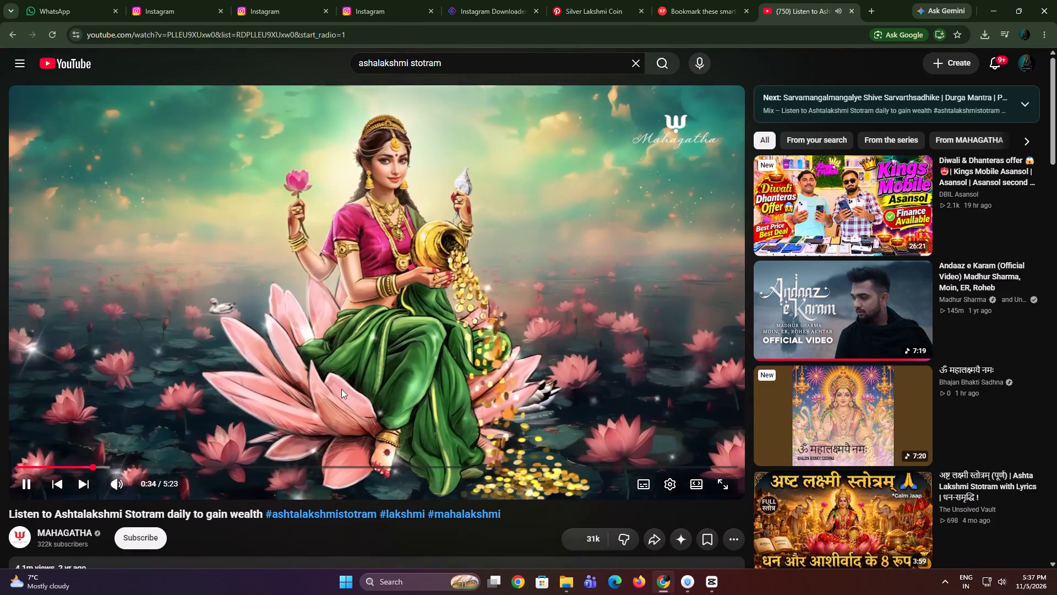
left_click(522, 331)
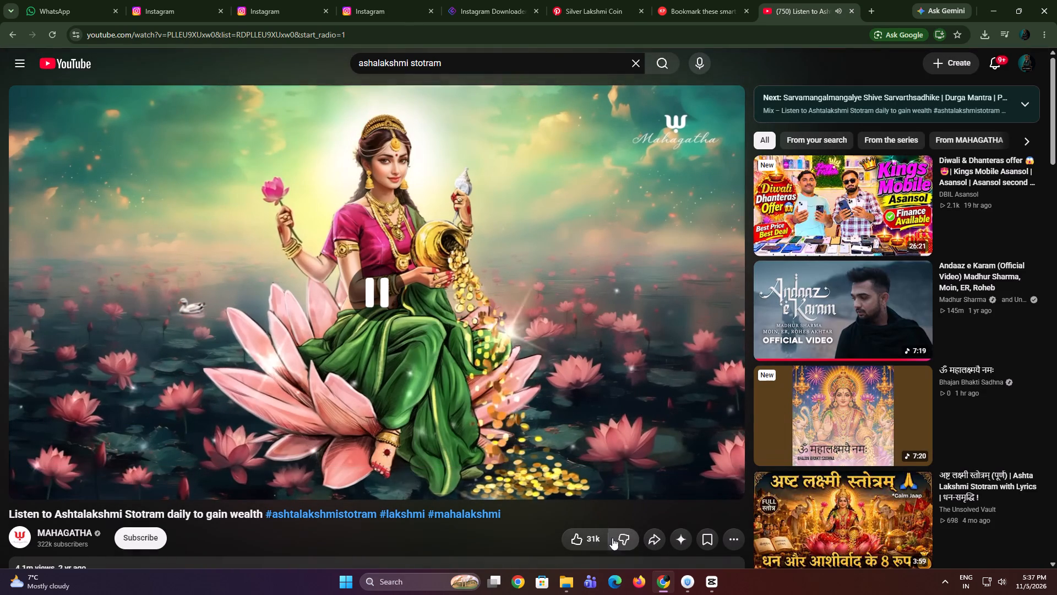
Copy the share link of the MAHAGATHA Ashtalakshmi Stotram video.
left_click(652, 539)
left_click(632, 367)
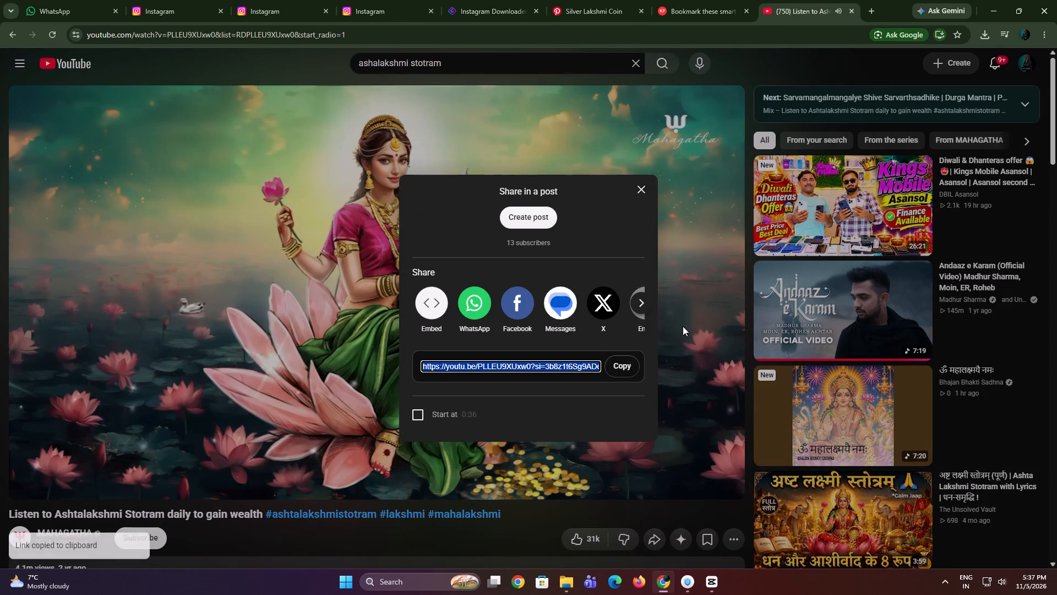
left_click(683, 326)
Download the Ashtalakshmi Stotram audio as a 320k MP3 from the copied link with the SSYT.RIP downloader in a new tab.
left_click(875, 7)
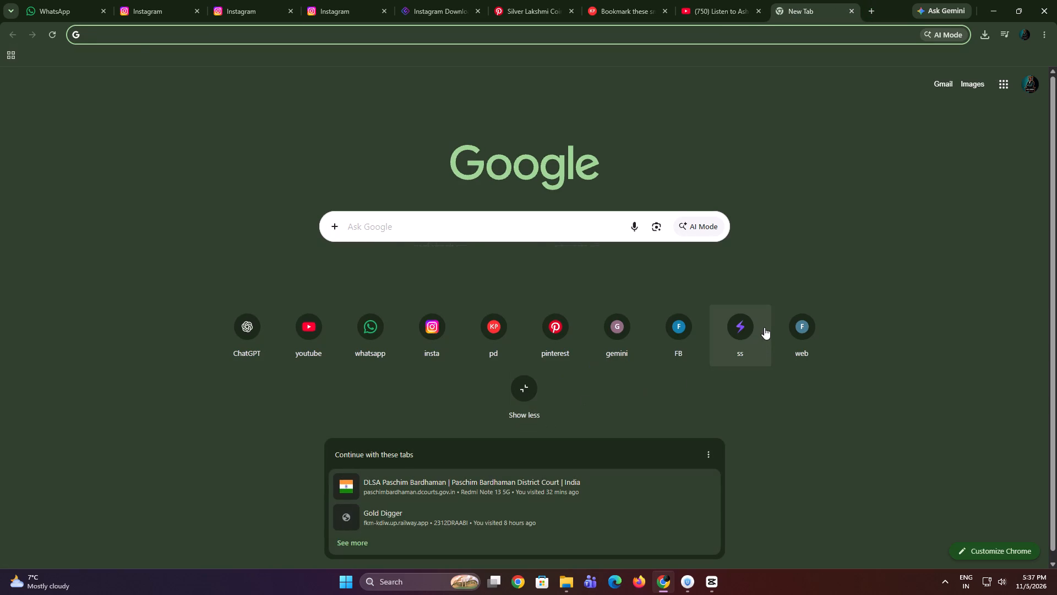
left_click(740, 330)
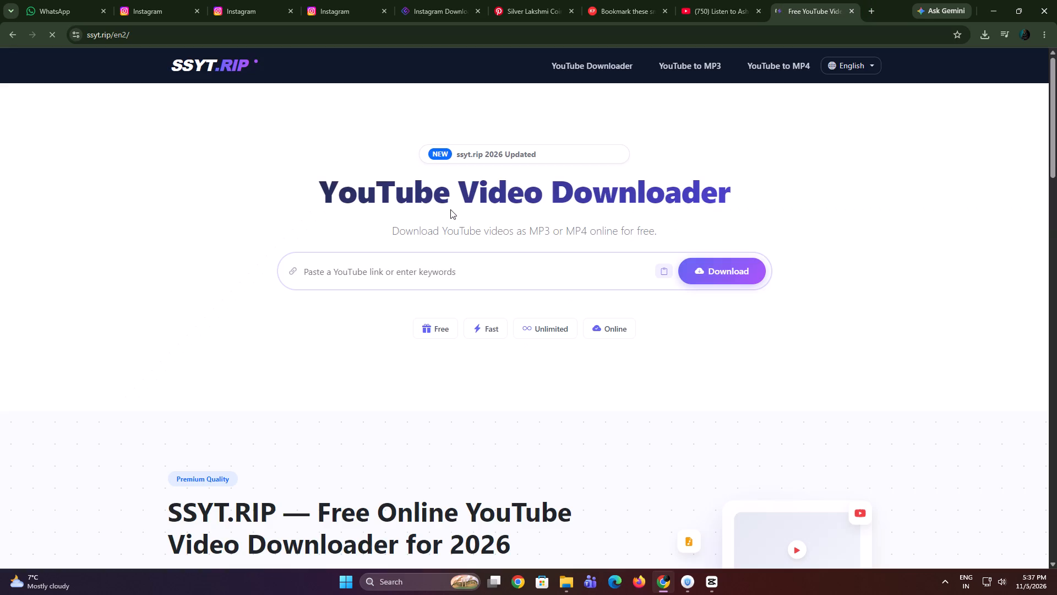
left_click(661, 271)
left_click(692, 277)
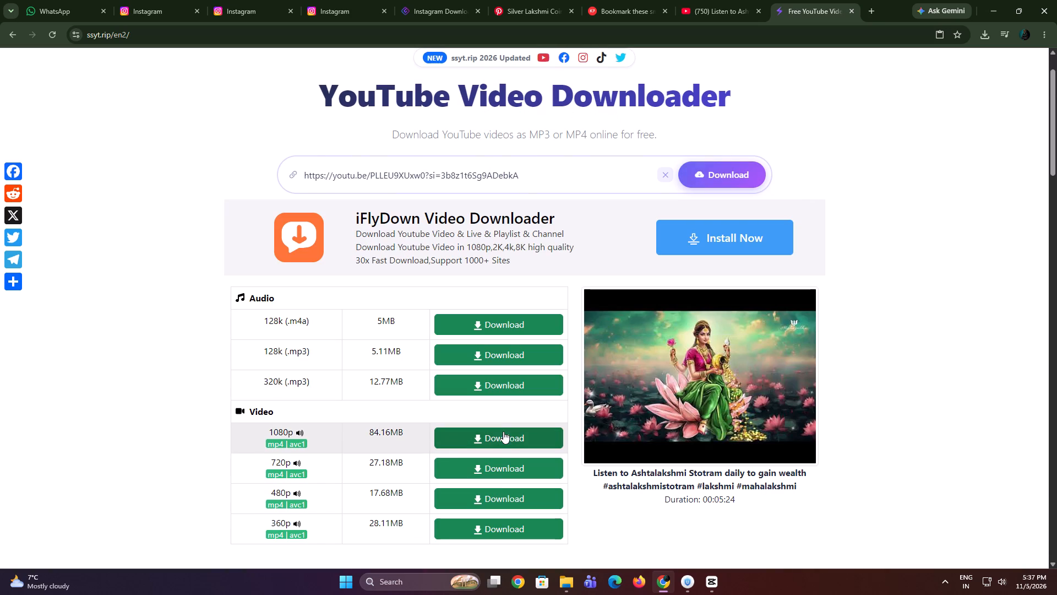
left_click(493, 384)
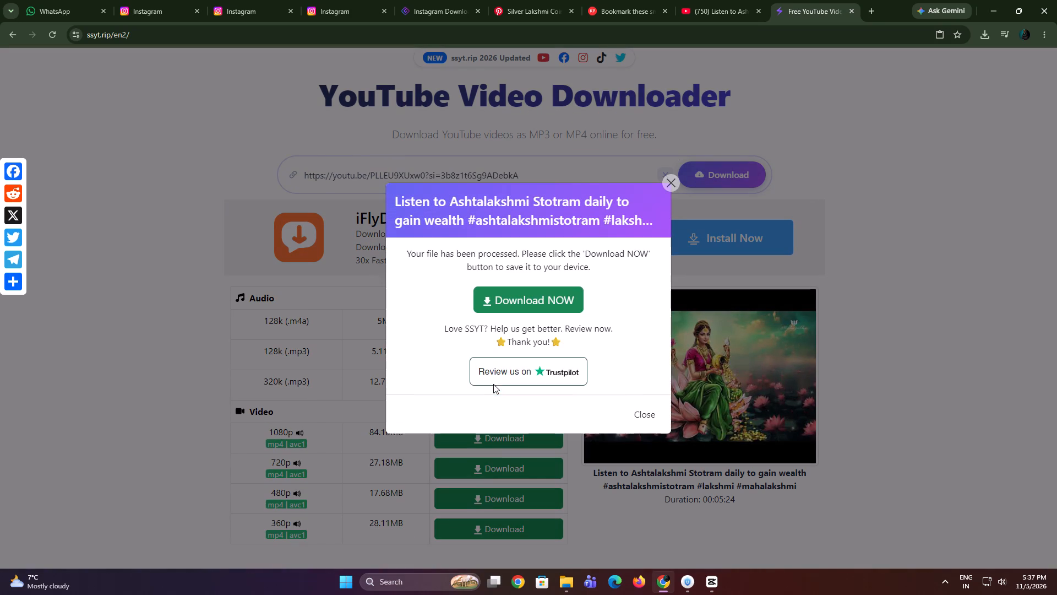
left_click(510, 295)
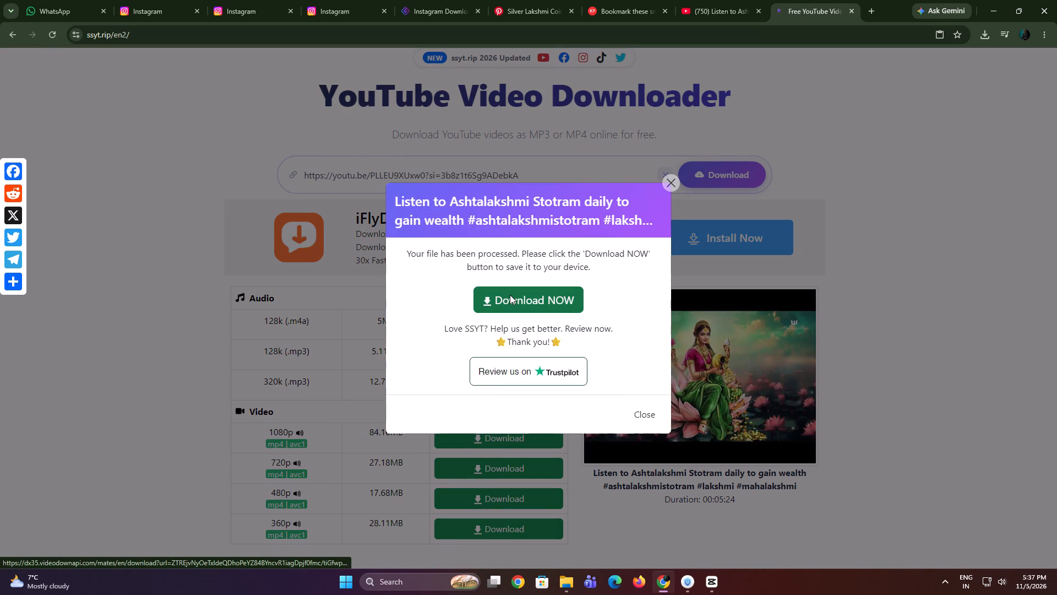
left_click(698, 434)
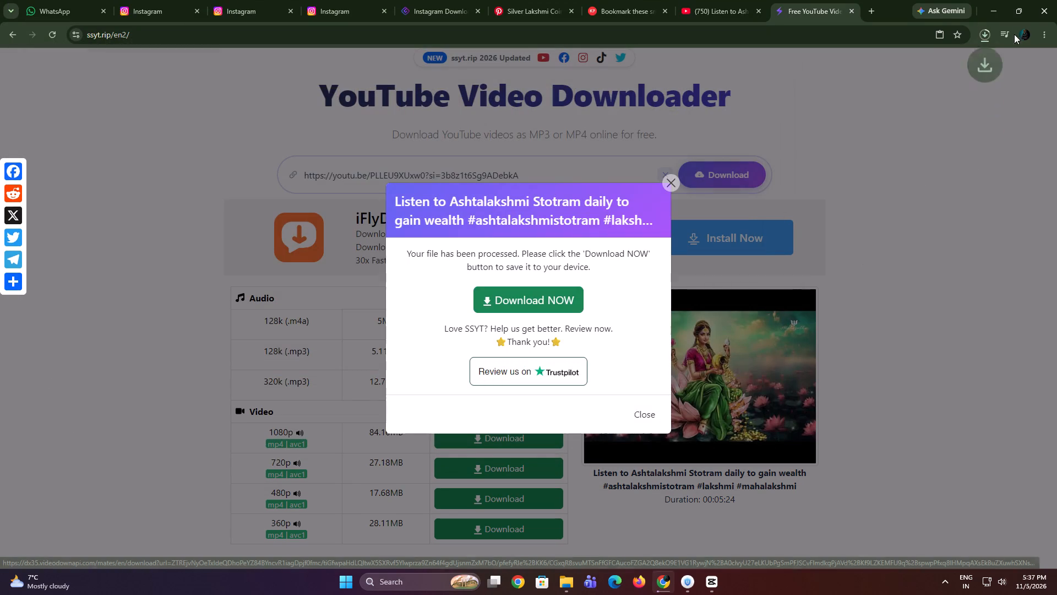
Switch to CapCut and move the playhead back to the opening clips of the idols edit, just after 00:05:00.
left_click(994, 5)
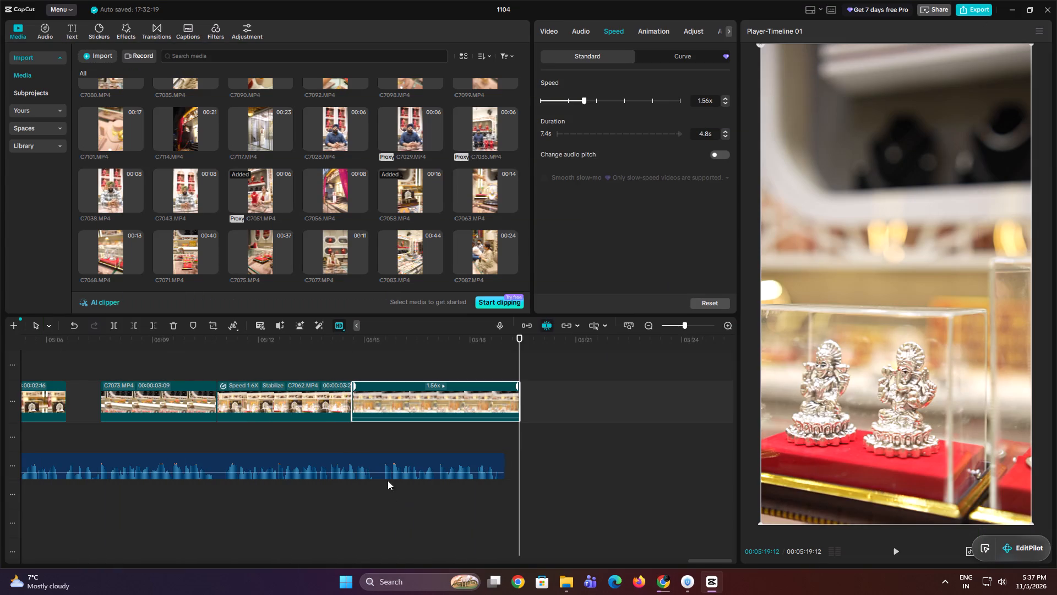
left_click(148, 375)
left_click_drag(148, 375, 61, 399)
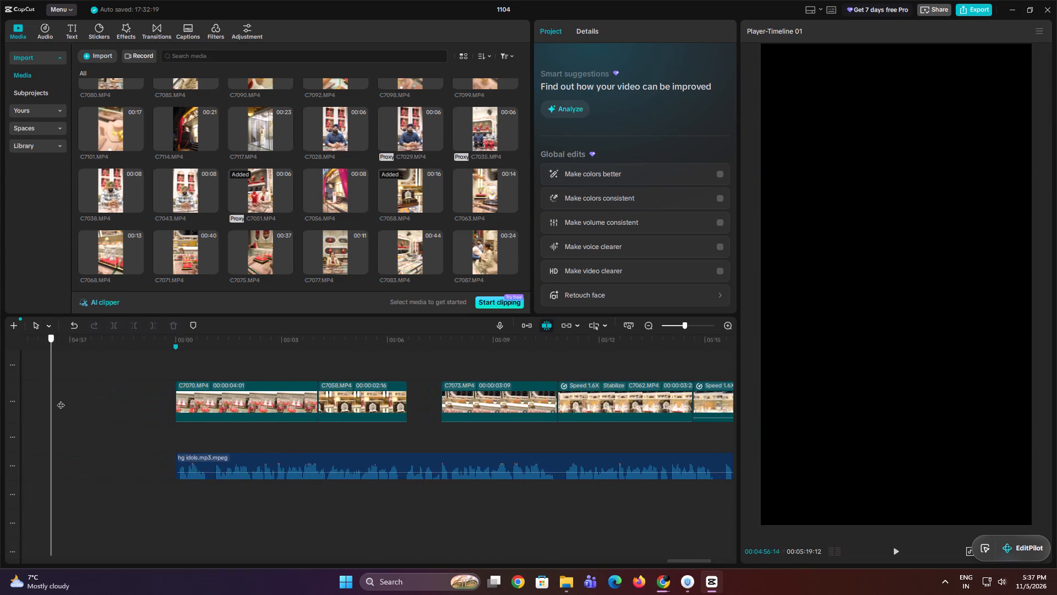
left_click_drag(61, 399, 246, 436)
left_click(270, 441)
Import the downloaded Ashtalakshmi Stotram 320k MP3 from the HG folder into the CapCut project media.
left_click(656, 588)
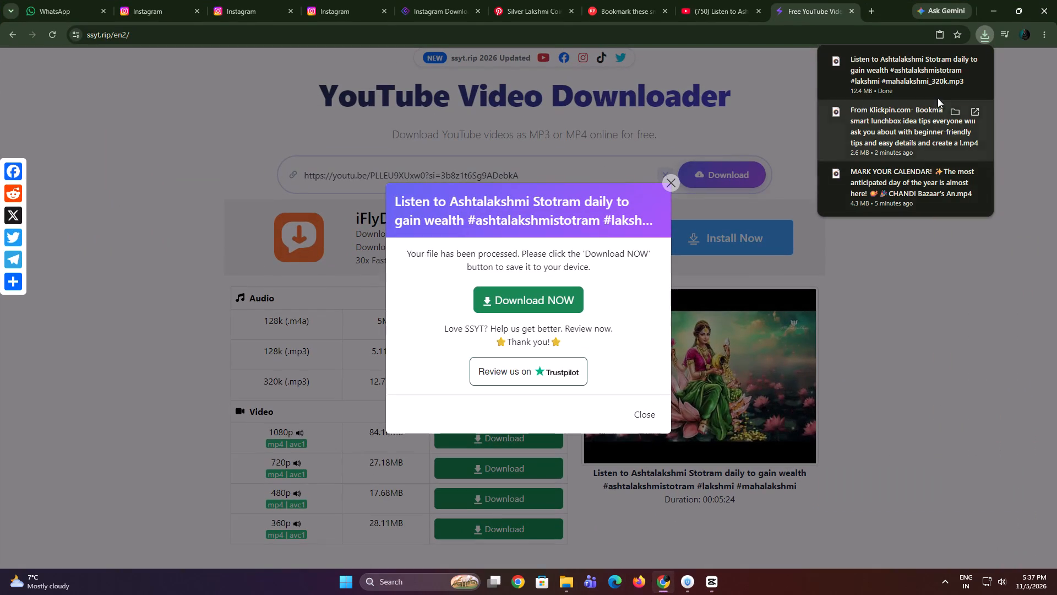
left_click(951, 56)
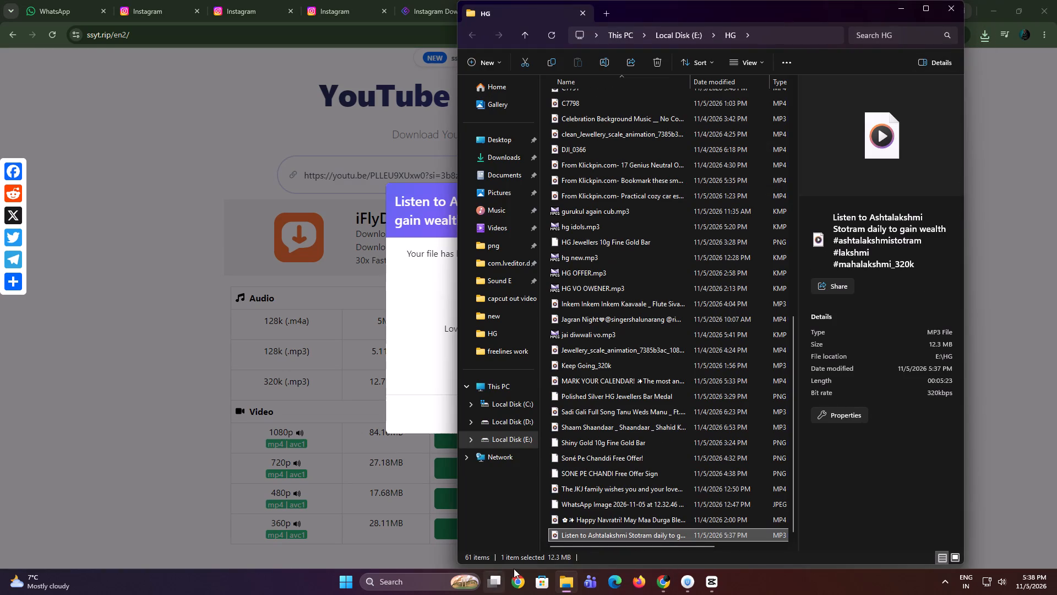
left_click_drag(591, 537, 380, 236)
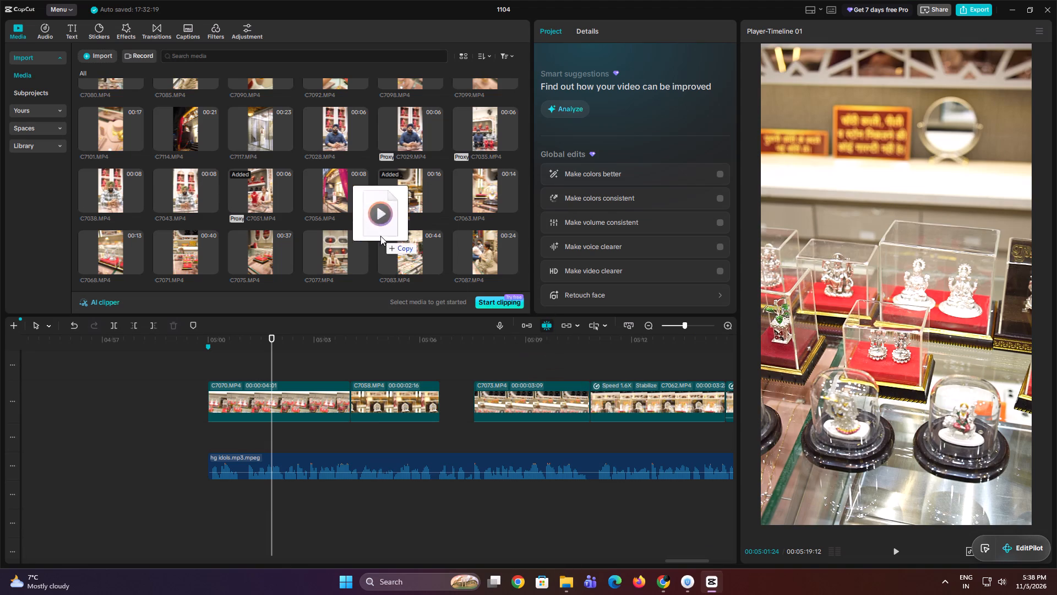
left_click_drag(380, 236, 375, 228)
Import the downloaded Klickpin "Bookmark these smart lunchbox idea" coin video into the CapCut project media.
left_click(664, 578)
left_click(988, 34)
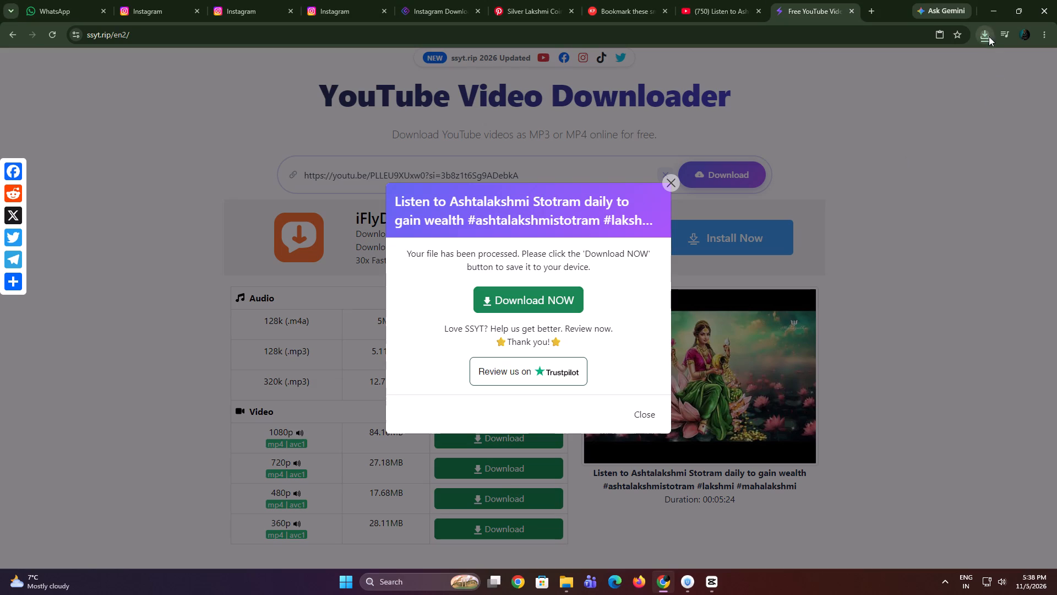
left_click(944, 133)
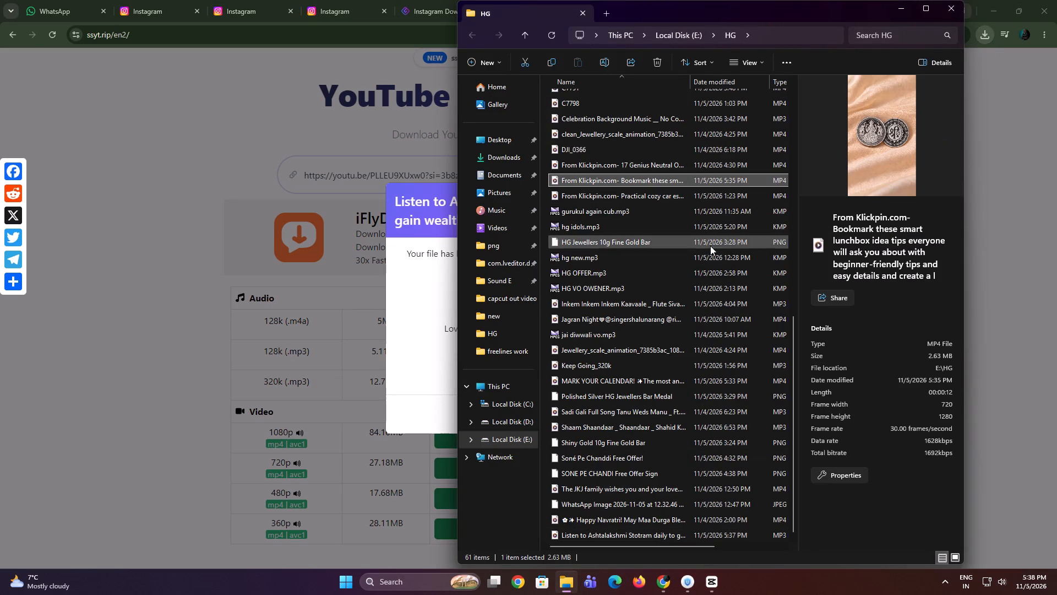
left_click_drag(669, 181, 506, 286)
left_click_drag(464, 224, 418, 166)
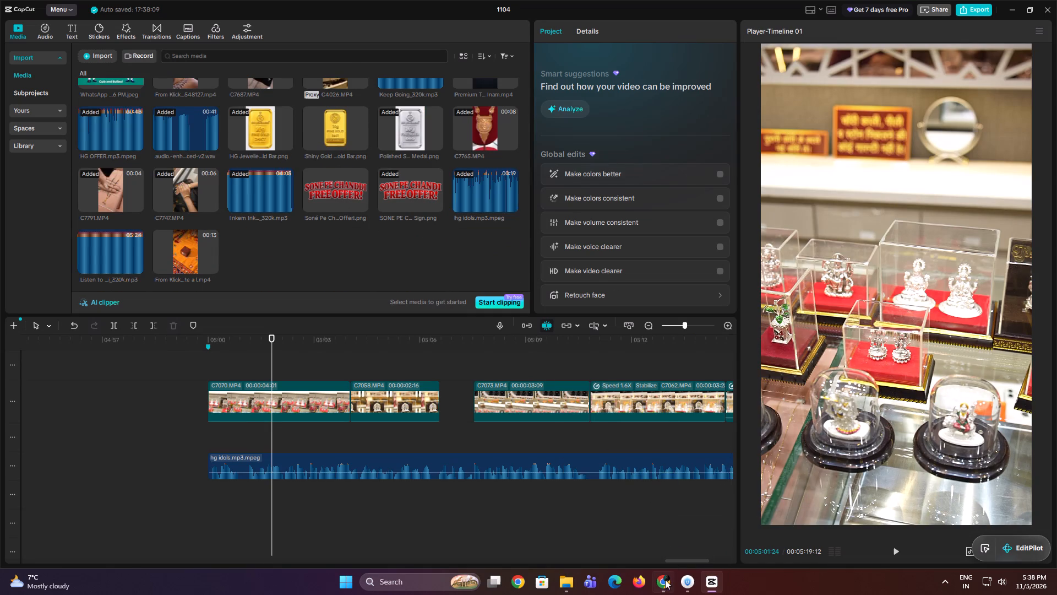
Import the downloaded "MARK YOUR CALENDAR" Chandi Bazaar video into the CapCut project media.
left_click(662, 583)
left_click(988, 34)
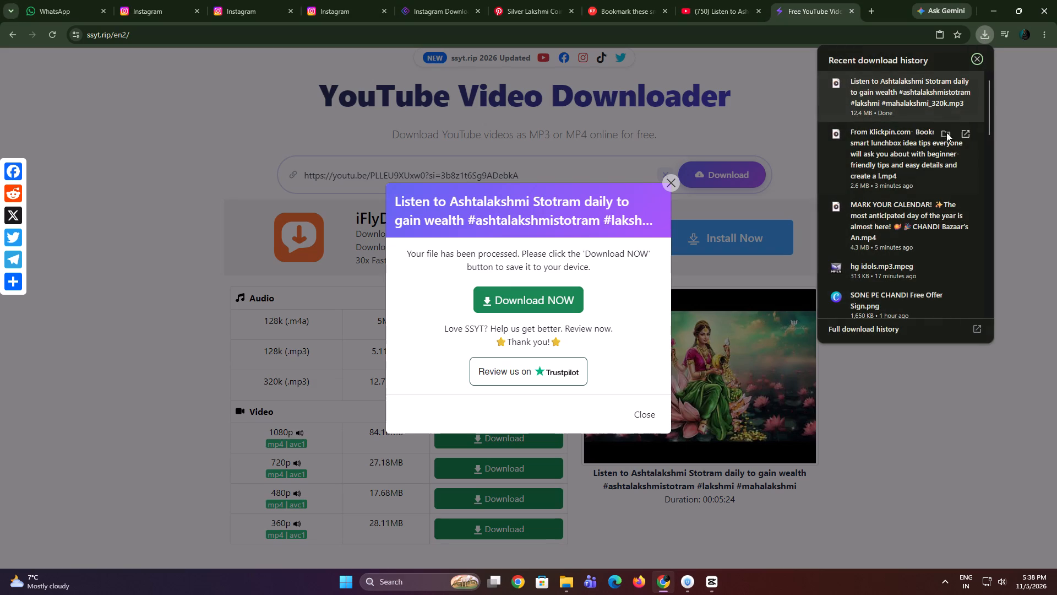
left_click(949, 205)
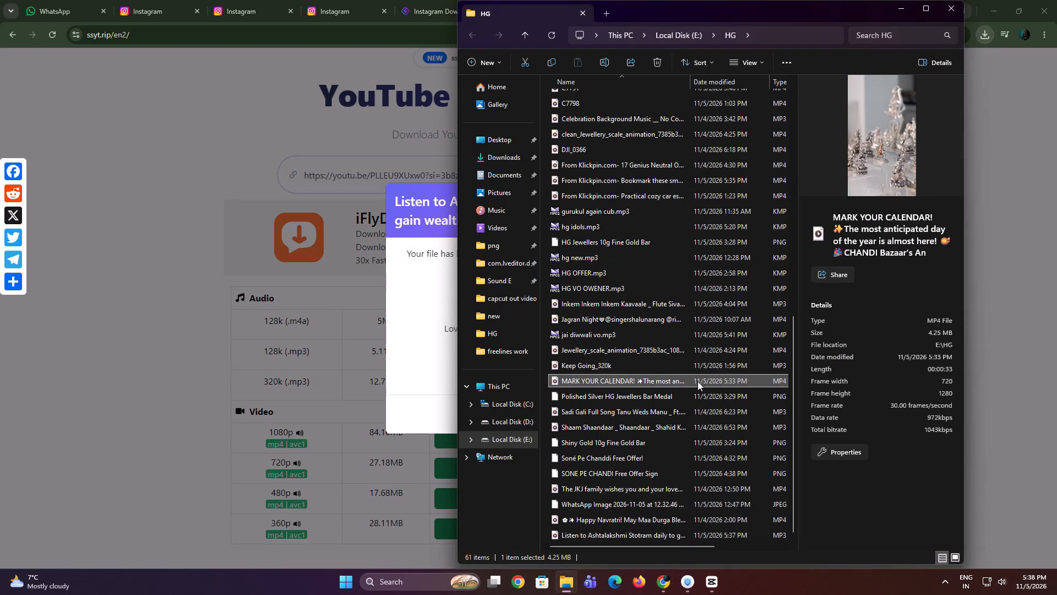
left_click_drag(679, 382, 712, 578)
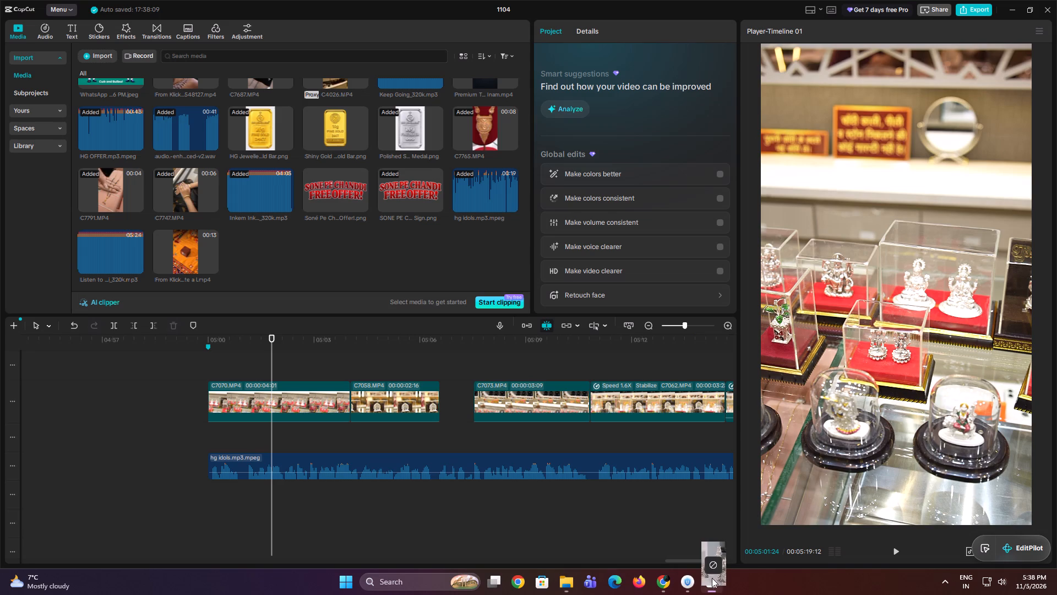
left_click_drag(712, 578, 320, 235)
Preview the imported "MARK YOUR CALENDAR" video from the media library.
left_click(264, 256)
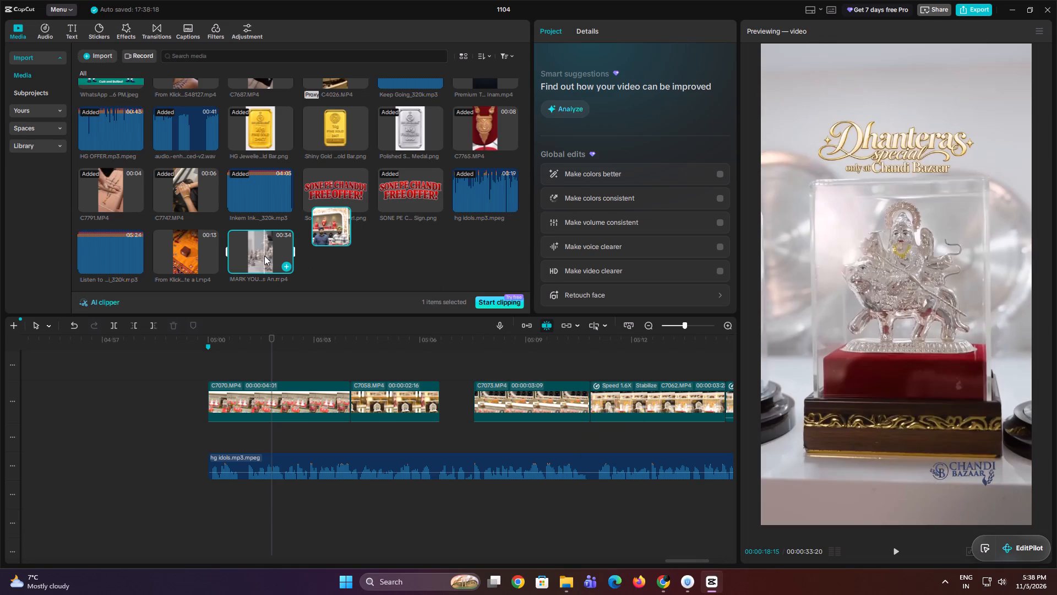
left_click(362, 285)
left_click(248, 258)
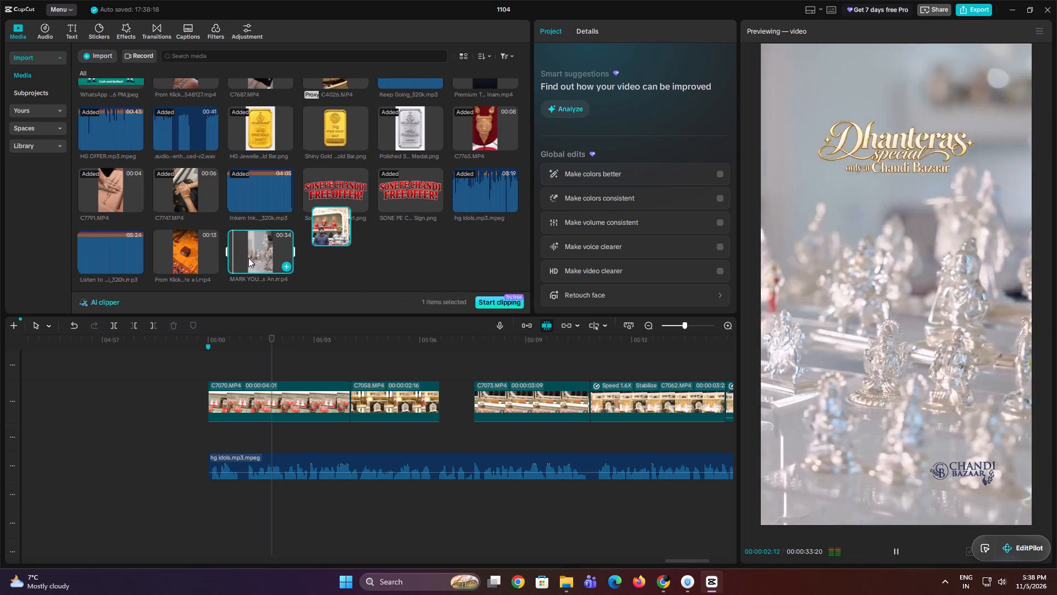
key("space")
Speed up the opening C7070 clip to 1.81x and extend its end to a duration of 00:00:03:28.
left_click(294, 367)
key("space")
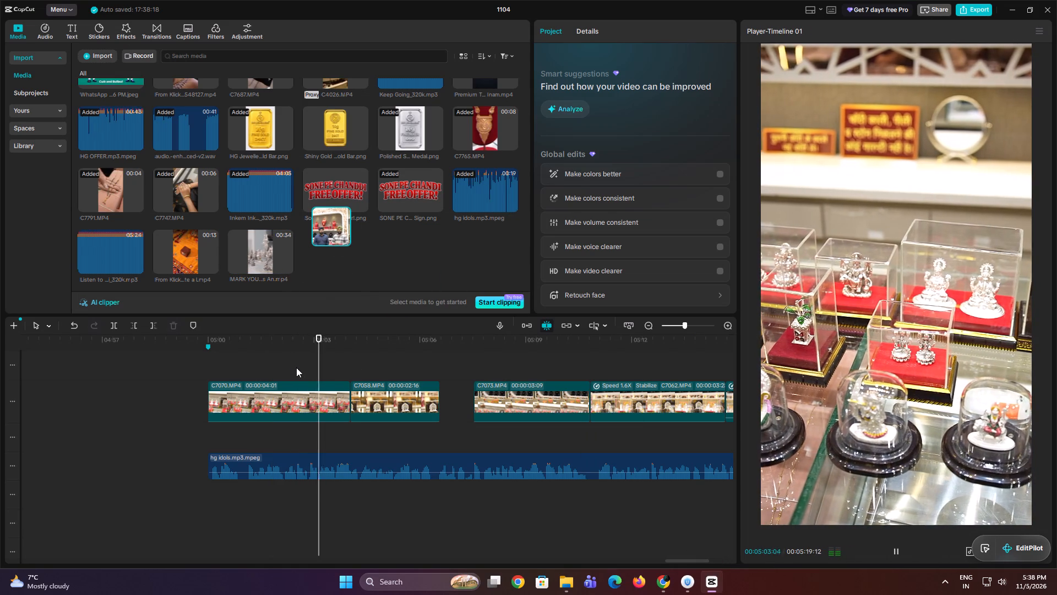
key("space")
left_click(231, 361)
left_click(279, 397)
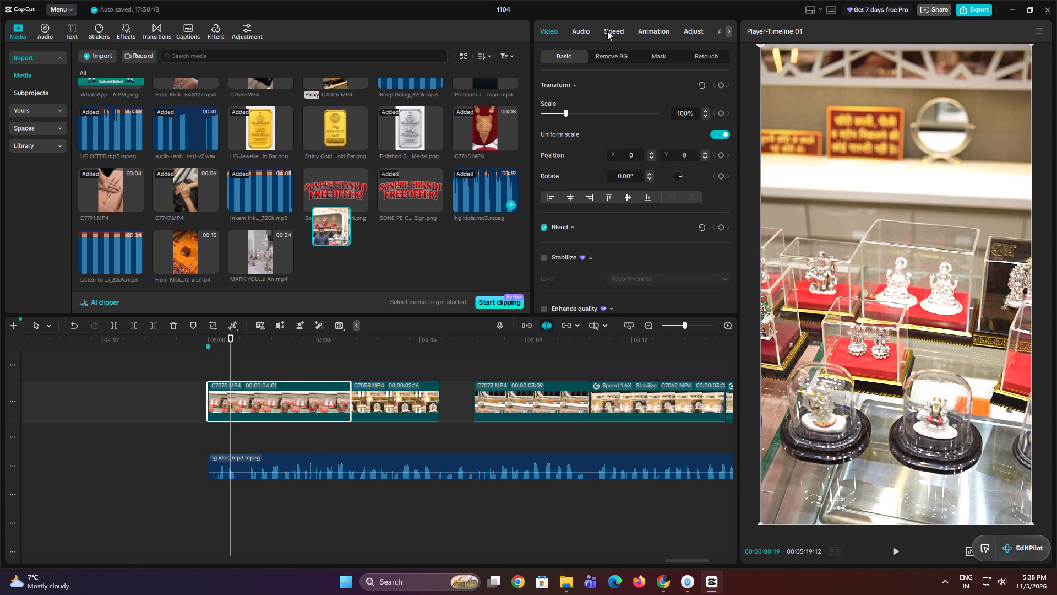
left_click(607, 31)
left_click_drag(580, 106, 591, 102)
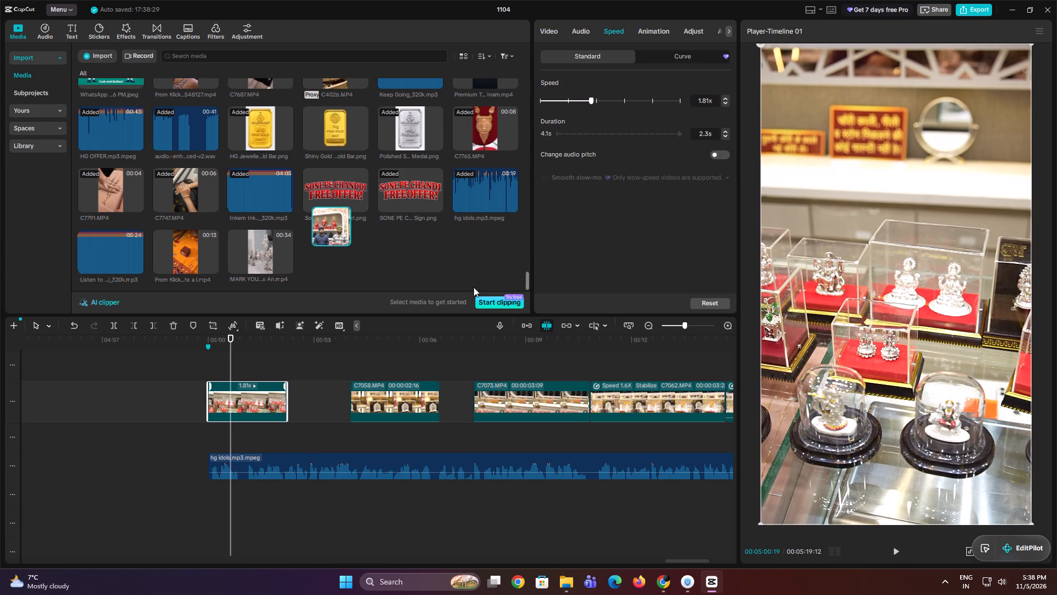
left_click_drag(288, 403, 336, 400)
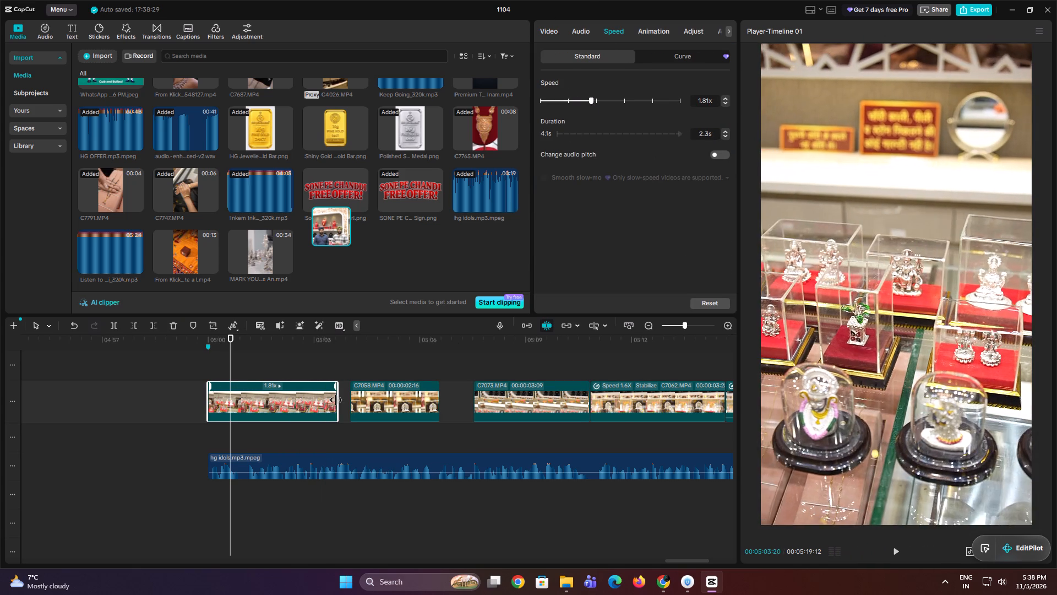
left_click_drag(336, 400, 346, 399)
Stabilize the C7070 clip at the Recommended level and extend its end to meet the C7058 clip.
left_click(208, 367)
key("space")
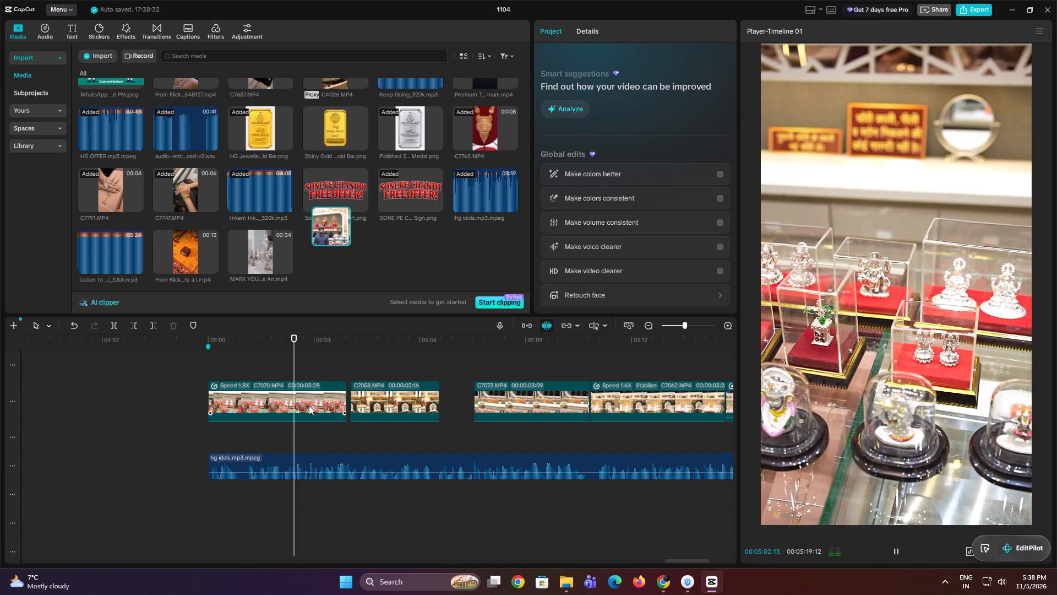
key("space")
left_click(320, 410)
left_click(547, 258)
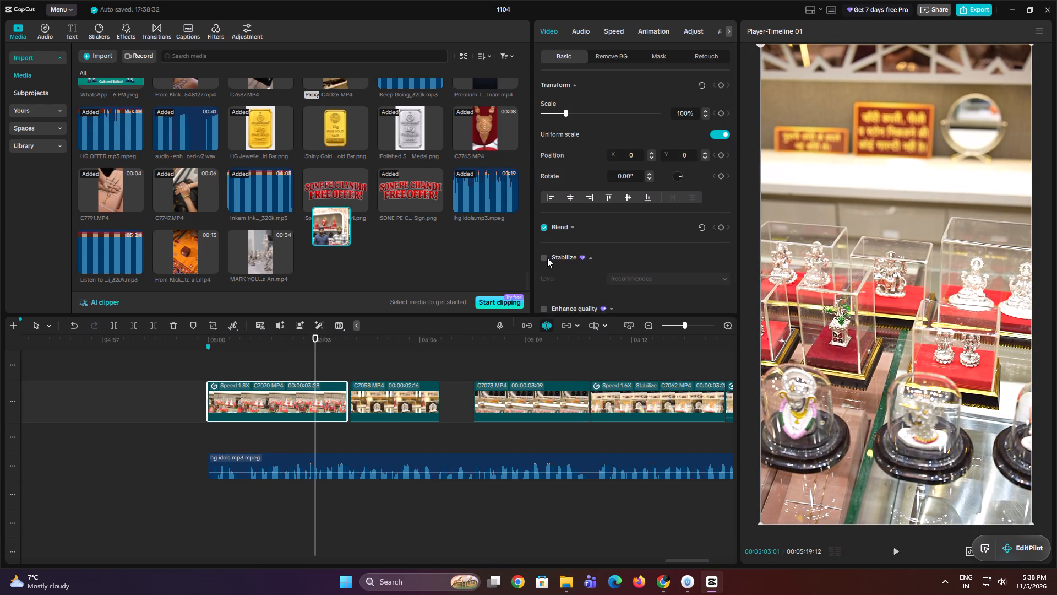
left_click(542, 259)
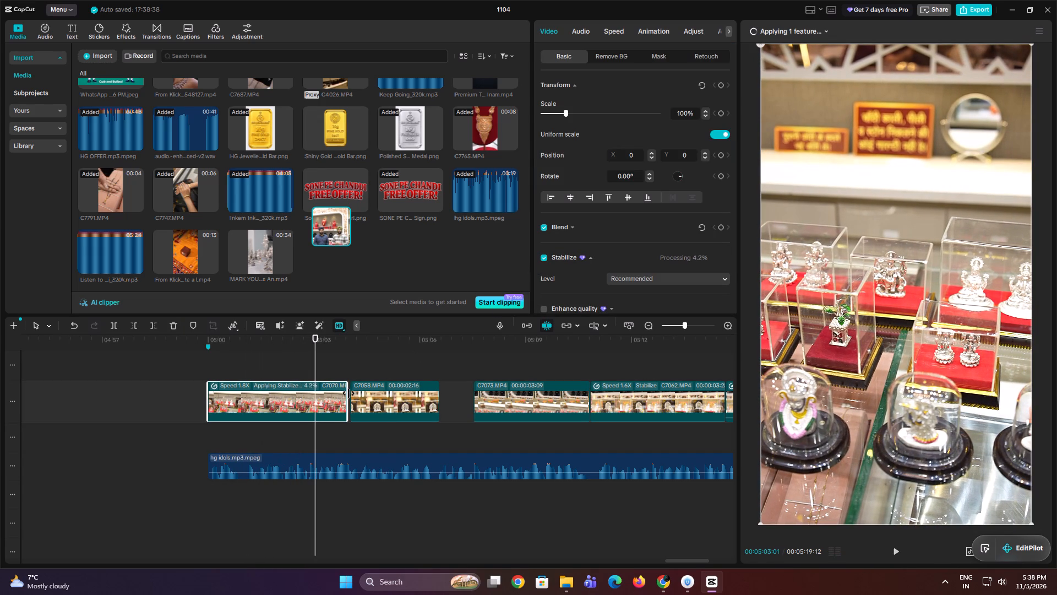
left_click_drag(348, 393, 356, 391)
Speed up the C7058 clip to 1.50x and extend its end to 00:05:06:10.
key("space")
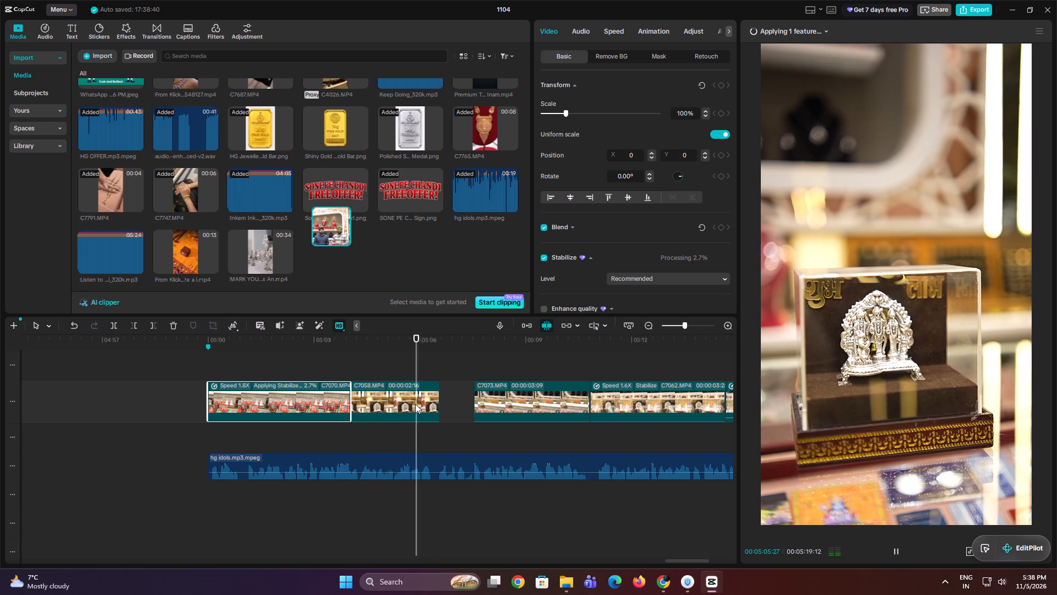
key("space")
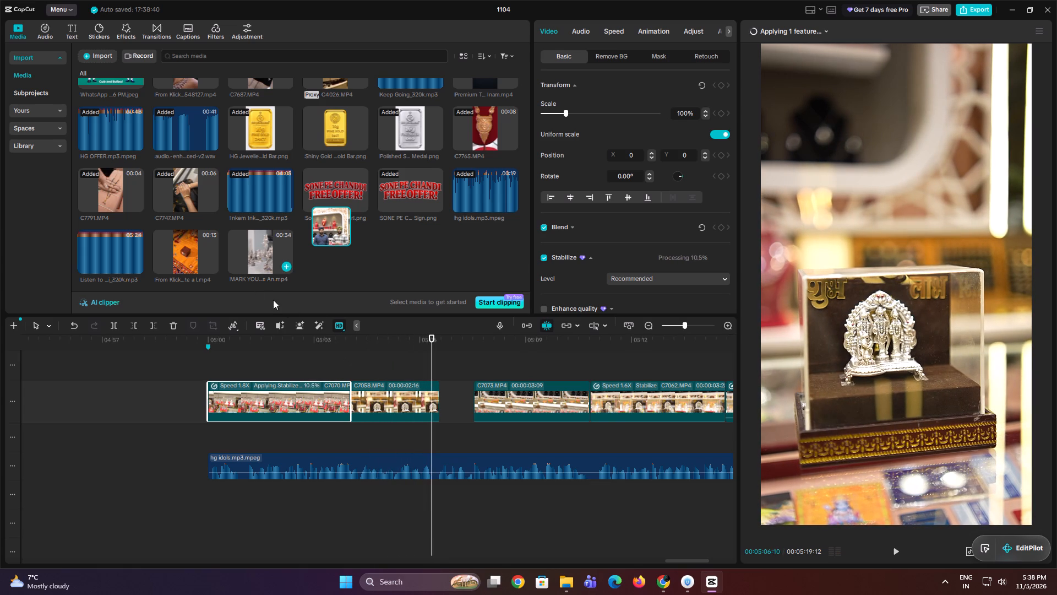
left_click(368, 396)
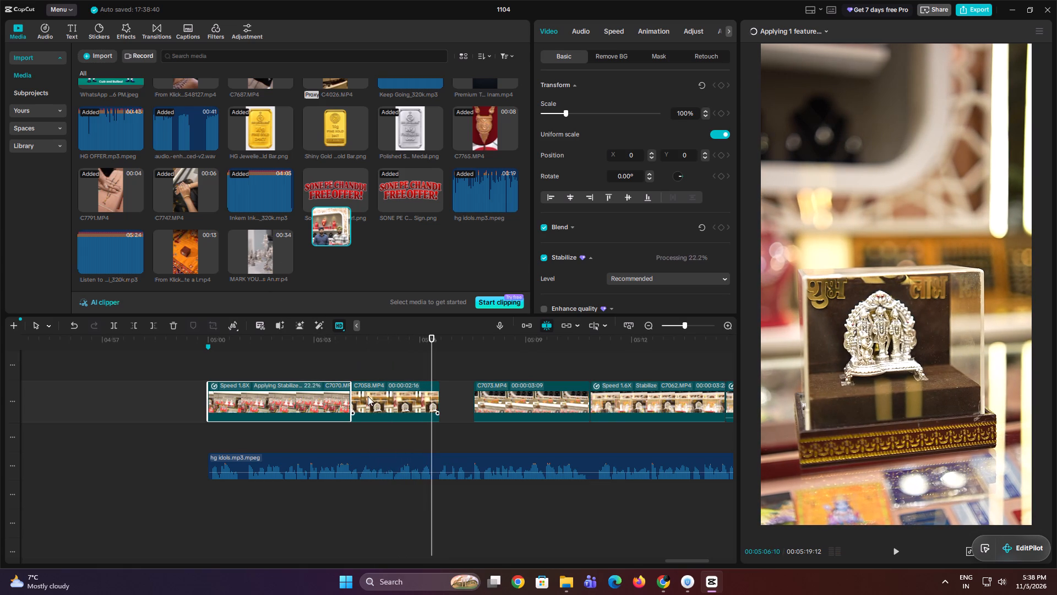
left_click(605, 31)
left_click(573, 98)
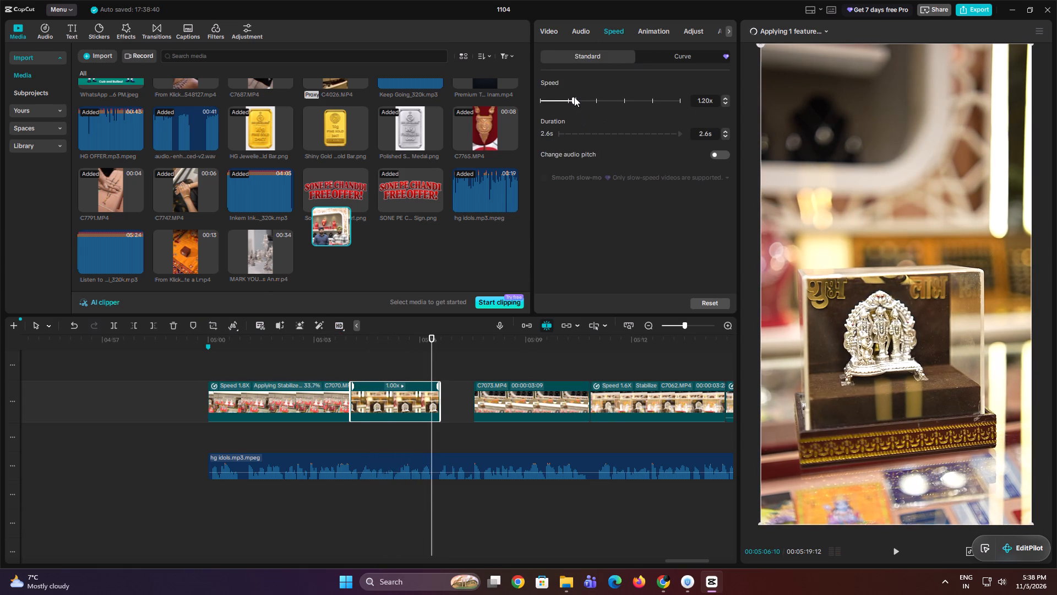
left_click(582, 99)
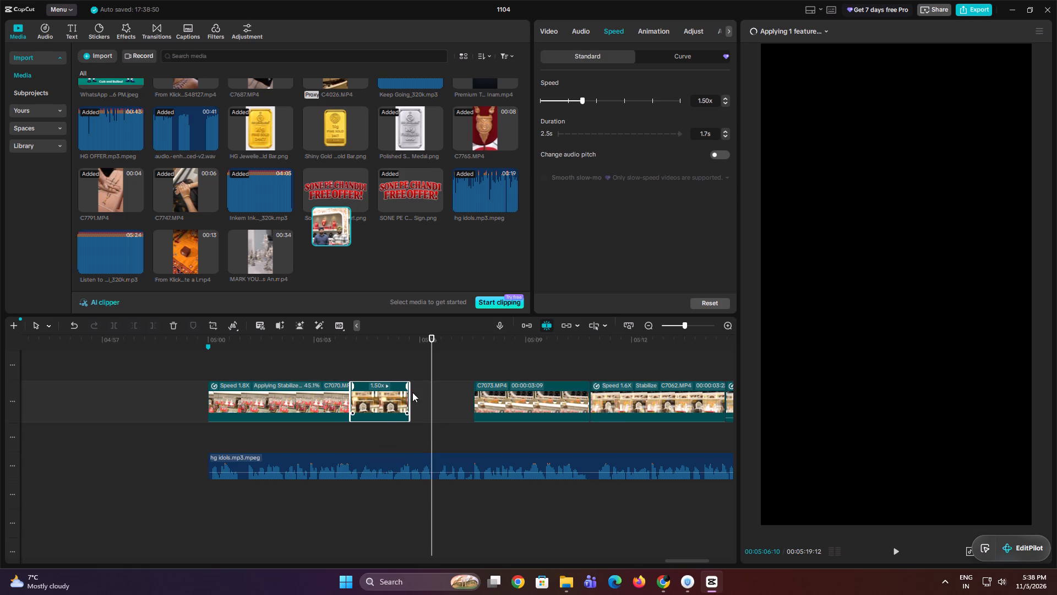
left_click_drag(410, 393, 433, 392)
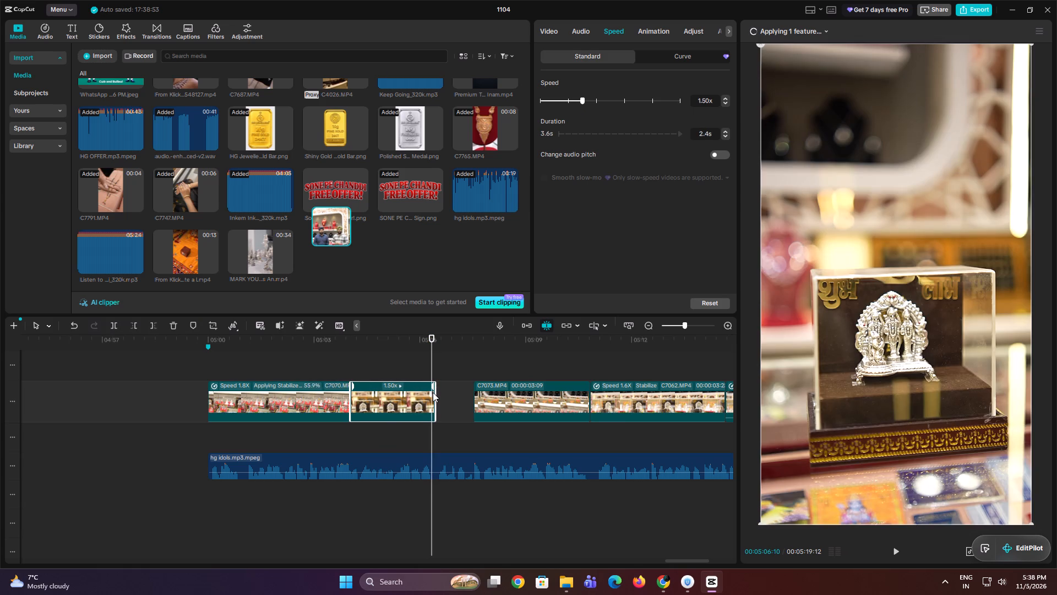
left_click(433, 392)
Place the Klickpin coin video on a track above the opening idol clips, starting at about 00:05:01.
left_click_drag(190, 243, 202, 277)
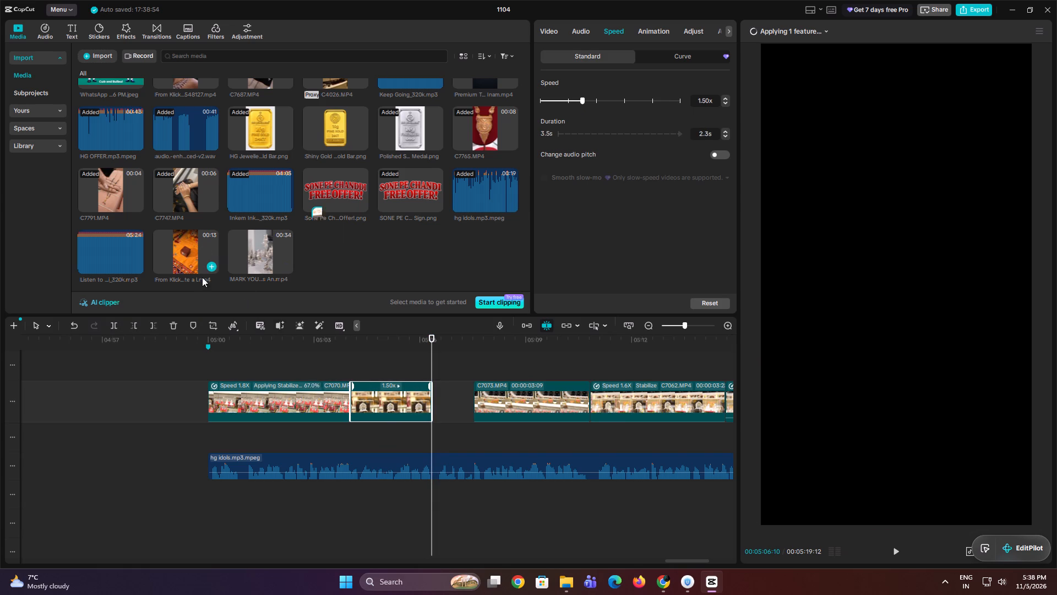
left_click_drag(202, 277, 257, 348)
scroll(339, 385, "up", 5)
scroll(413, 419, "down", 8)
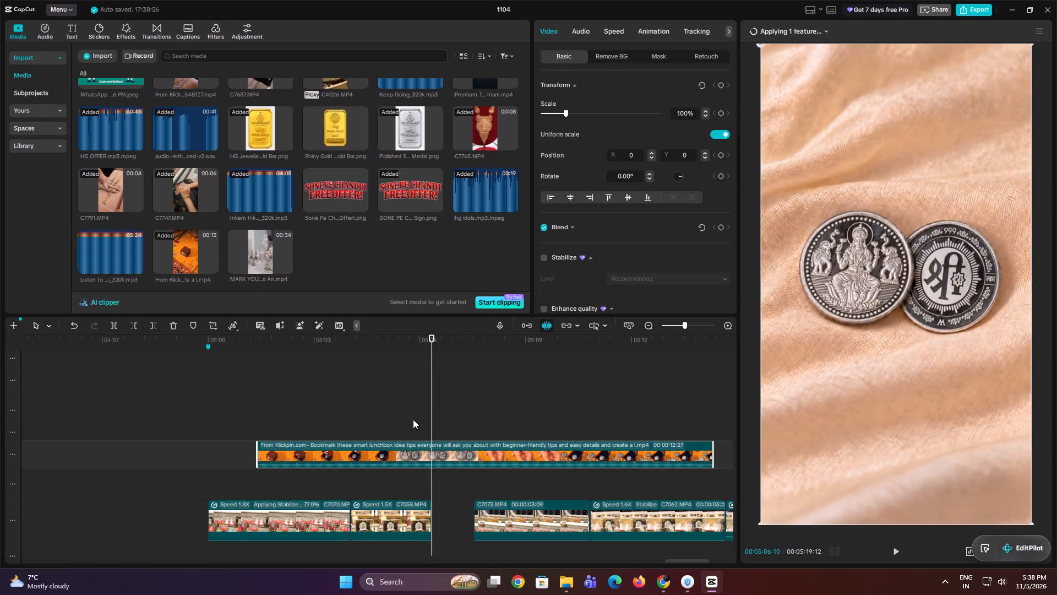
Trim the Klickpin video to its two-silver-coins shot, cutting its start at 00:05:05:01 and its end at 00:05:06:25.
left_click(424, 407)
left_click_drag(425, 407, 372, 431)
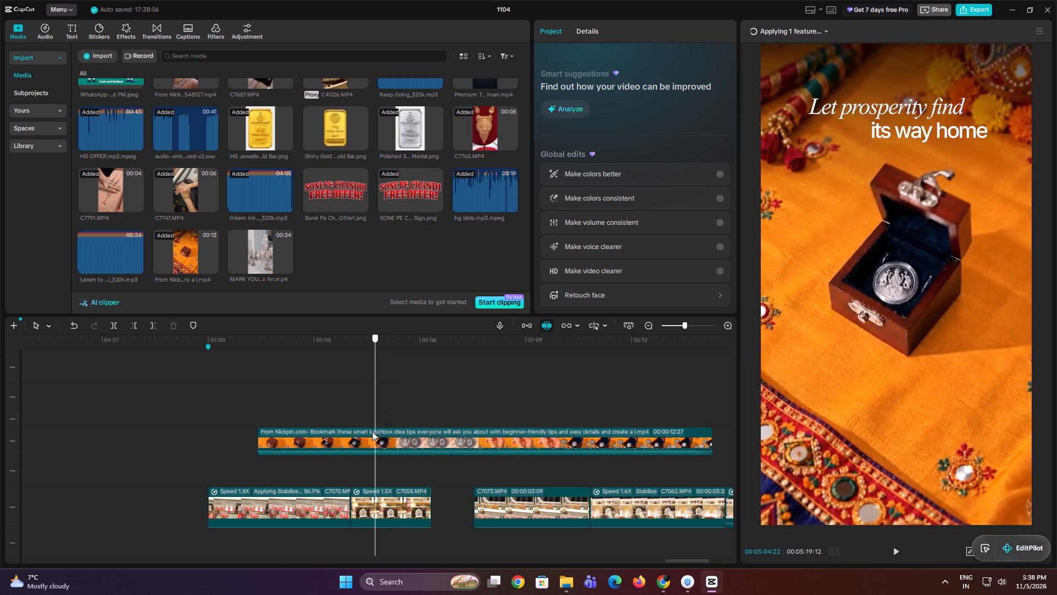
left_click_drag(372, 431, 386, 432)
left_click(406, 440)
key("q")
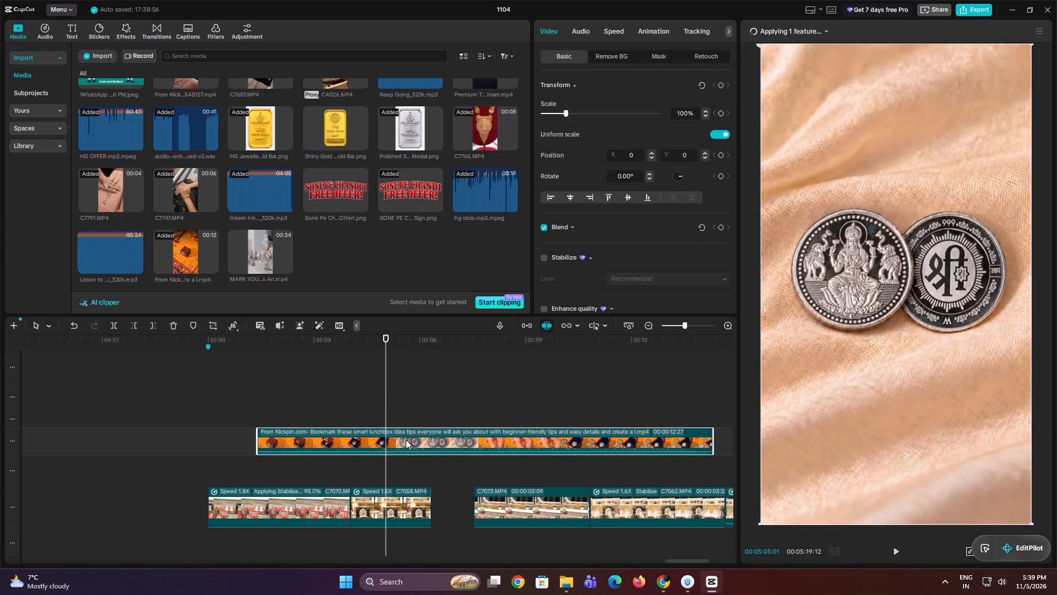
left_click(415, 411)
left_click_drag(415, 411, 450, 412)
left_click(461, 441)
key("w")
Move the trimmed coin clip above the gap after C7058, starting at 00:05:06:10.
left_click_drag(435, 441, 473, 456)
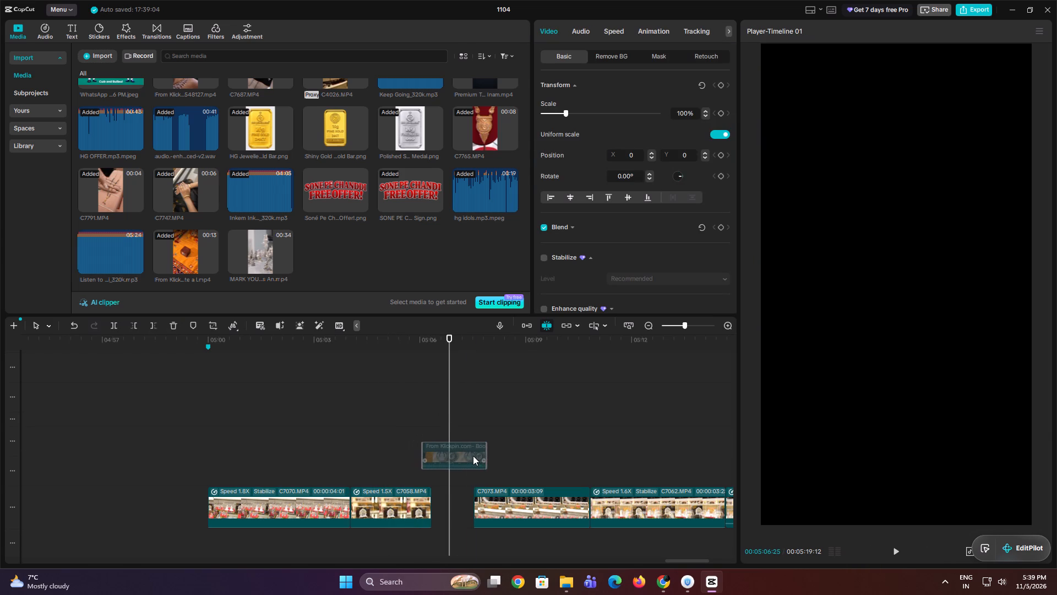
left_click_drag(473, 456, 478, 459)
double_click(437, 446)
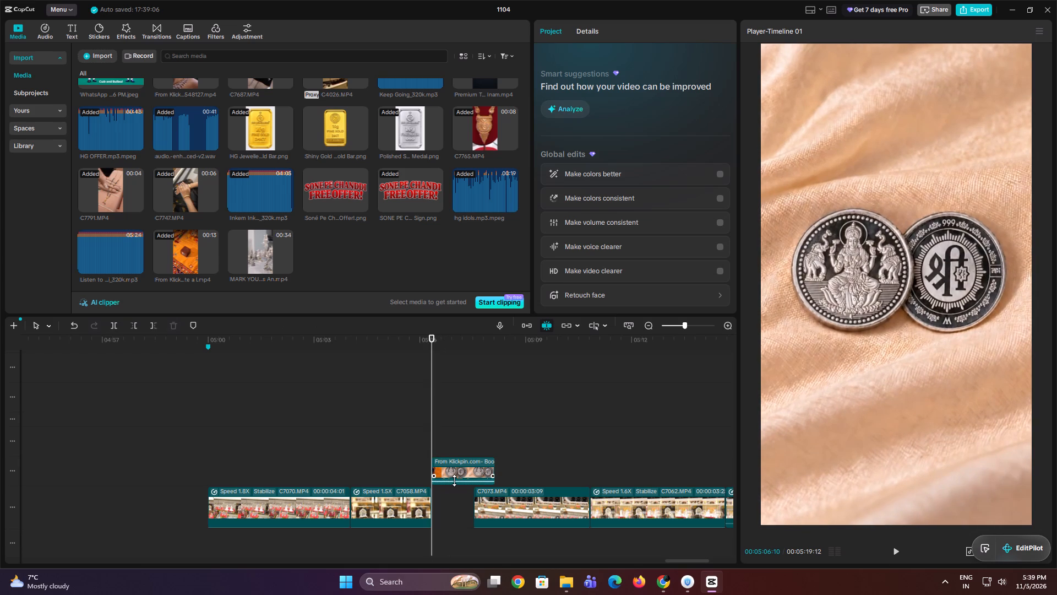
left_click_drag(454, 480, 451, 491)
Trim the coin clip's end at 00:05:07:16 to match the start of C7073, and play the result.
key("space")
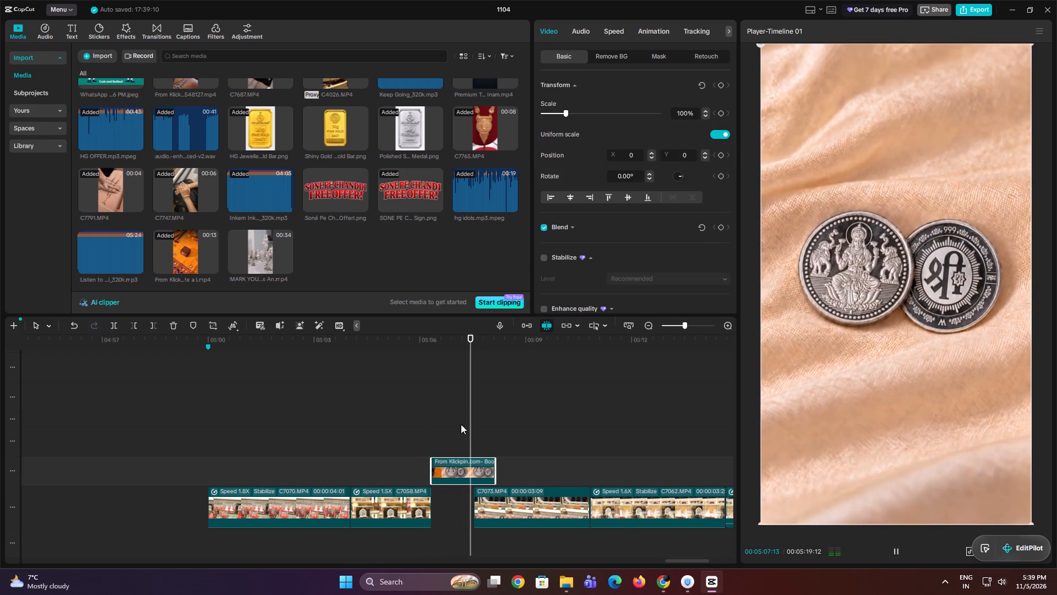
key("space")
left_click_drag(467, 421, 472, 420)
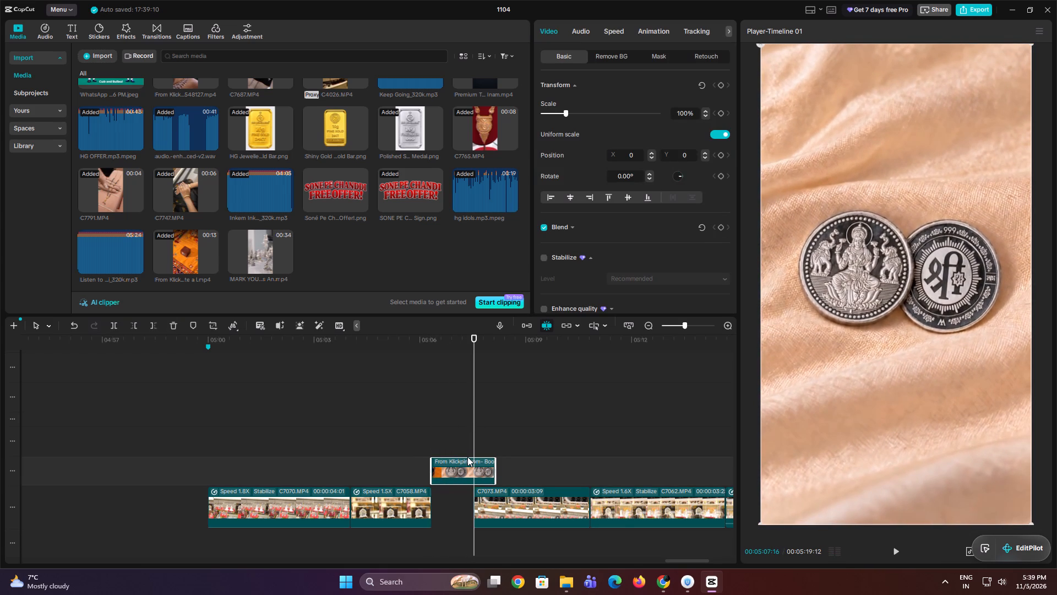
type("w")
key("space")
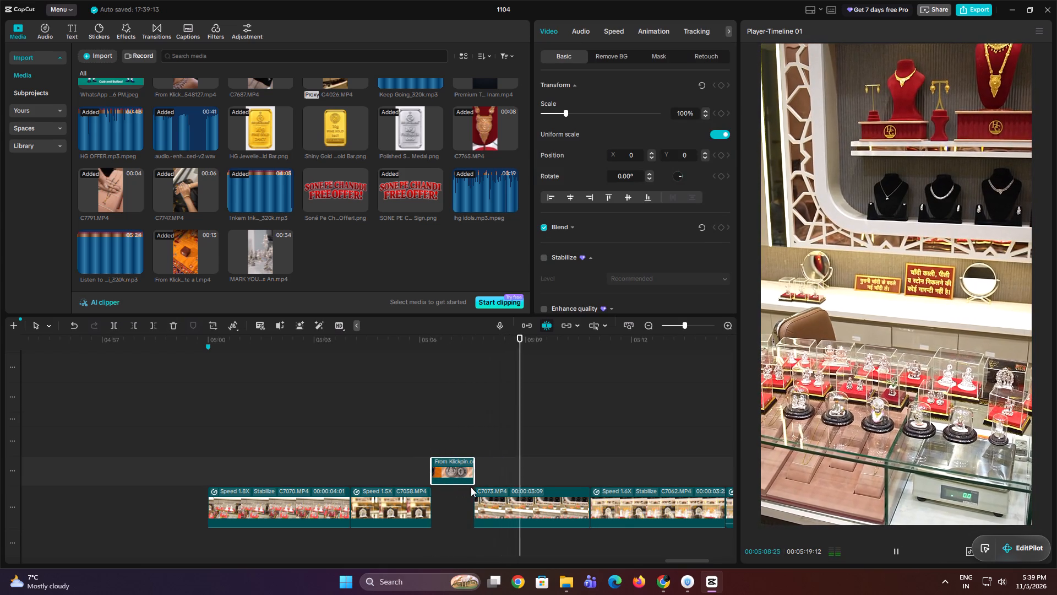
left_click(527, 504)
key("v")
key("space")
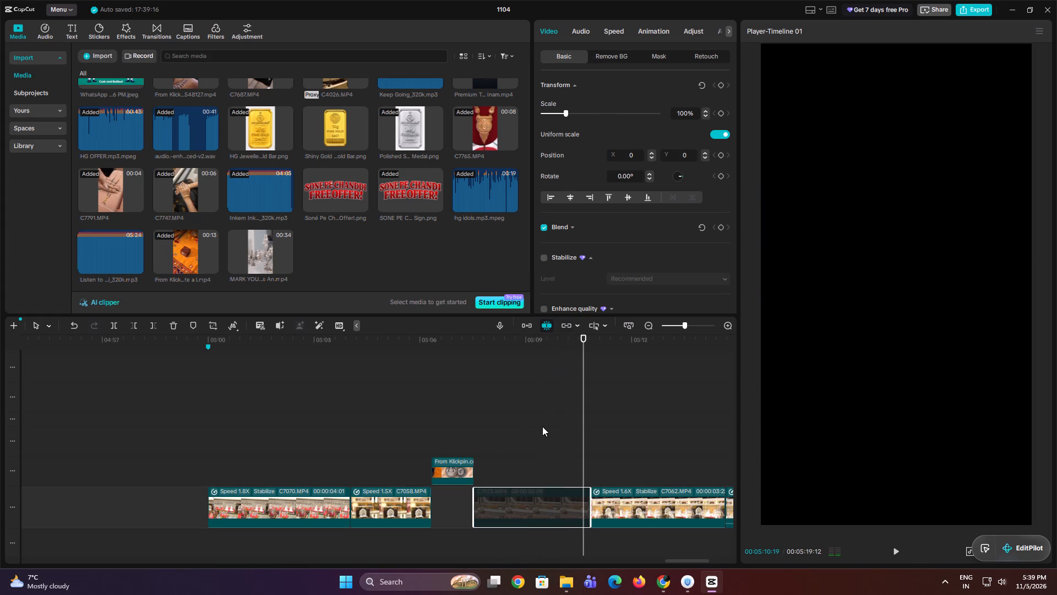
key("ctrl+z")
Speed up C7073 to about 1.69x, extend its end to meet C7062, and play the result.
left_click(539, 432, "ctrl")
left_click(543, 496)
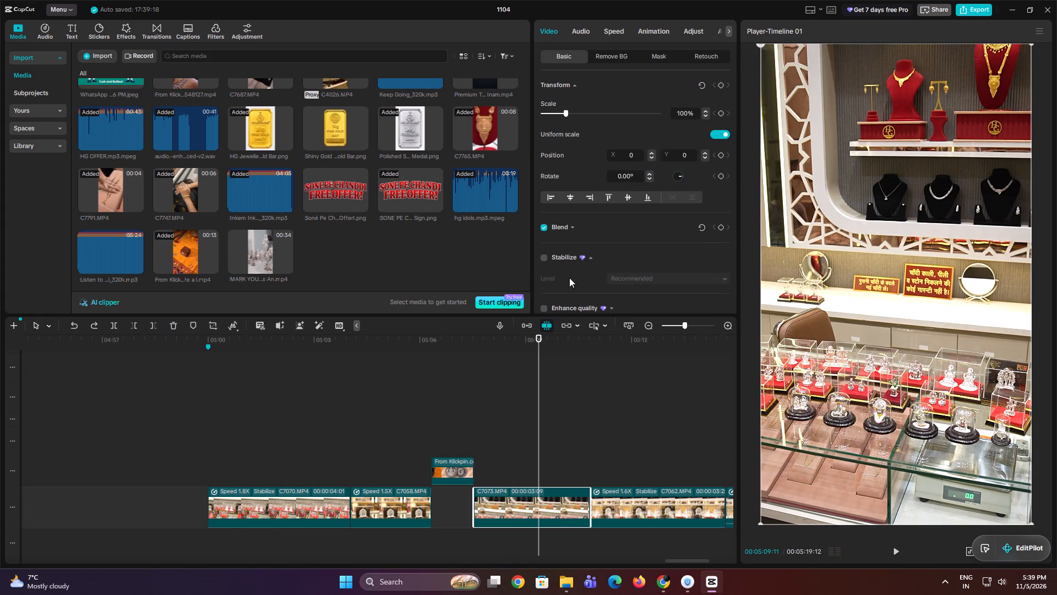
left_click(607, 32)
left_click(586, 100)
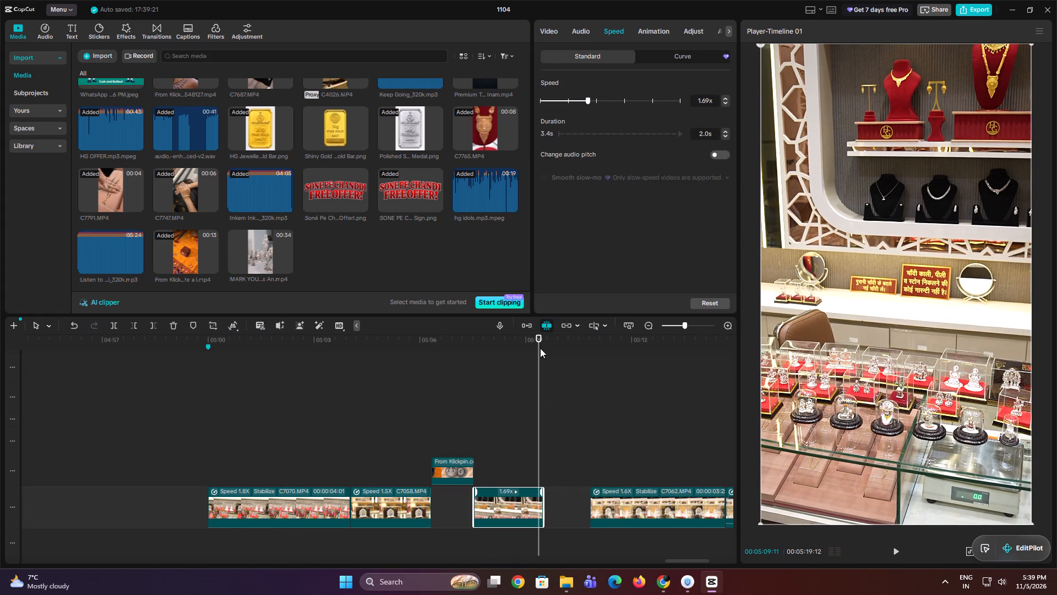
left_click_drag(542, 500, 596, 513)
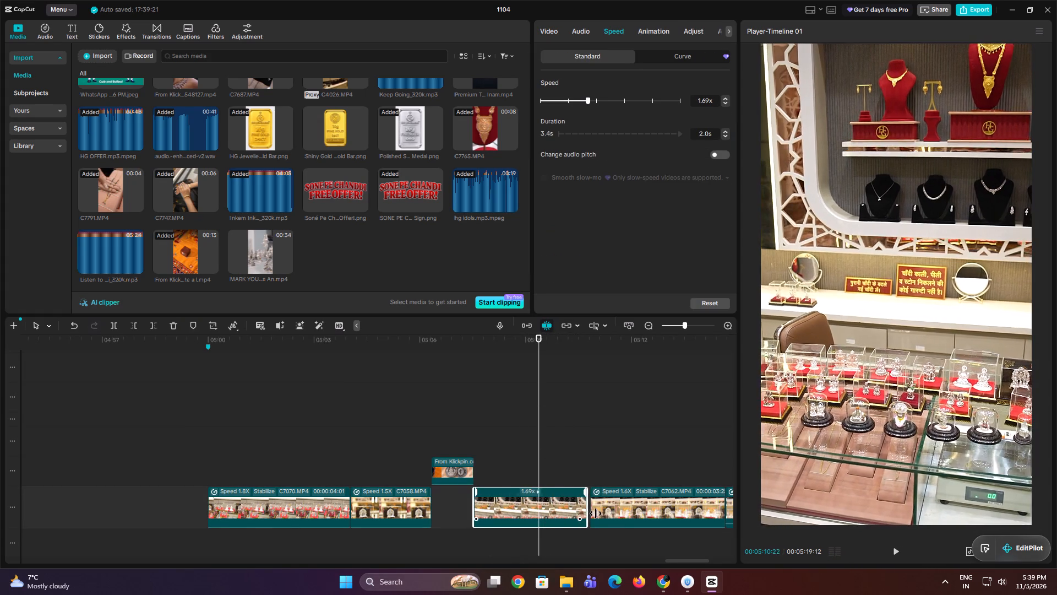
left_click_drag(596, 513, 596, 513)
left_click(476, 444)
key("space")
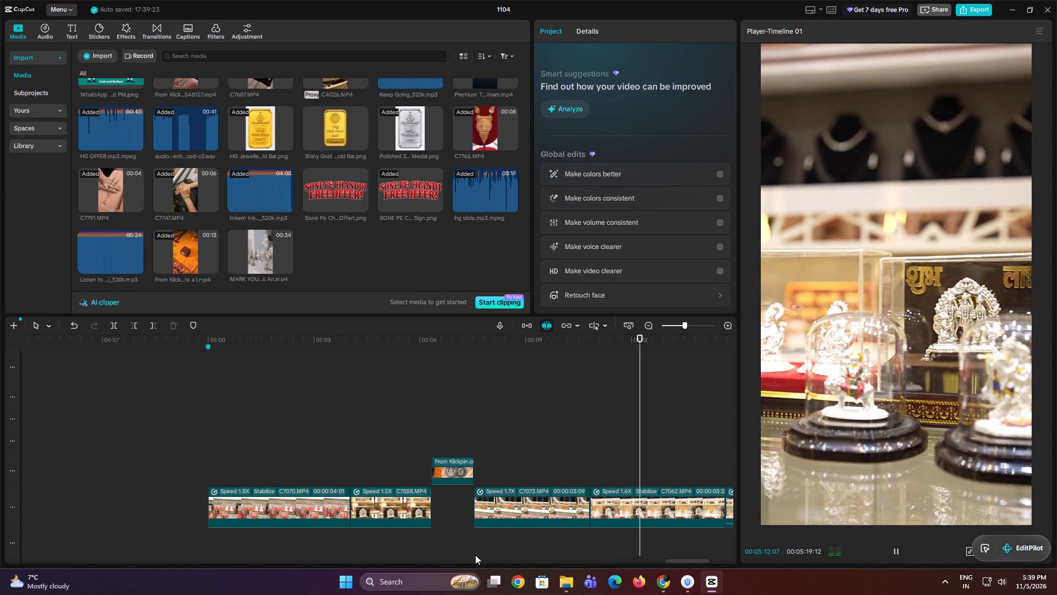
scroll(476, 555, "down", 4)
left_click_drag(682, 562, 701, 562)
key("space")
Try C7062 at 3.03x speed, extend its end, and set its speed to 2.0x.
left_click(372, 417)
left_click(367, 464)
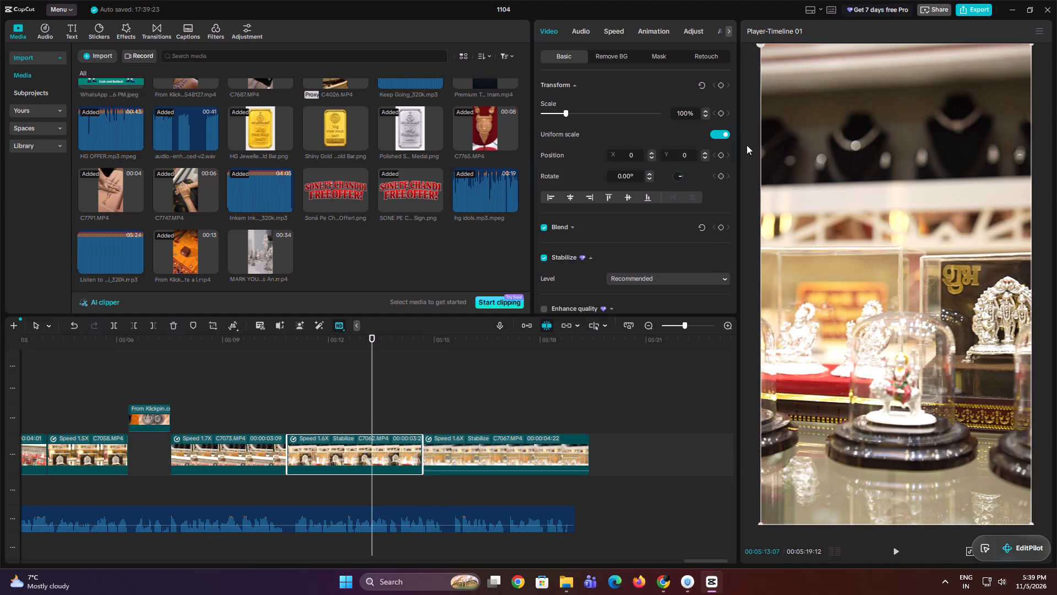
left_click(623, 31)
left_click(605, 105)
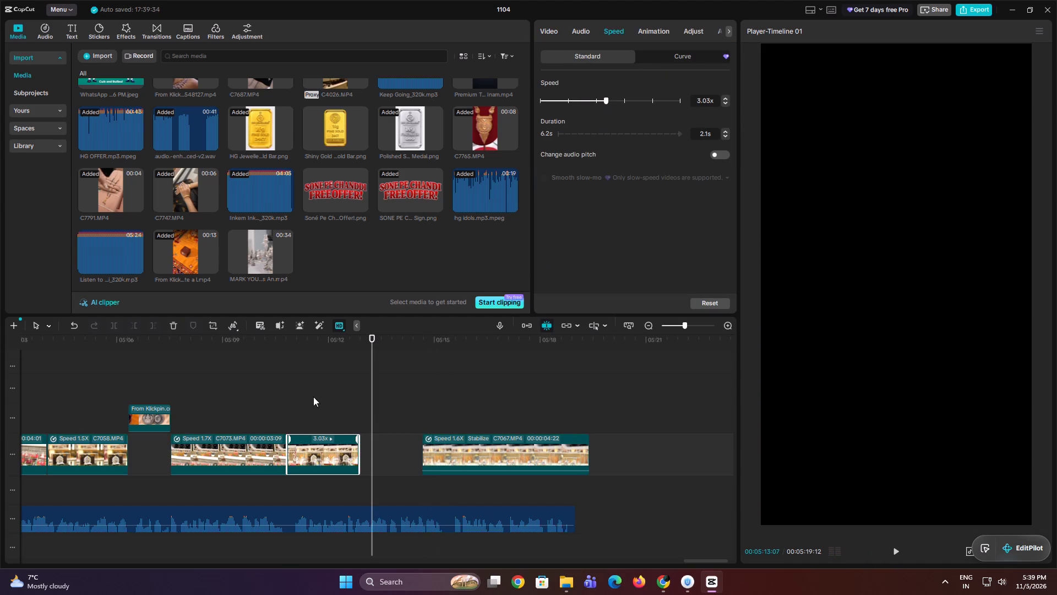
left_click(306, 402)
key("space")
key("space")
left_click(336, 457)
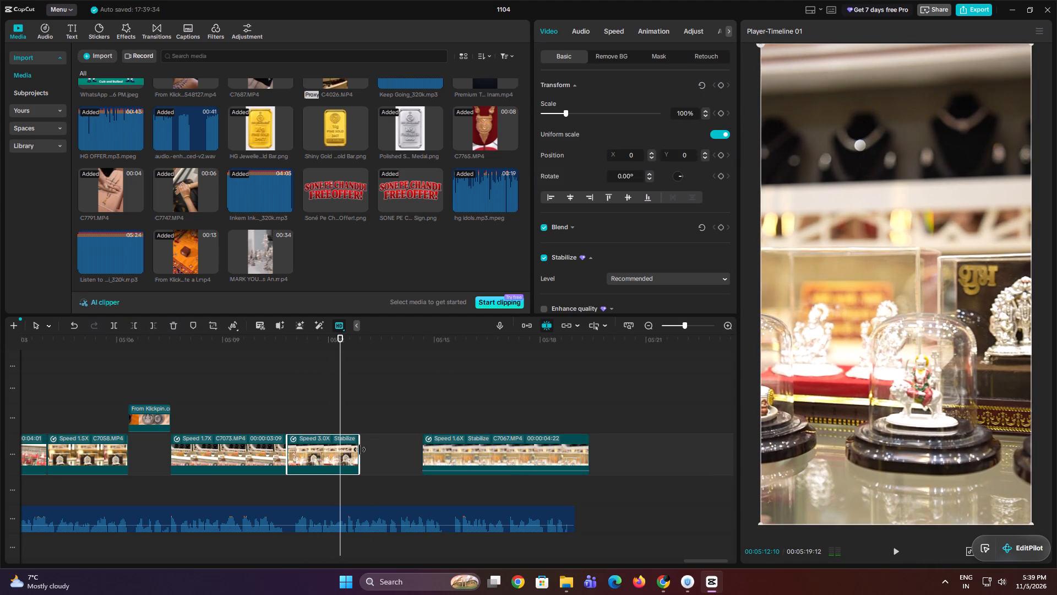
left_click_drag(359, 450, 381, 450)
left_click(616, 29)
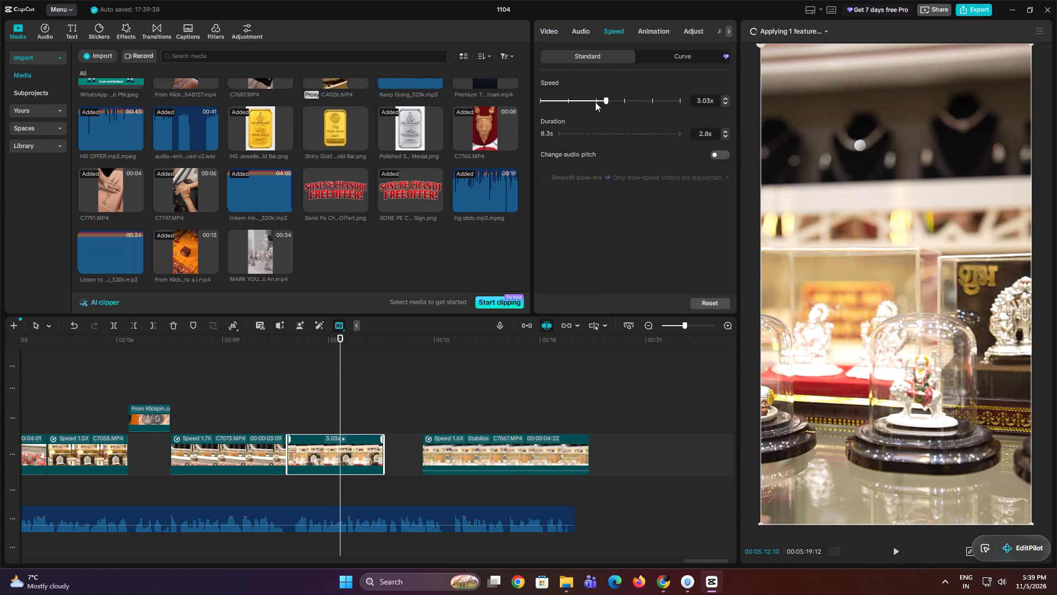
left_click(596, 99)
Trim C7062's end at the start of C7067, return it to the main track between C7073 and C7067, and play it.
left_click(415, 387)
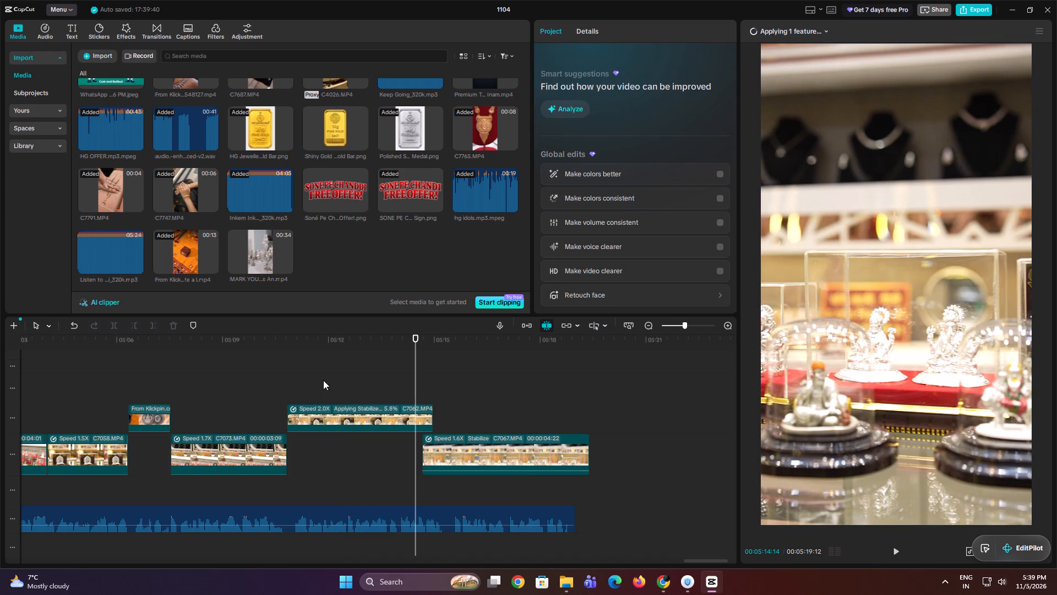
left_click(315, 378)
key("space")
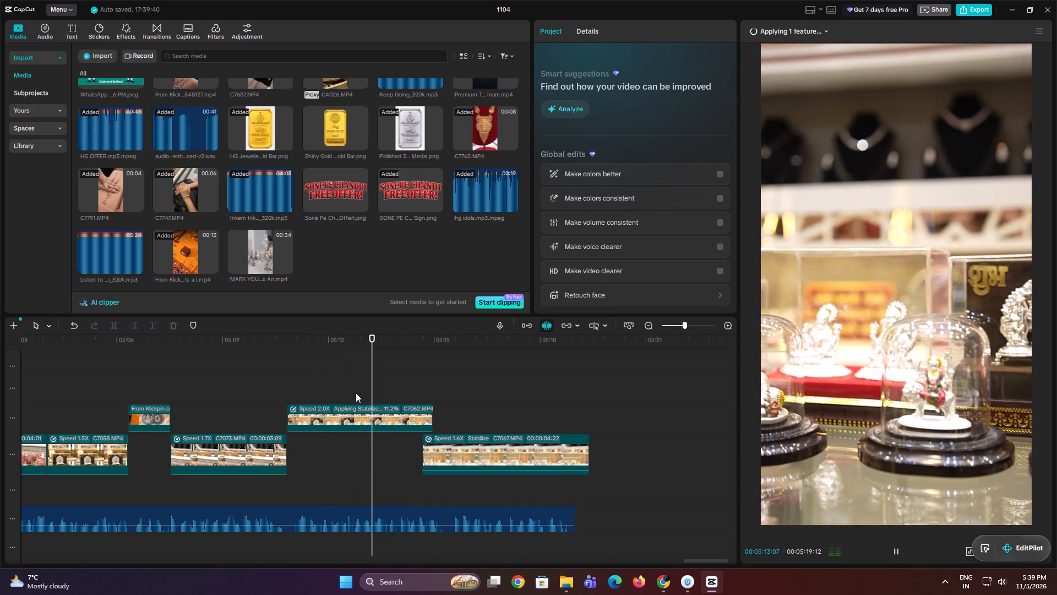
key("space")
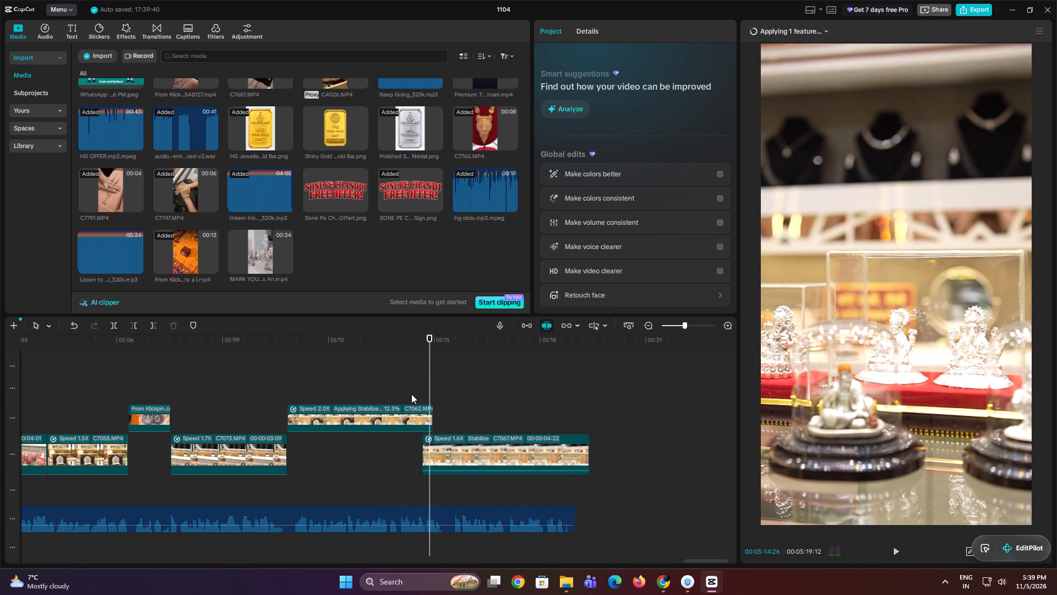
left_click(411, 394)
left_click_drag(412, 394, 426, 395)
left_click(413, 421)
key("w")
left_click_drag(390, 424, 393, 446)
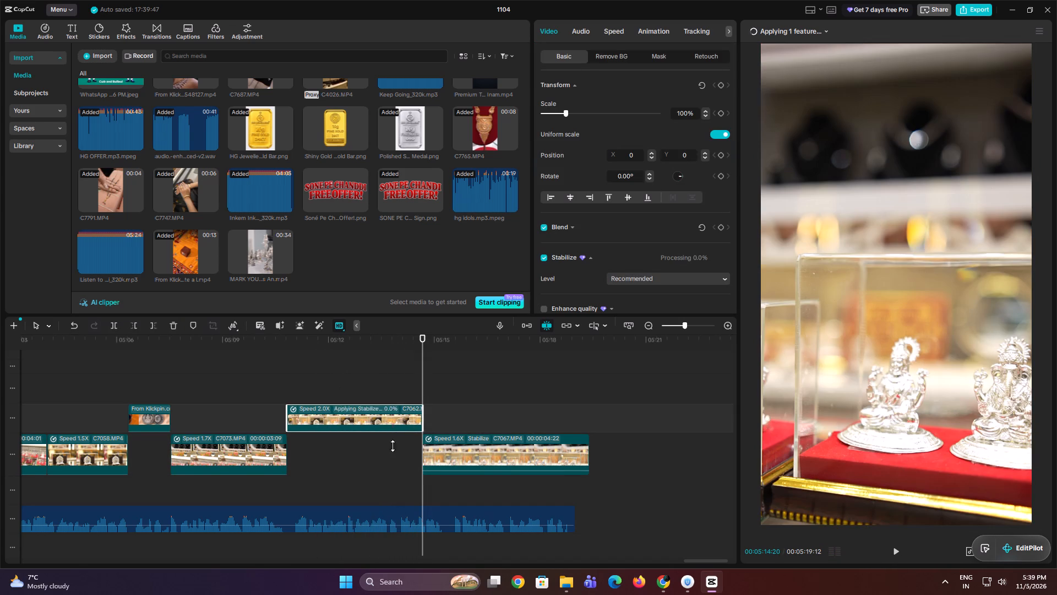
left_click_drag(393, 446, 393, 452)
key("space")
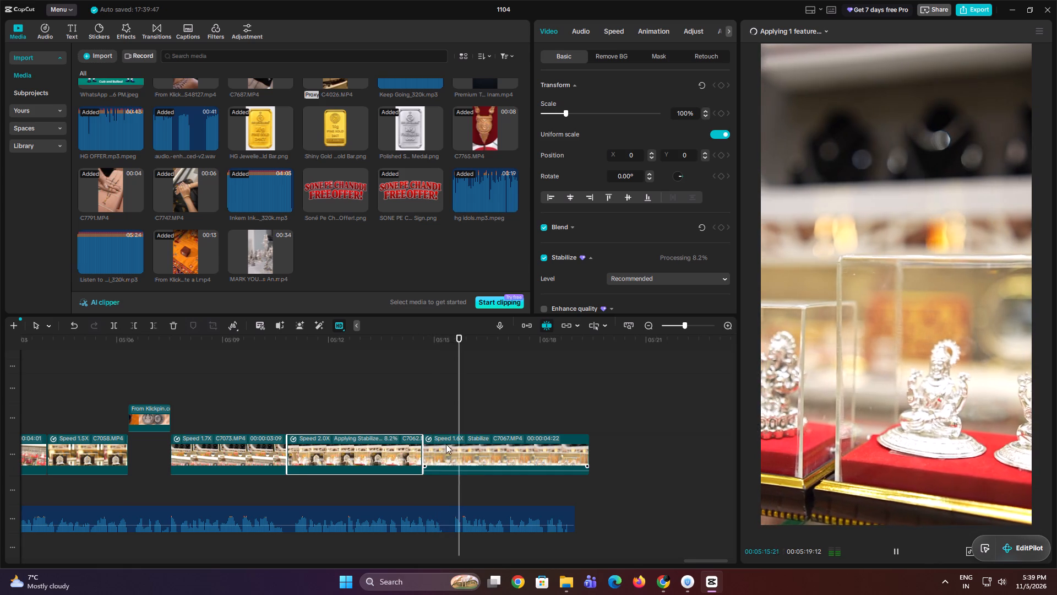
key("space")
Browse the imported media for additional footage of the silver idols.
scroll(371, 204, "up", 10)
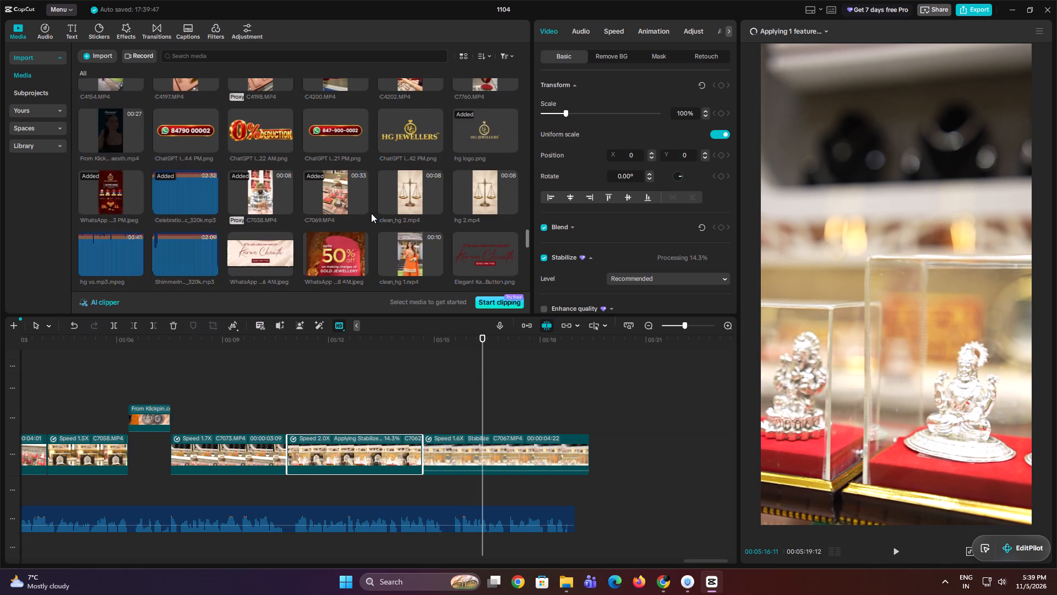
scroll(326, 204, "up", 1)
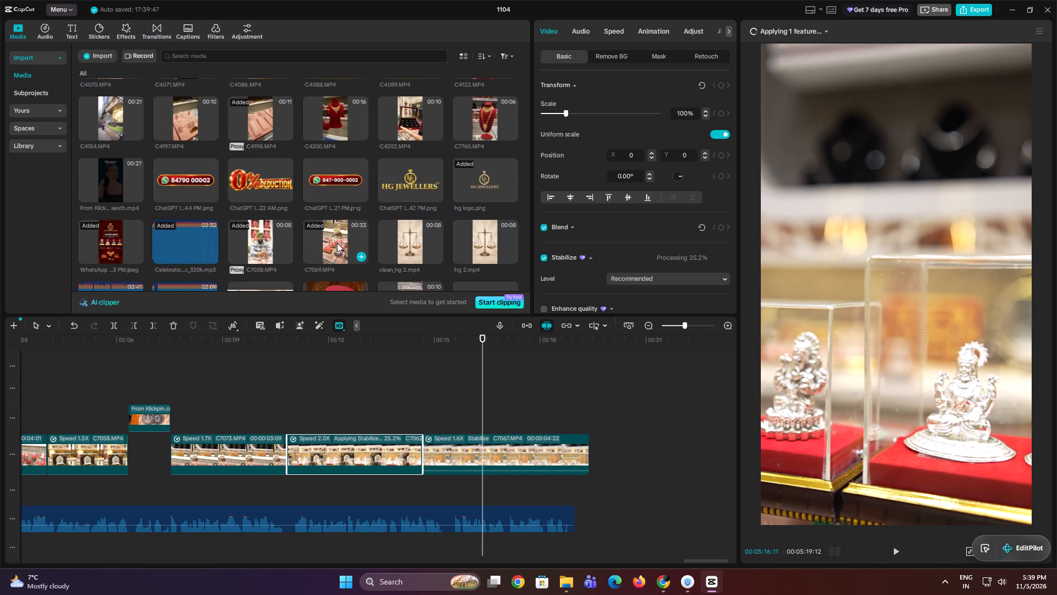
scroll(357, 181, "up", 2)
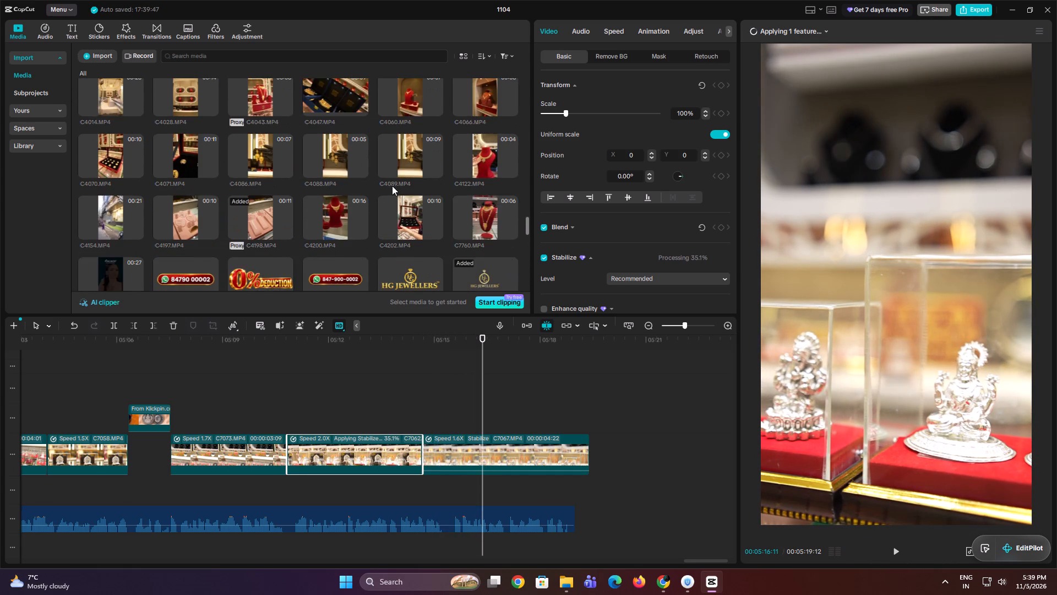
scroll(392, 186, "up", 1)
scroll(195, 156, "up", 1)
scroll(295, 176, "up", 2)
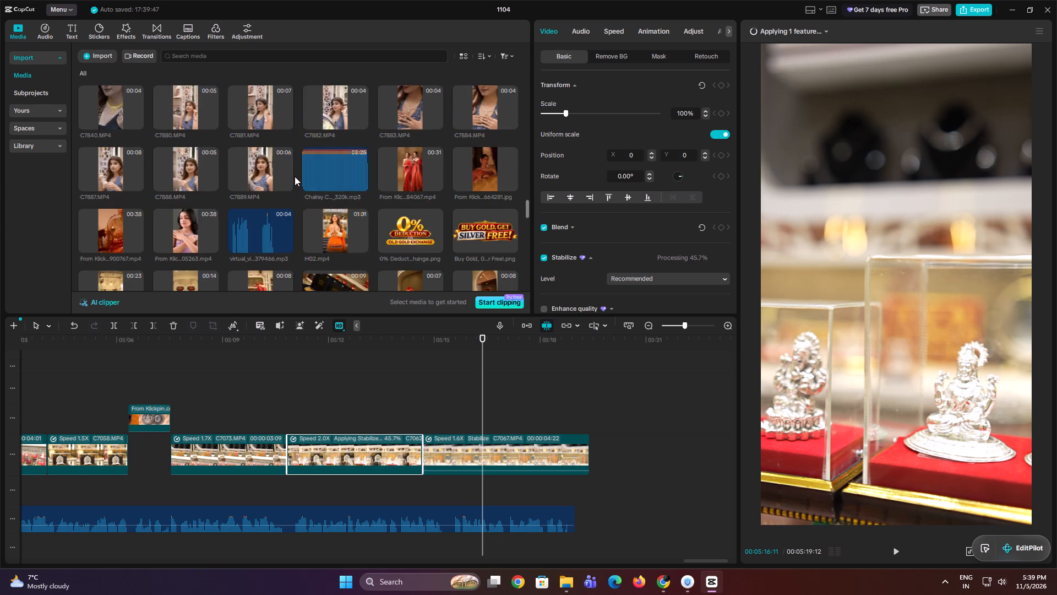
scroll(295, 176, "up", 6)
scroll(380, 190, "up", 3)
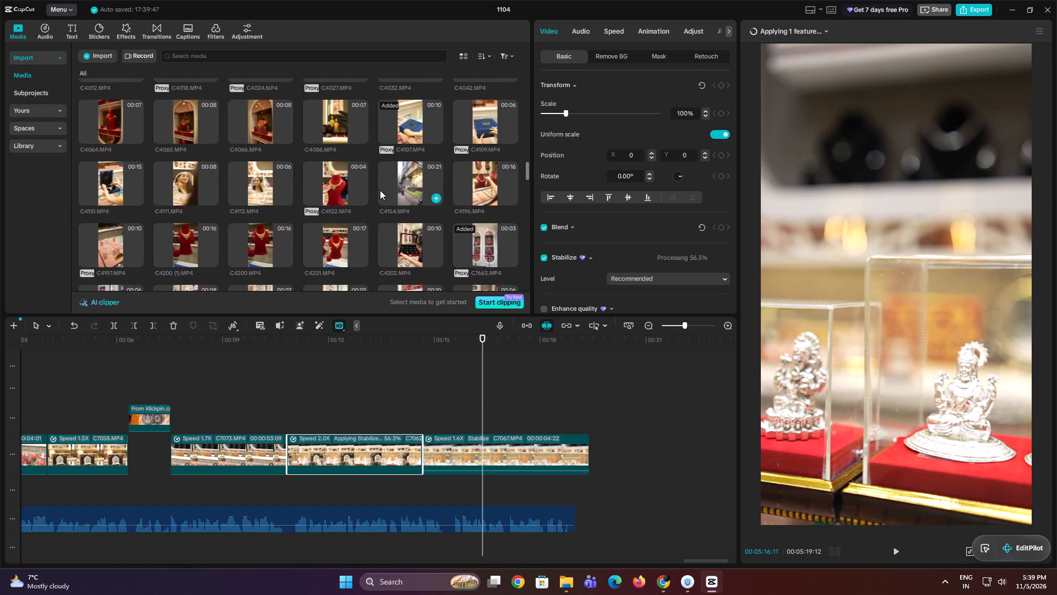
scroll(380, 191, "up", 9)
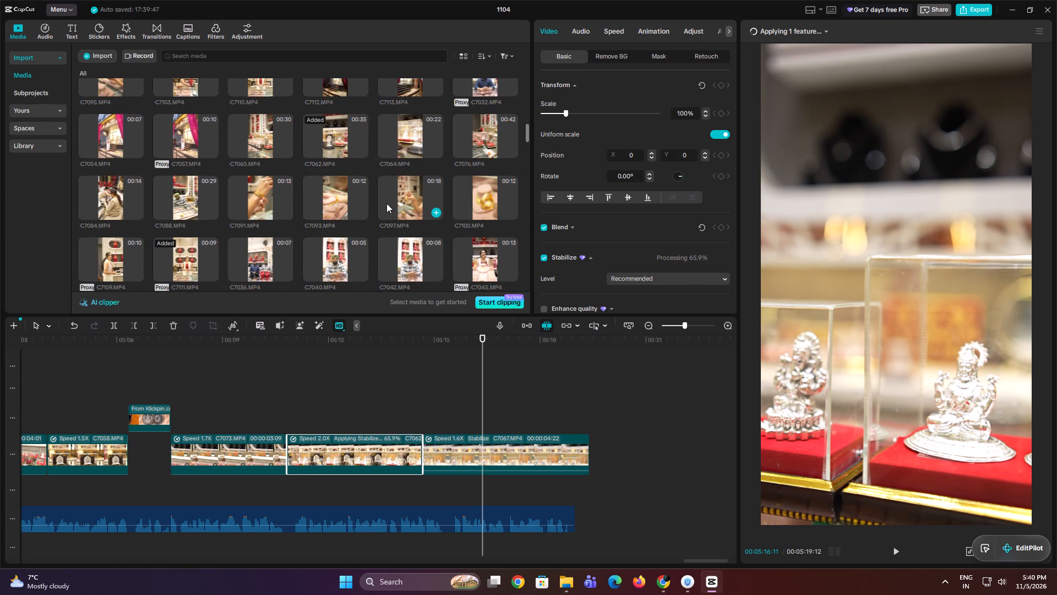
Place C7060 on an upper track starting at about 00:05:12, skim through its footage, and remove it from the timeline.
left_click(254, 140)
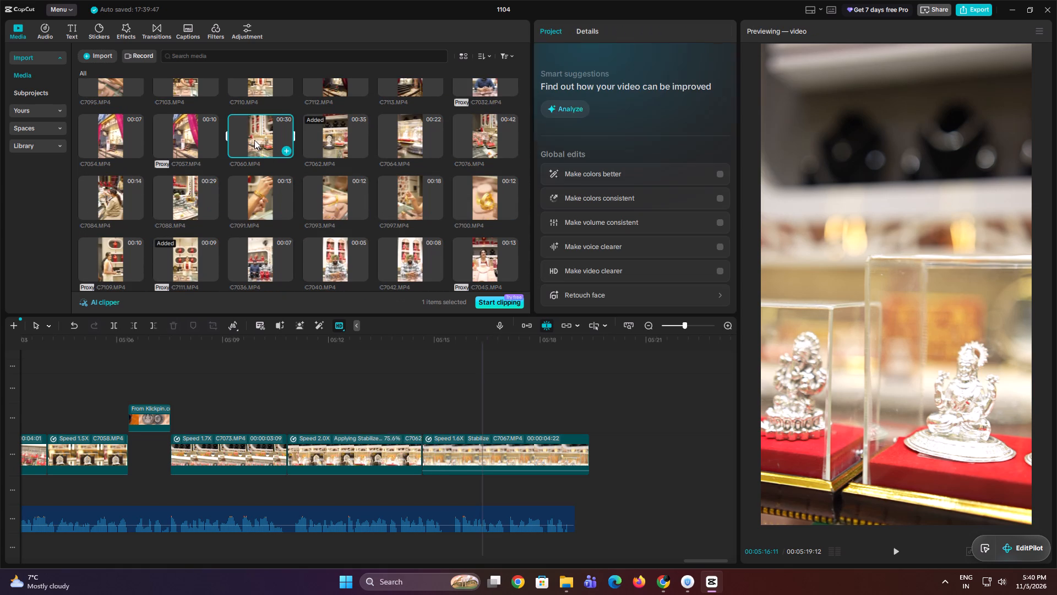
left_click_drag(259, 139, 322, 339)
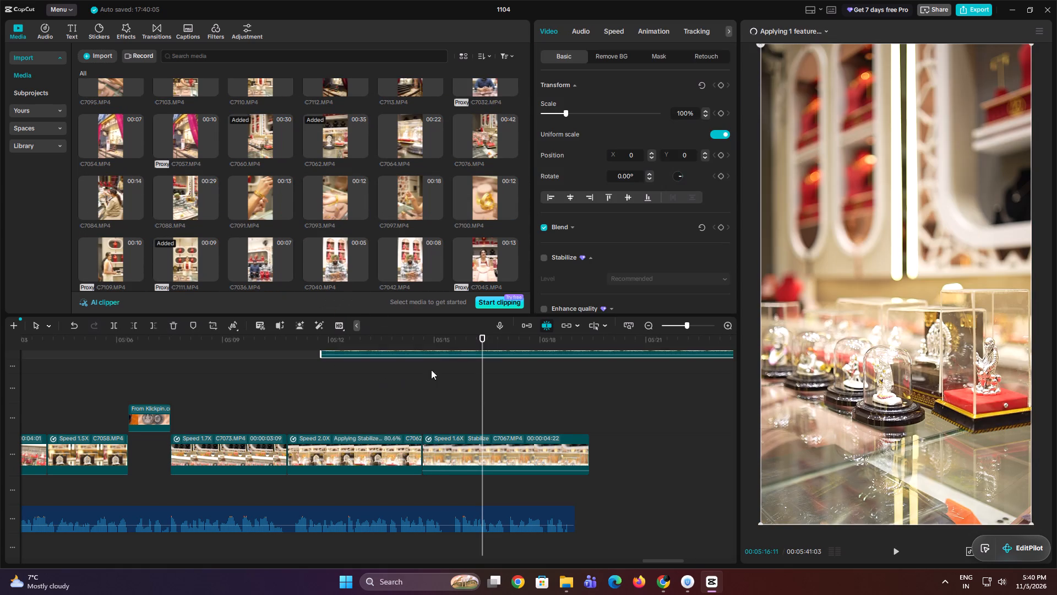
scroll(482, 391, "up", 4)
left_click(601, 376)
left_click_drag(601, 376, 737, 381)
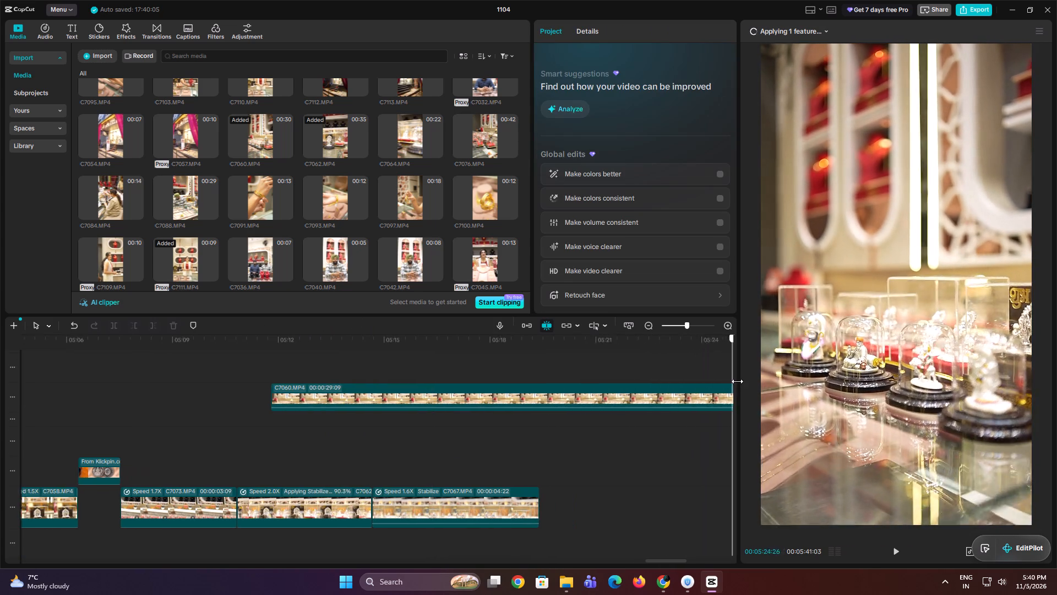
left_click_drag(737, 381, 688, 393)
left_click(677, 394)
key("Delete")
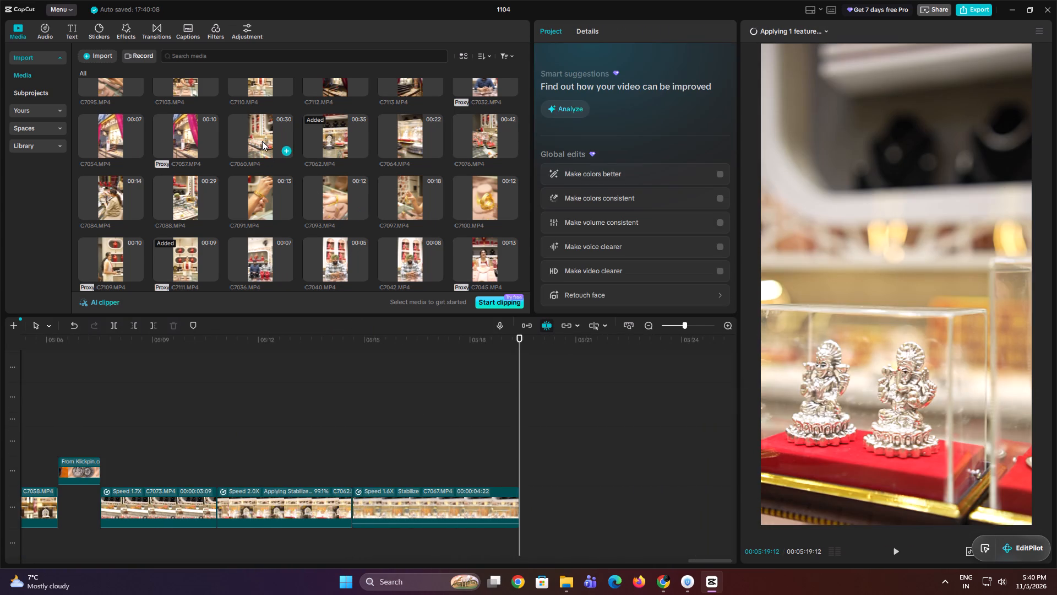
Delete C7060 from the project's imported media.
left_click(262, 141)
key("Delete")
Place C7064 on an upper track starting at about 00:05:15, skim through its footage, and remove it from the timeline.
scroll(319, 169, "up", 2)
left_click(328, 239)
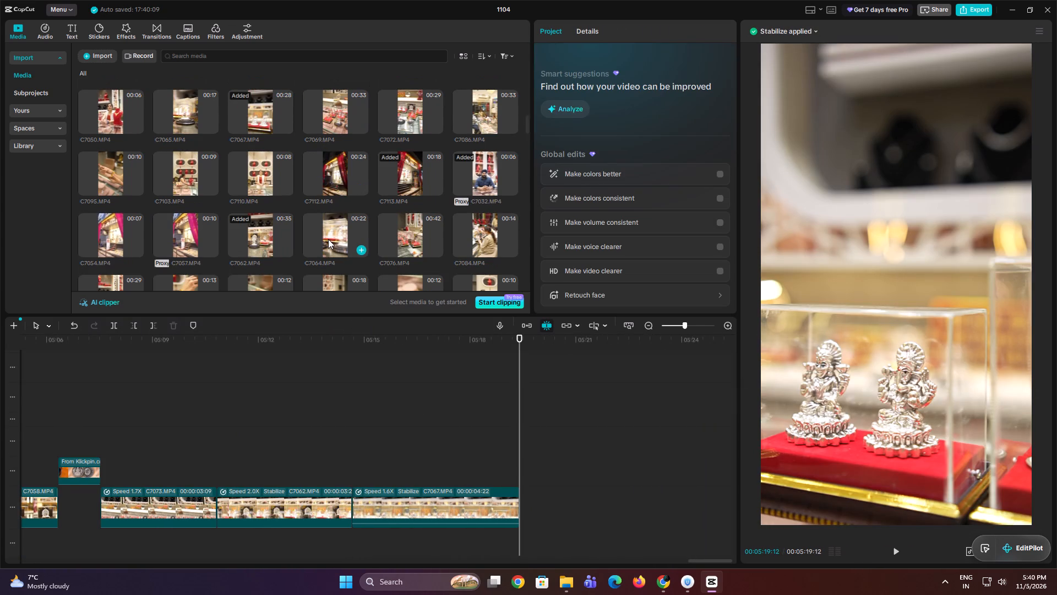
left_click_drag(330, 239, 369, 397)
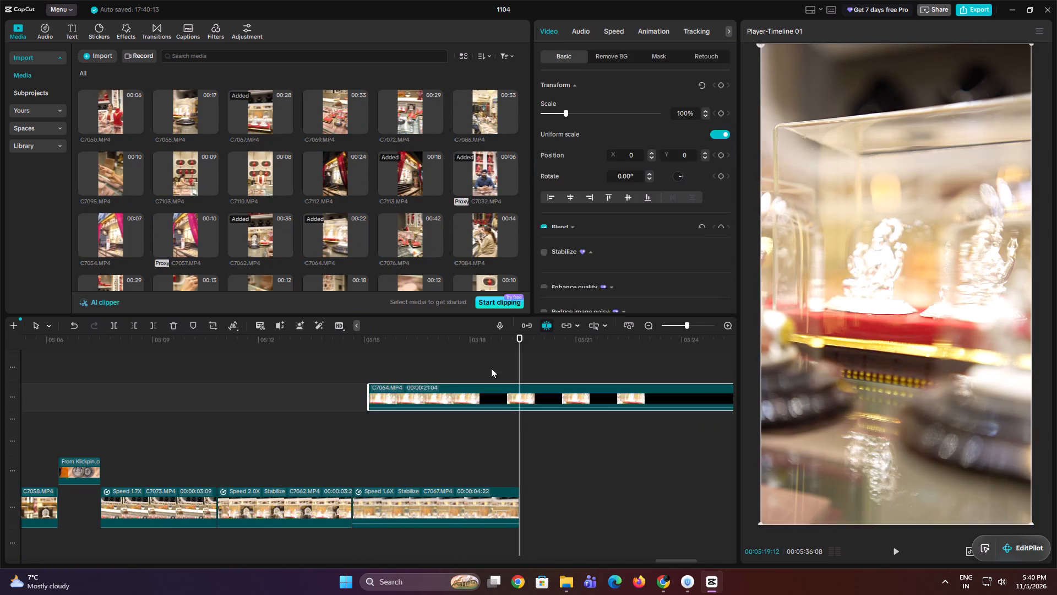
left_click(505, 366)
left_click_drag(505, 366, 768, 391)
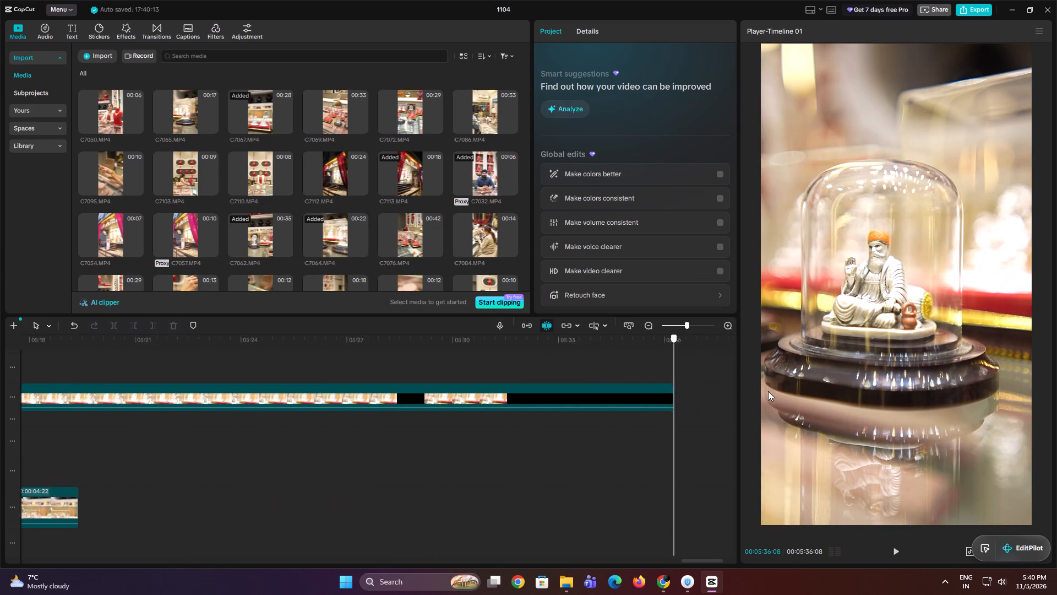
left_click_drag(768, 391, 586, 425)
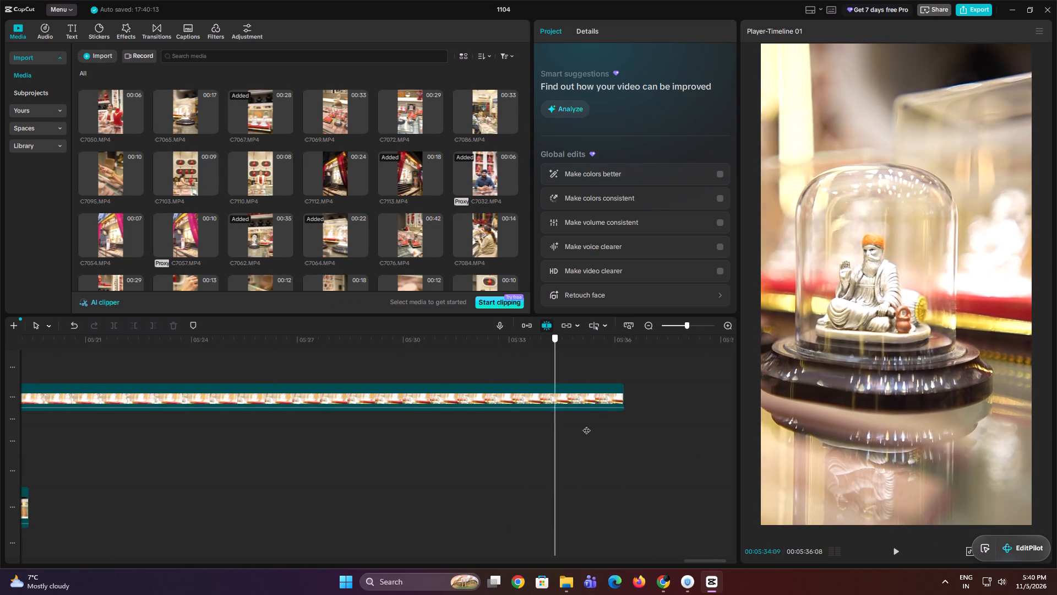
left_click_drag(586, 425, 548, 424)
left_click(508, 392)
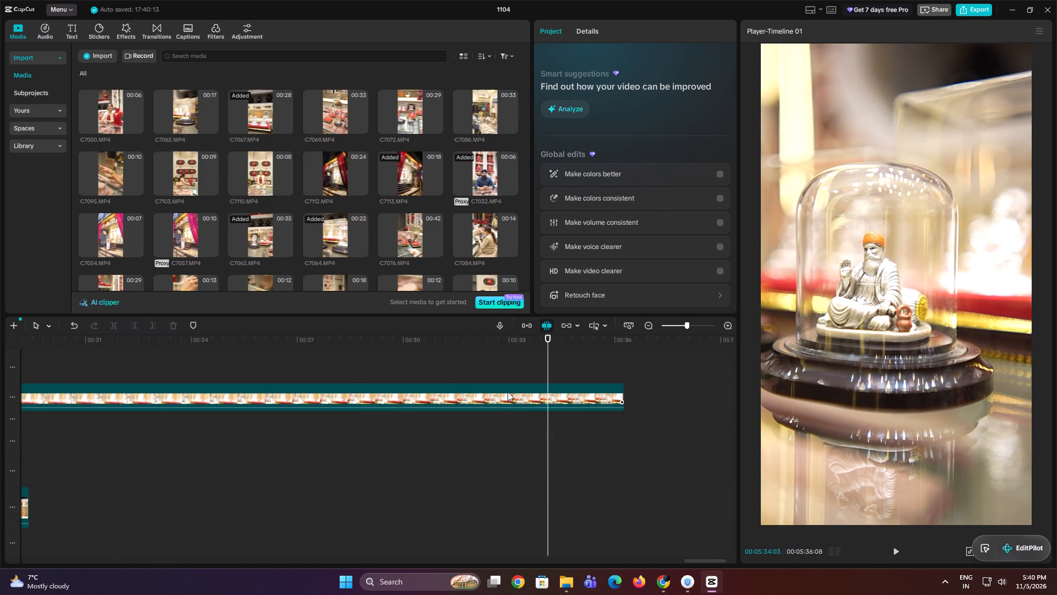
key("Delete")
Place C7069 on a track above the end of C7067, starting at about 00:05:18.
left_click(344, 114)
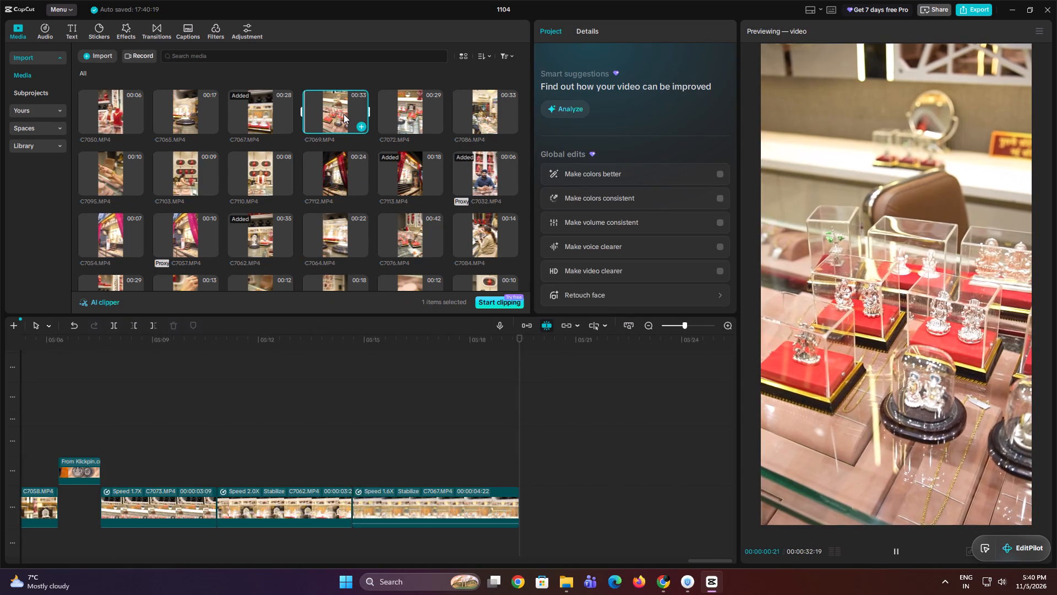
left_click_drag(344, 113, 487, 450)
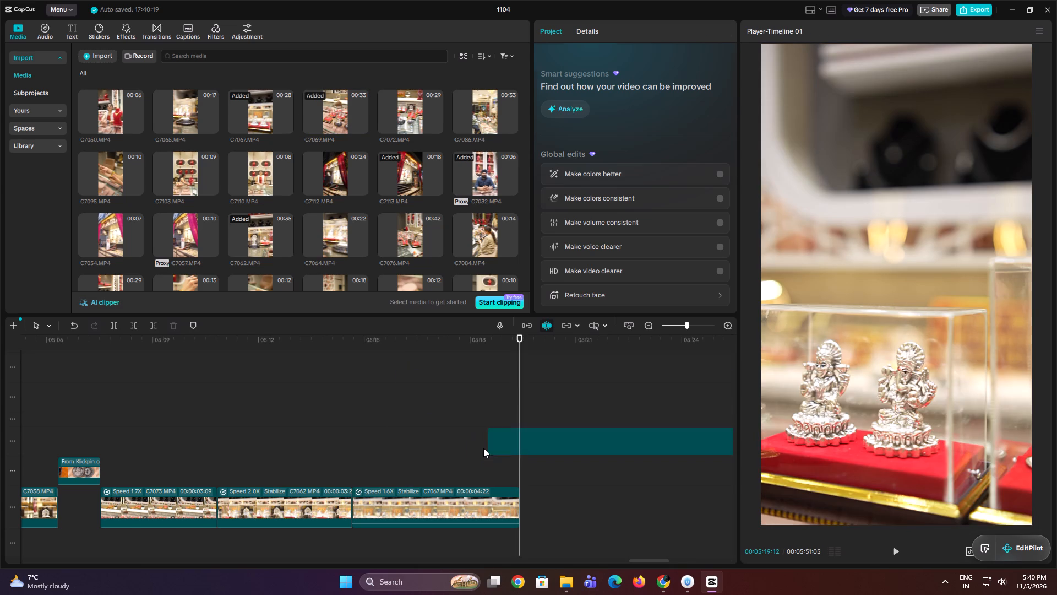
Lower the volume of C7067's own audio on the main track.
scroll(481, 440, "down", 6)
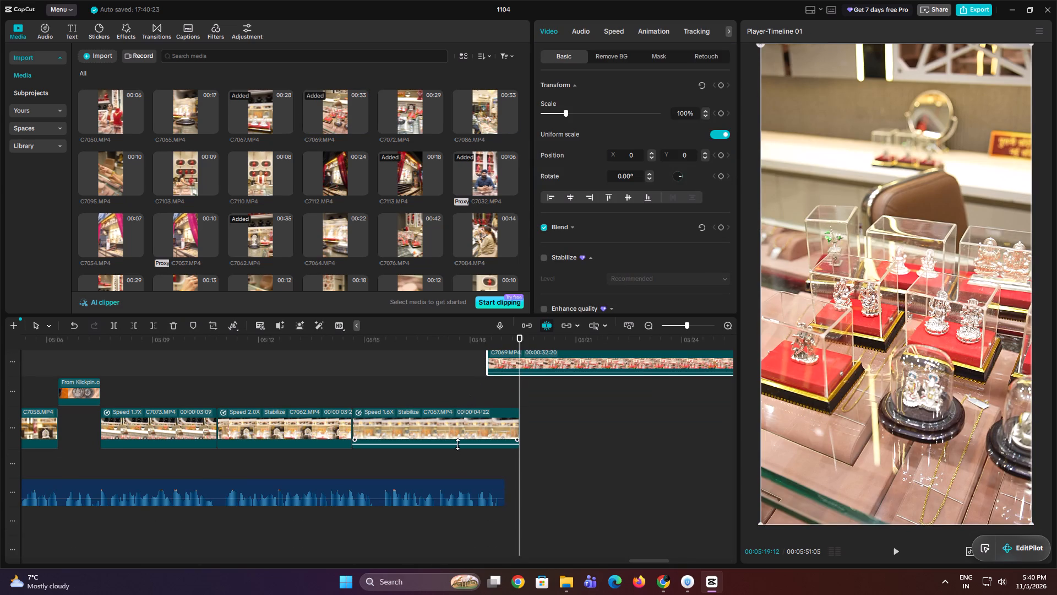
left_click_drag(457, 445, 461, 466)
Place the Ashtalakshmi Stotram music on the audio track beneath the main clips, starting at about 00:05:25.
left_click_drag(690, 325, 674, 330)
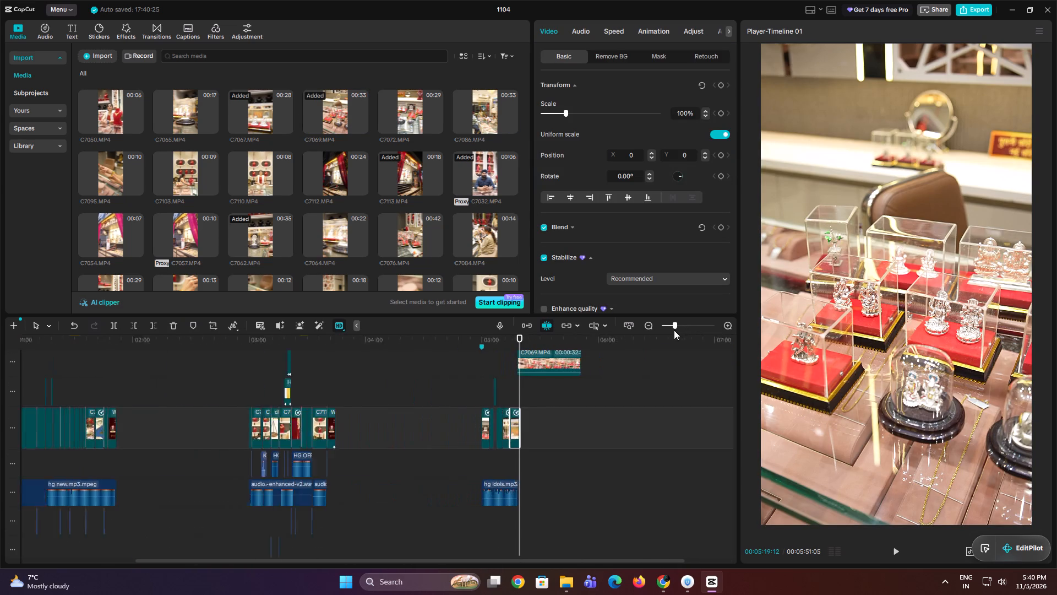
left_click_drag(674, 330, 684, 333)
scroll(366, 204, "down", 20)
scroll(366, 204, "down", 4)
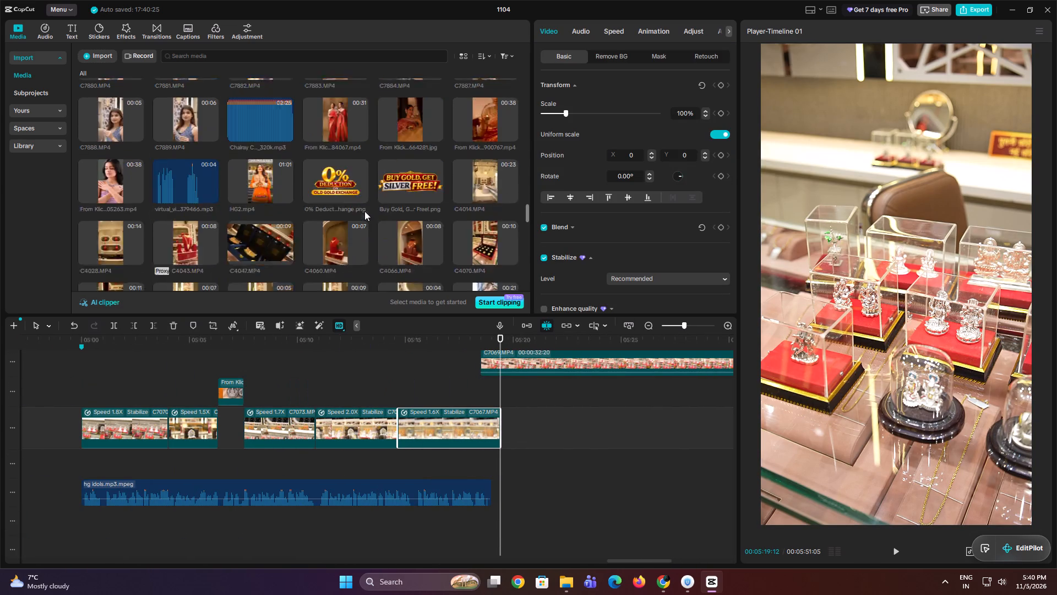
scroll(364, 211, "down", 20)
scroll(364, 211, "down", 4)
left_click_drag(486, 196, 634, 471)
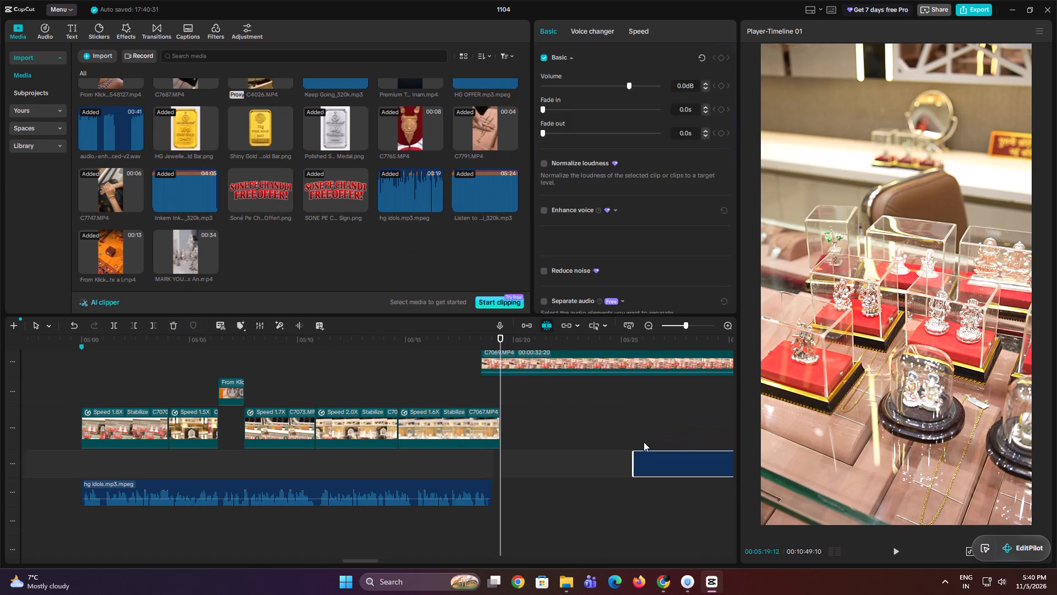
Find the wanted entry point in the Ashtalakshmi Stotram music and trim off its beginning up to about 00:05:40.
left_click(651, 435)
left_click_drag(651, 435, 508, 460)
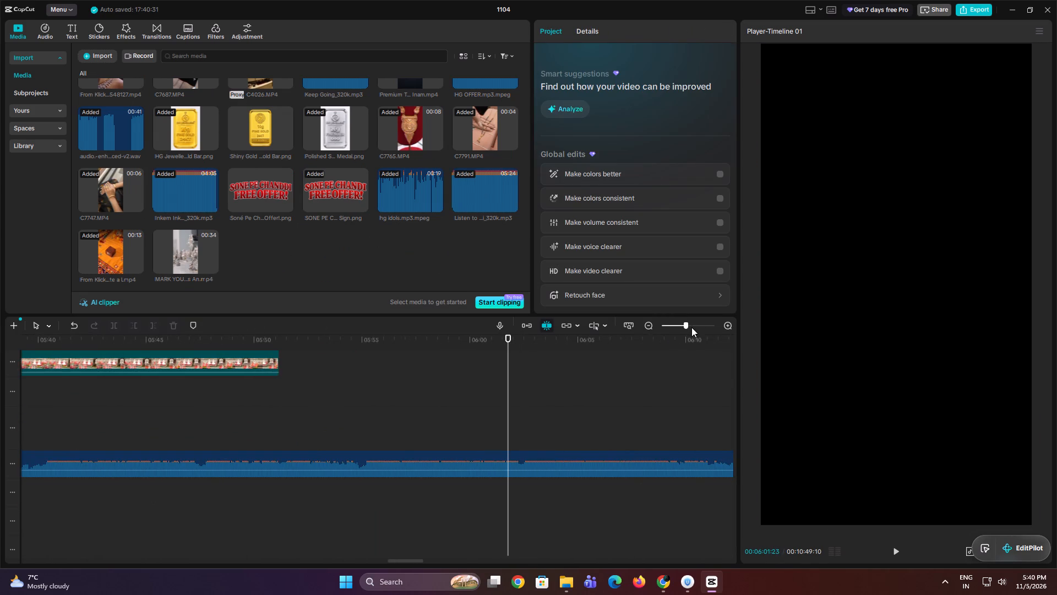
left_click_drag(691, 324, 679, 328)
double_click(444, 421)
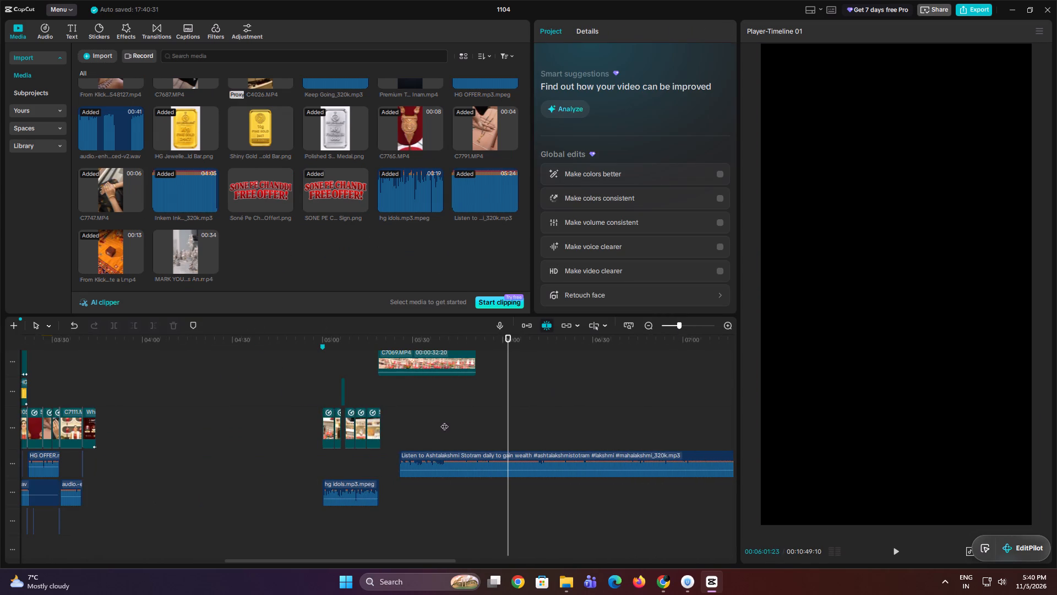
key("space")
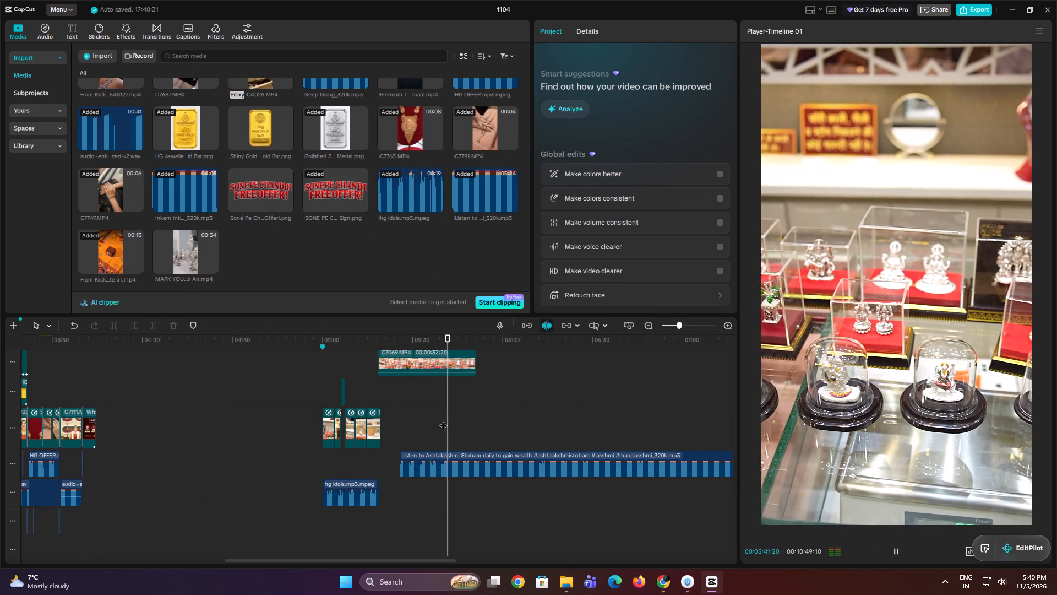
left_click(443, 420)
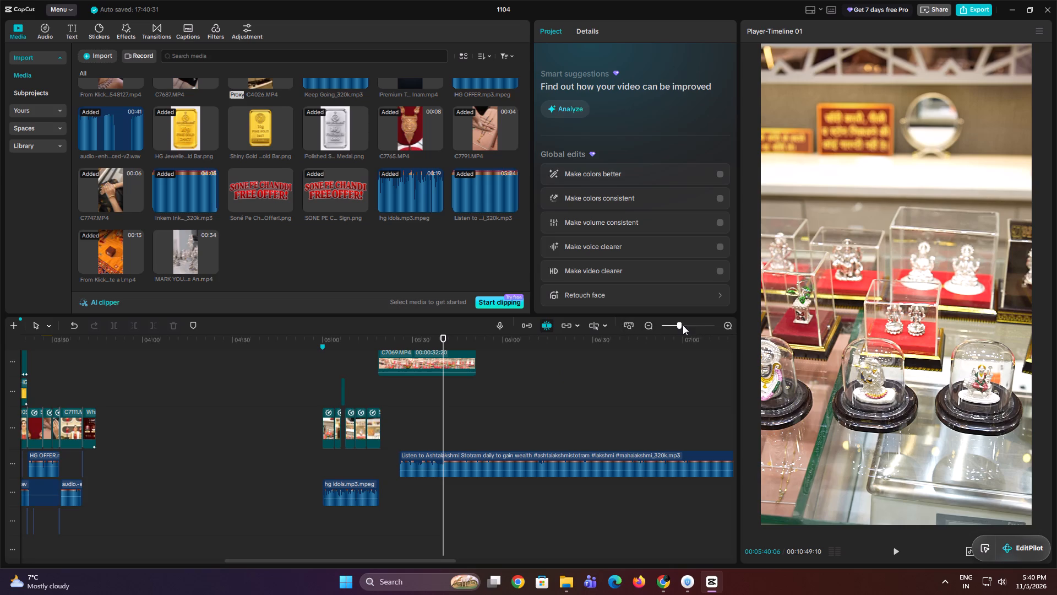
left_click_drag(679, 325, 687, 325)
double_click(443, 411)
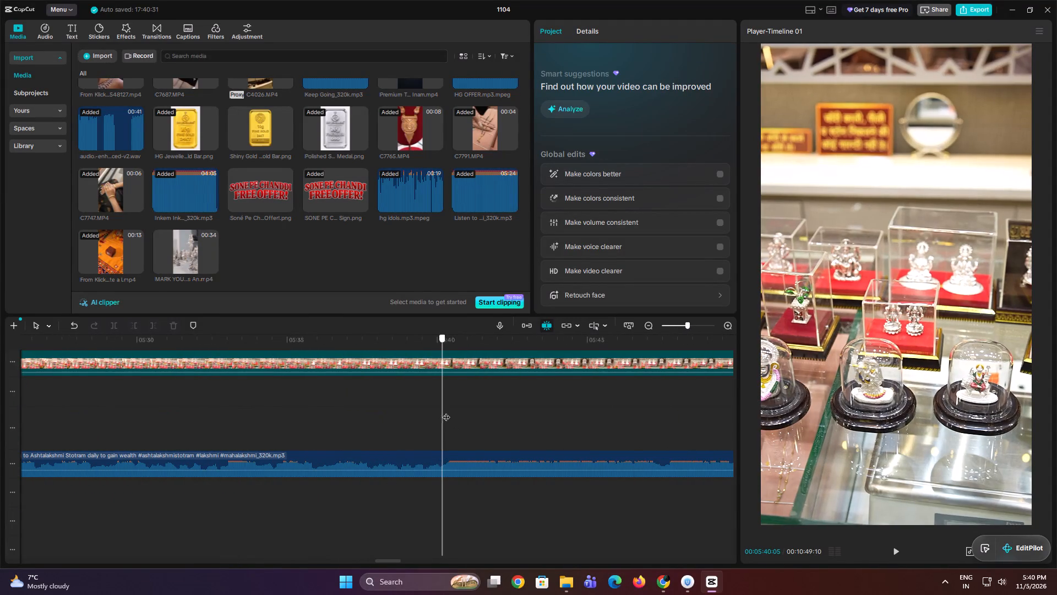
left_click(465, 465)
key("q")
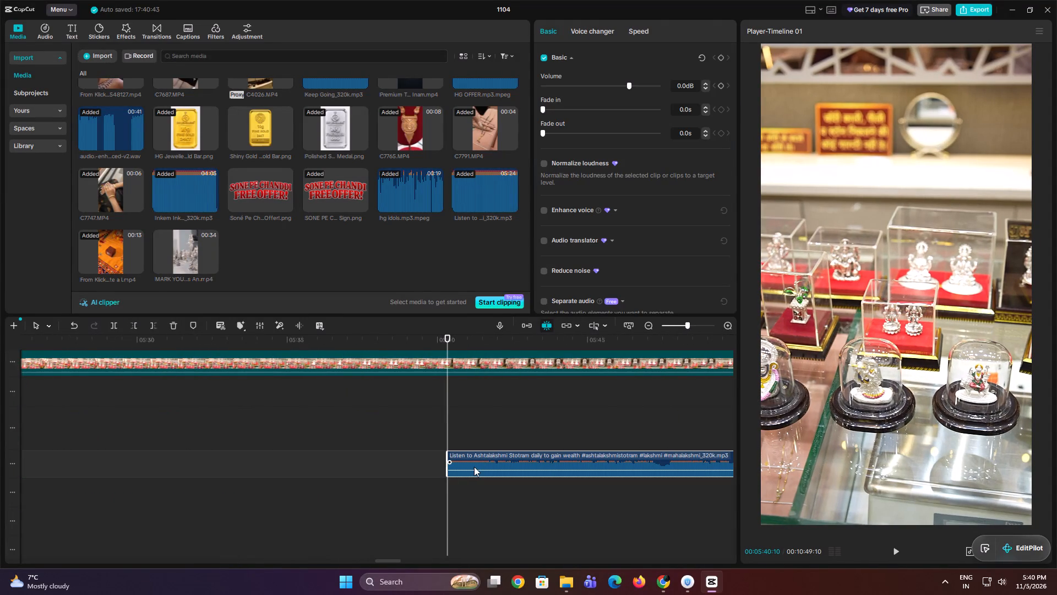
Move the trimmed Ashtalakshmi Stotram music to start at 00:05:00 on a track below the hg idols voice-over.
left_click_drag(475, 466, 34, 522)
scroll(0, 548, "down", 12)
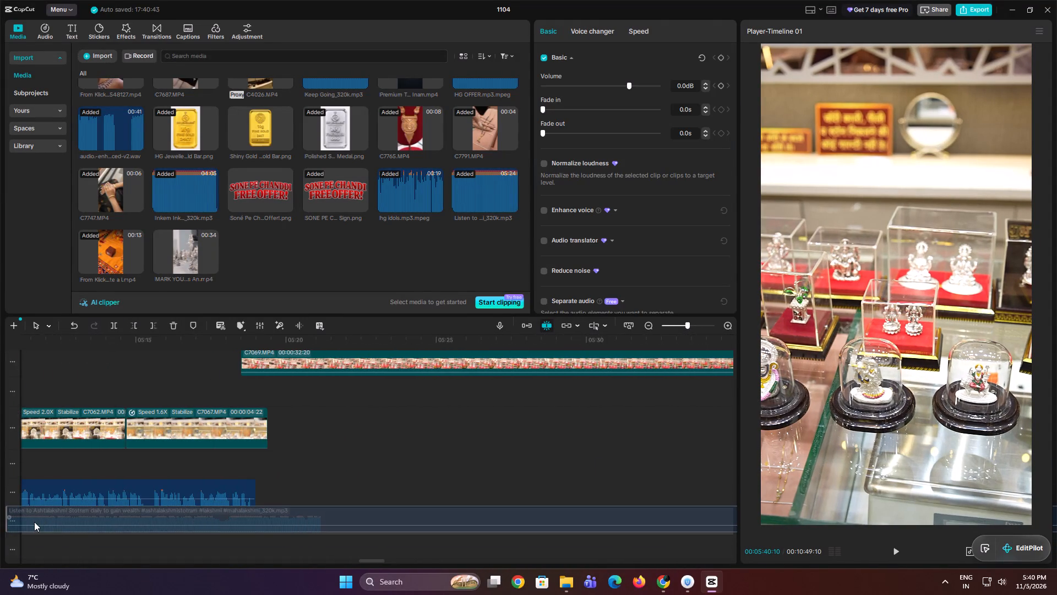
left_click_drag(34, 522, 260, 560)
scroll(0, 521, "down", 1)
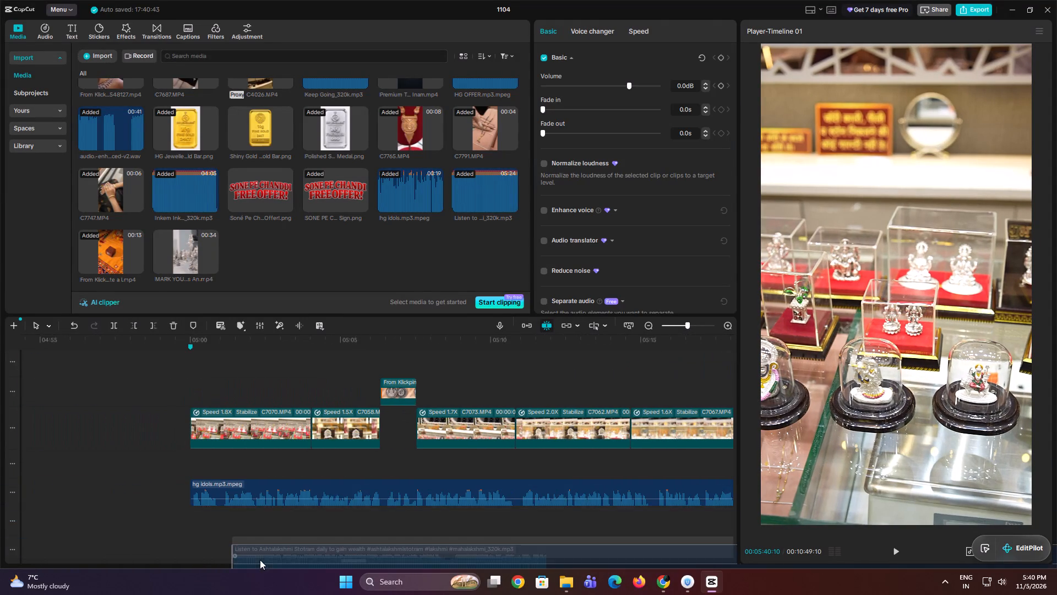
left_click_drag(260, 560, 221, 543)
left_click_drag(221, 542, 216, 532)
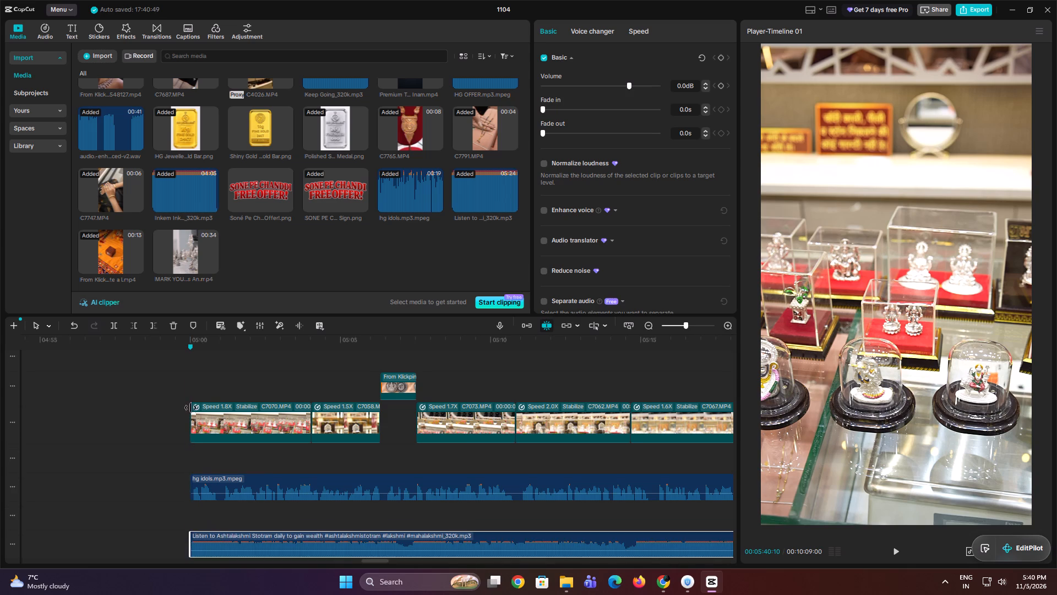
Lower the Ashtalakshmi Stotram music's volume to -13.9 dB and play it with the voice-over.
left_click(192, 394)
key("space")
key("space")
left_click(493, 537)
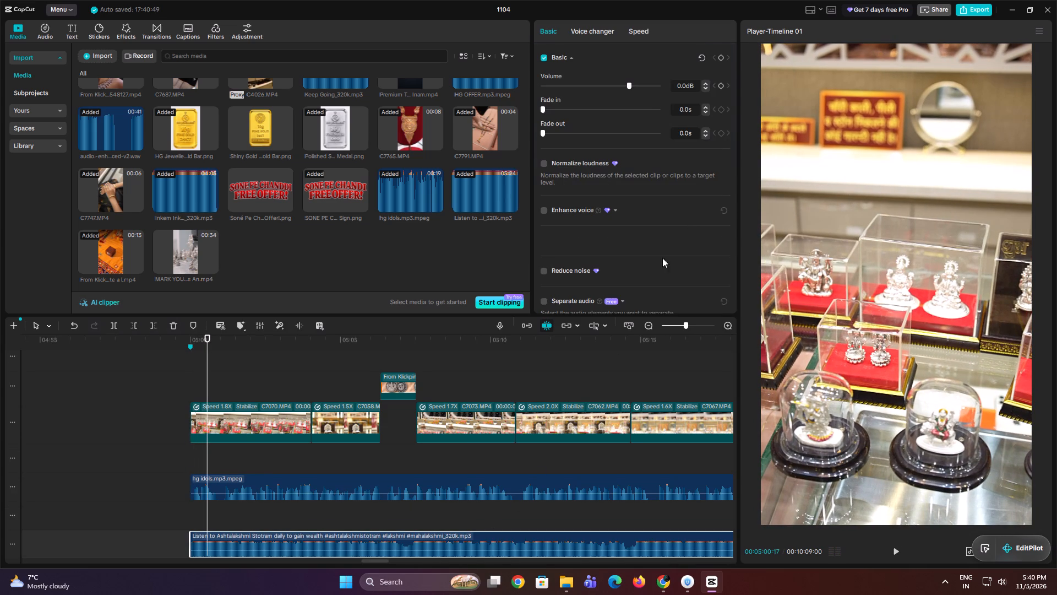
left_click_drag(622, 88, 607, 89)
key("space")
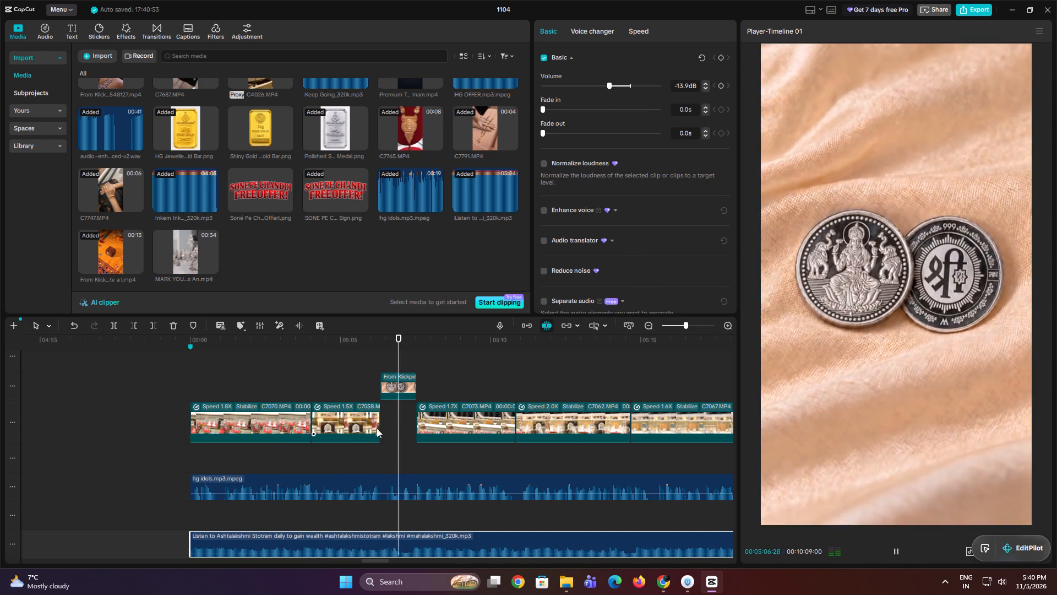
Move the Klickpin coin clip into the main-track gap between C7058 and C7073, and play the sequence.
left_click_drag(406, 391, 407, 416)
key("space")
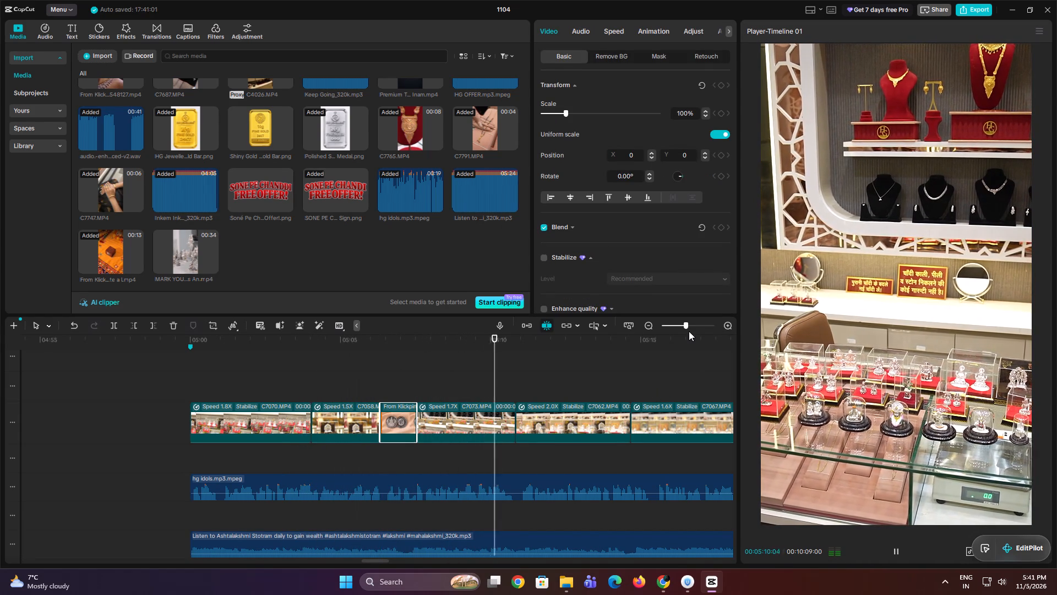
left_click_drag(686, 324, 681, 328)
key("space")
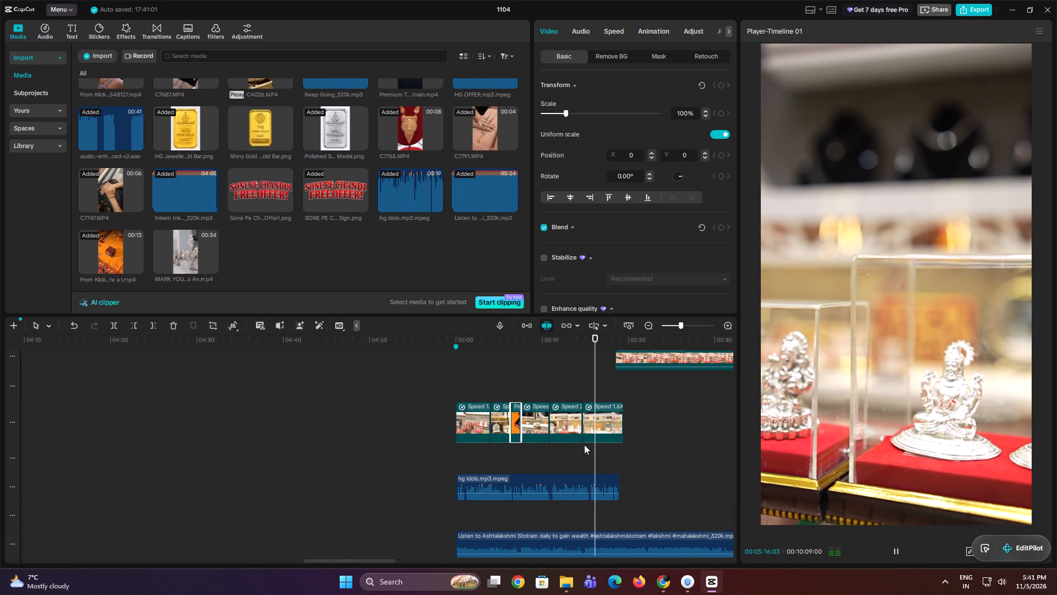
Move C7067 along the main track to about 00:05:33 and shift C7069 above to start where C7062 ends.
left_click(607, 422)
left_click_drag(611, 420, 733, 425)
left_click_drag(630, 361, 628, 372)
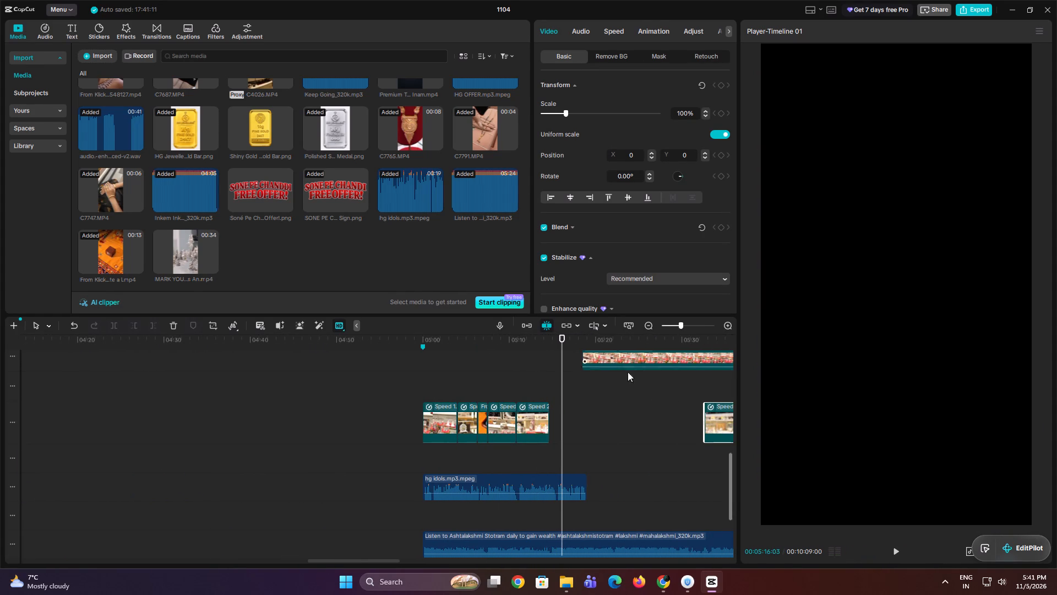
left_click_drag(628, 372, 598, 423)
key("space")
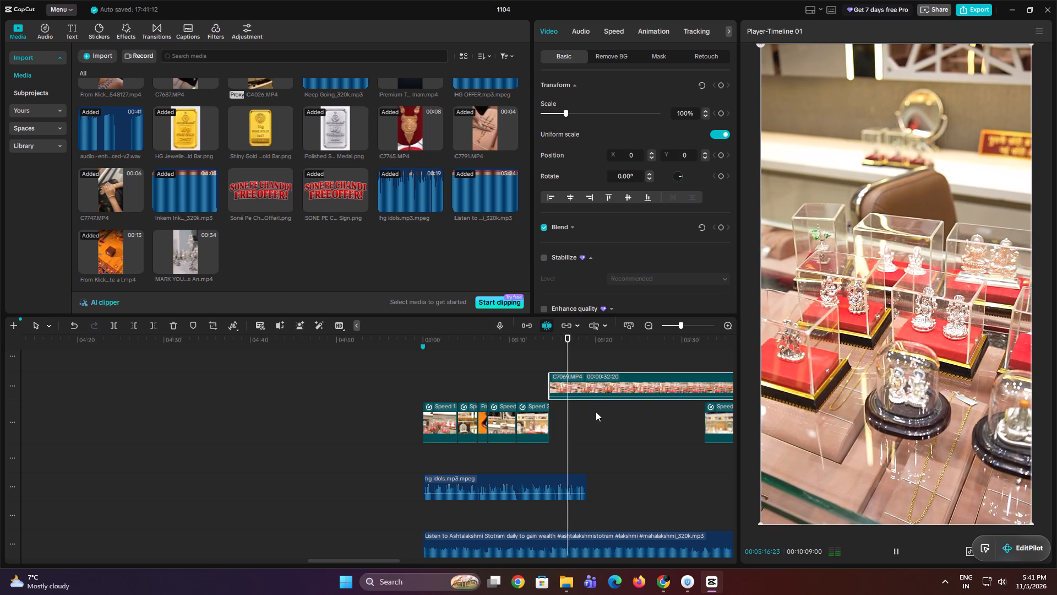
key("space")
Trim off C7069's beginning up to about 00:05:41 and move the remainder onto the main track directly after C7062.
left_click(451, 374)
left_click_drag(451, 374, 423, 384)
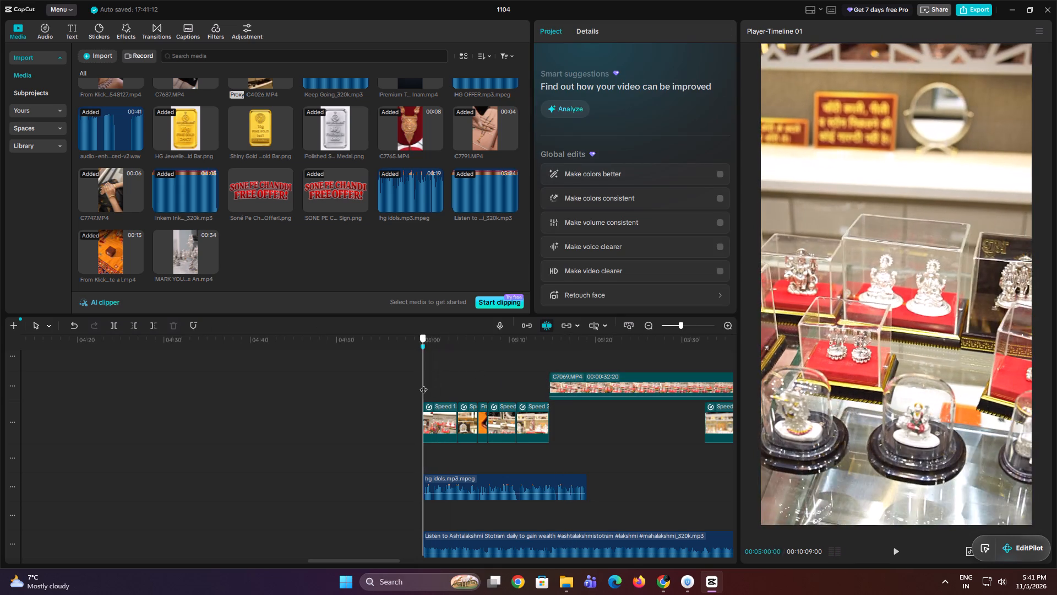
left_click_drag(423, 384, 739, 420)
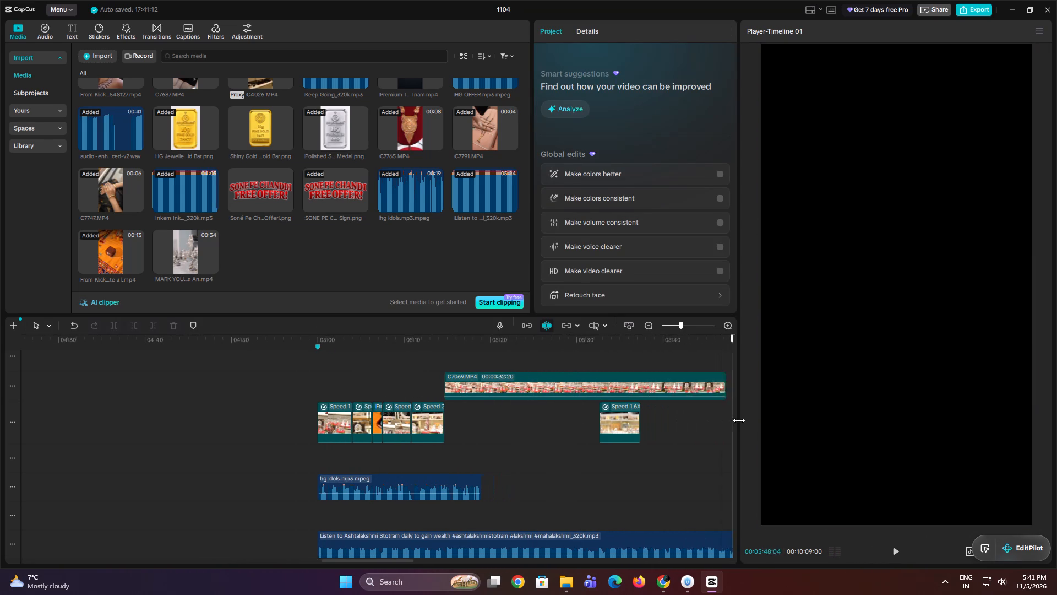
left_click_drag(739, 420, 605, 410)
left_click(614, 388)
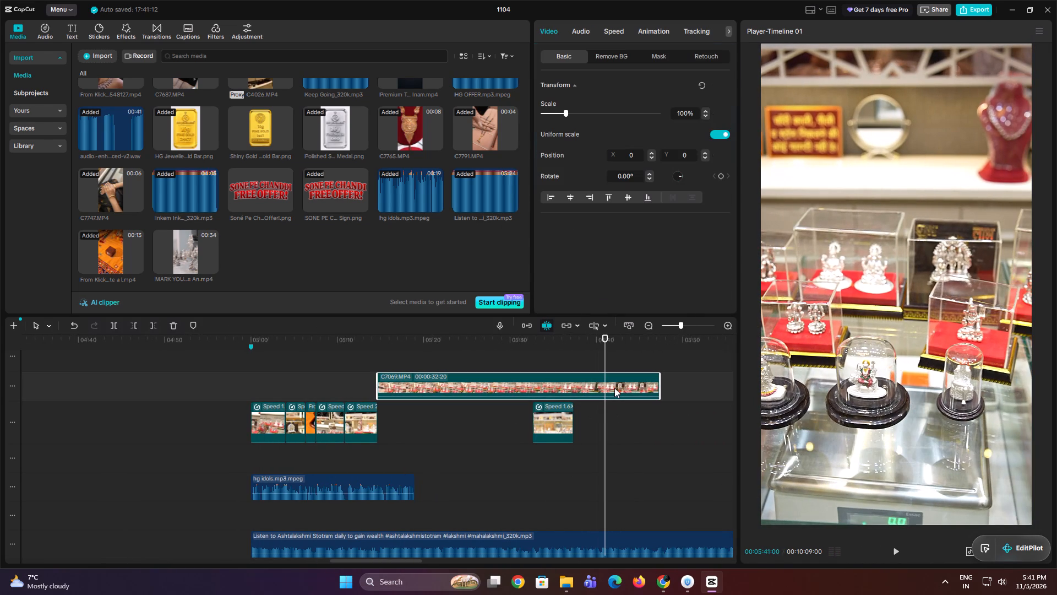
key("q")
left_click_drag(614, 388, 388, 424)
left_click(379, 380)
key("space")
key("space")
left_click(254, 395)
left_click_drag(254, 394, 255, 394)
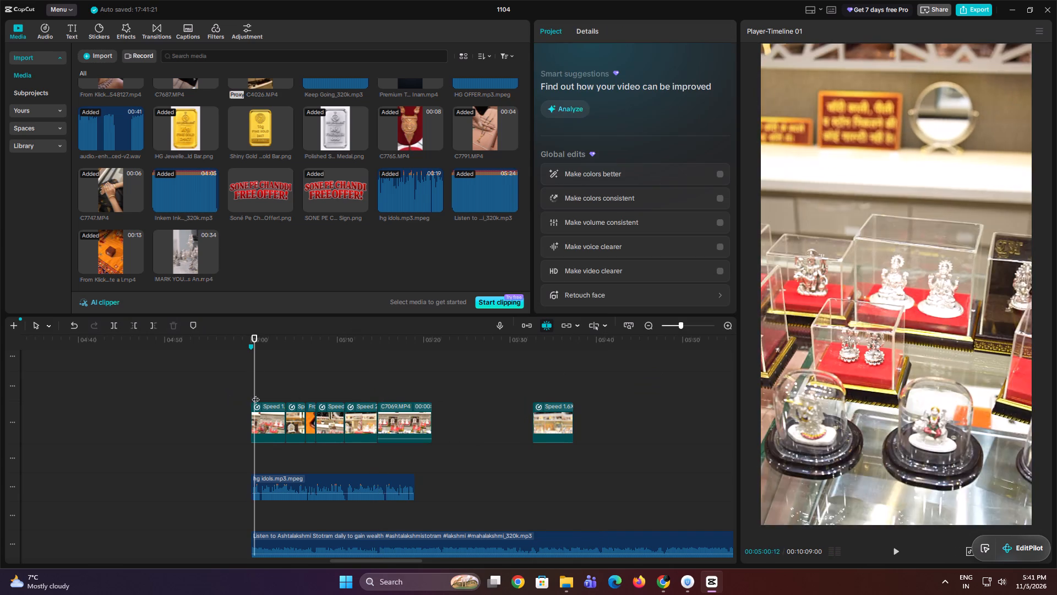
Preview idol footage C7061 and C7066, and place C7066 on the track above C7069, starting at 00:05:17:10.
left_click_drag(255, 394, 406, 427)
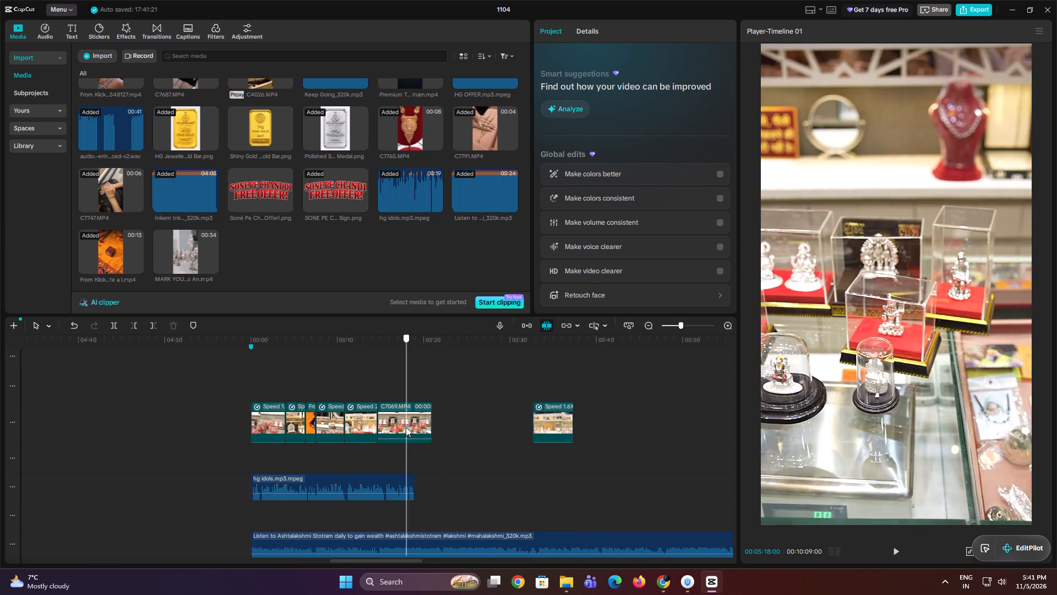
left_click_drag(406, 427, 401, 429)
scroll(345, 260, "up", 20)
scroll(345, 260, "up", 15)
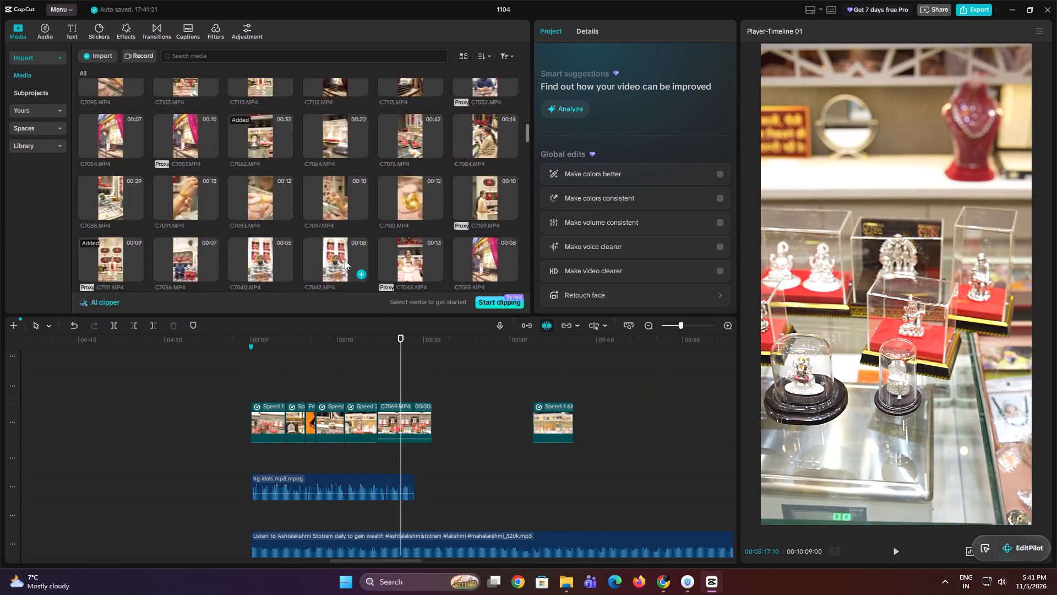
scroll(345, 260, "up", 17)
left_click(334, 109)
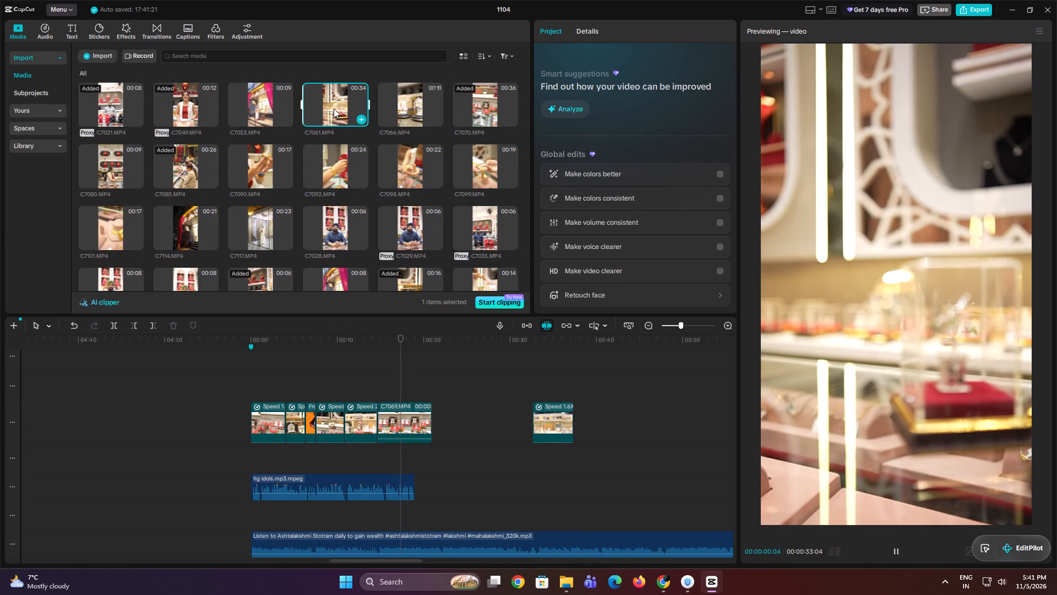
left_click(406, 102)
left_click_drag(412, 103, 401, 385)
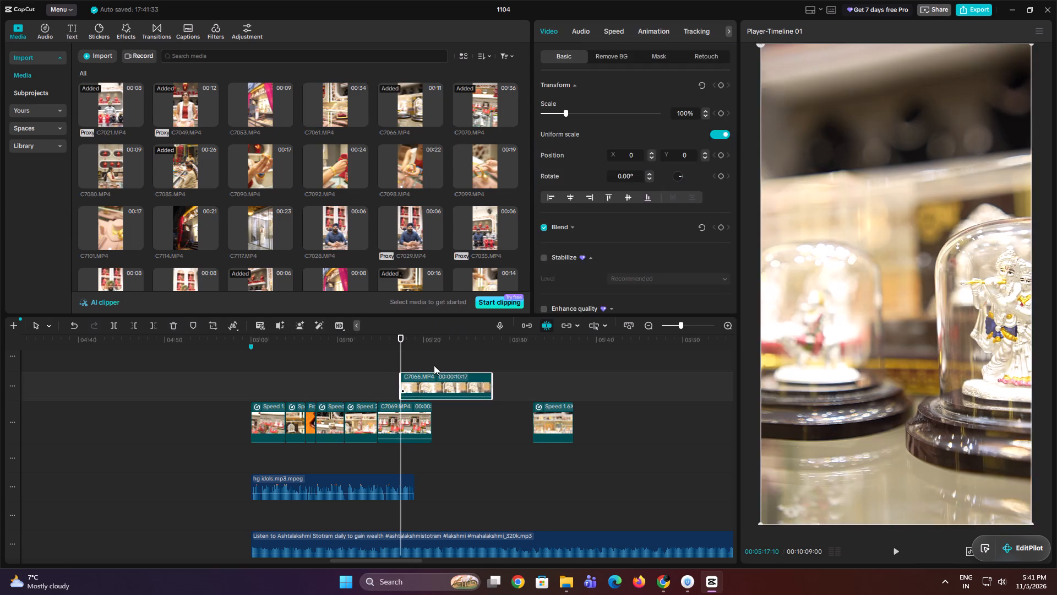
Trim off C7066's beginning up to about 00:05:25 and move the remainder to about 00:05:22 on the main track.
left_click(436, 361)
left_click_drag(436, 361, 466, 360)
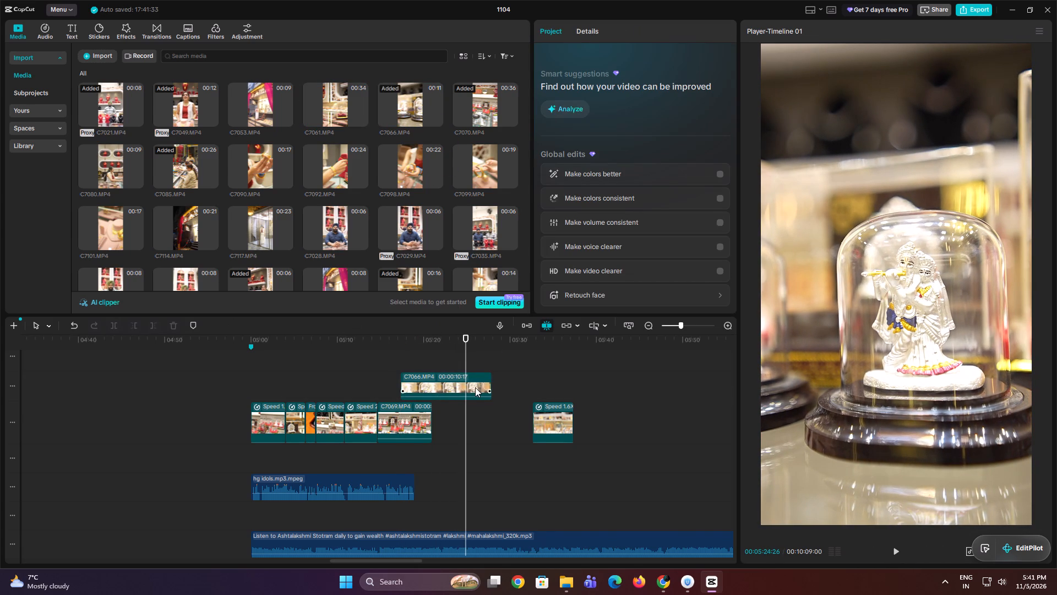
left_click(475, 387)
key("q")
left_click_drag(477, 386, 451, 427)
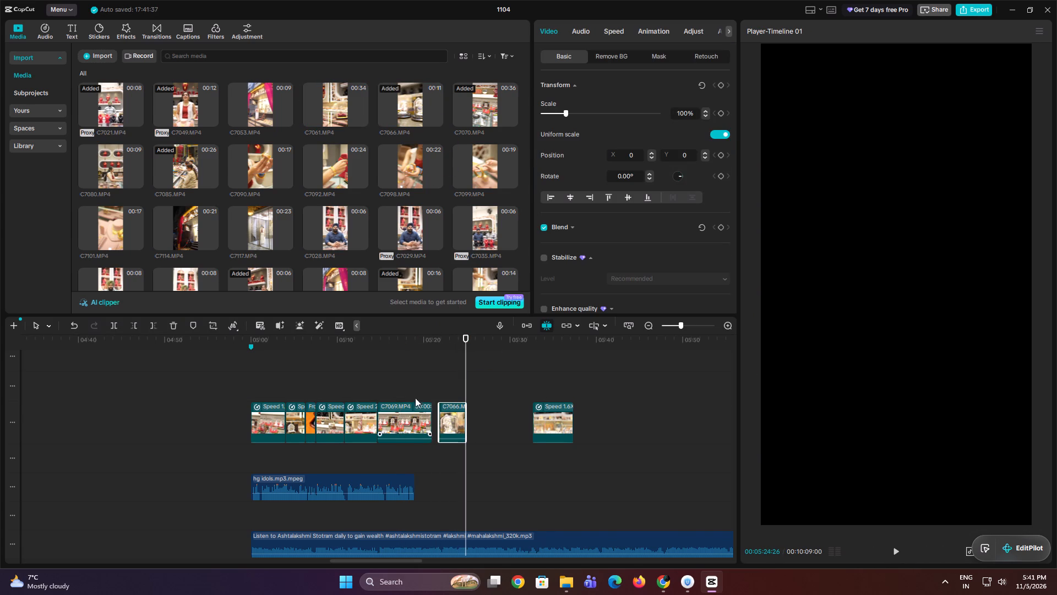
Play C7069 against the voice-over to find its cut point and trim off its end from about 00:05:17.
left_click(408, 392)
left_click_drag(408, 392, 399, 394)
key("space")
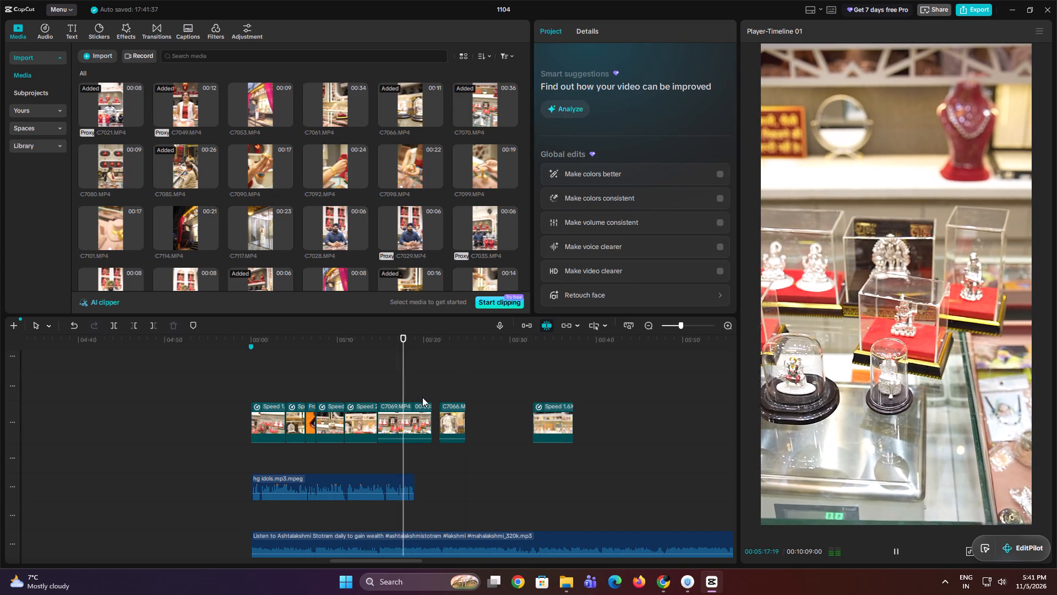
key("space")
left_click(419, 428)
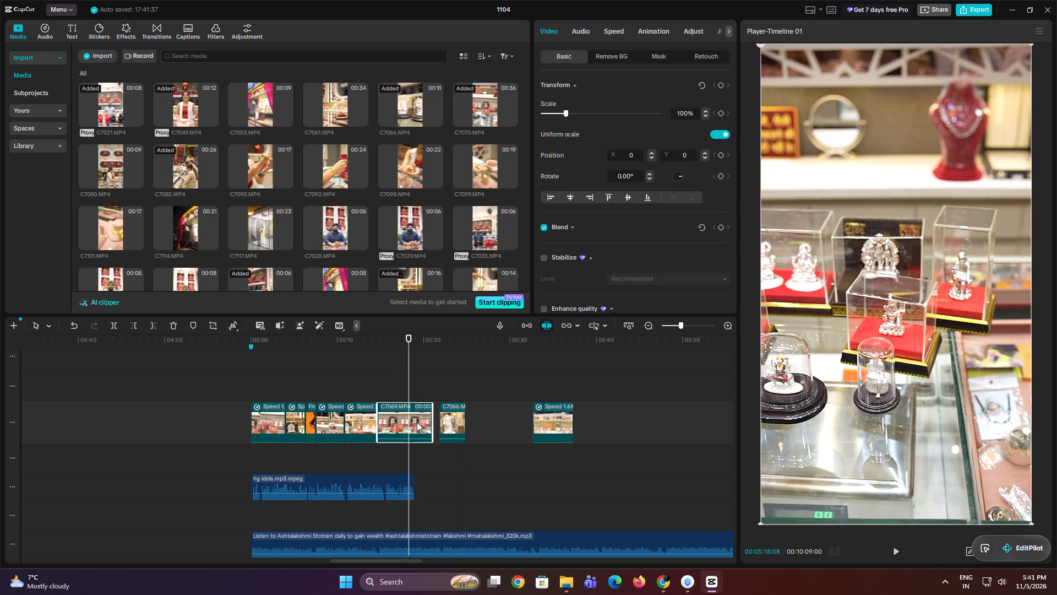
left_click(393, 381)
left_click_drag(393, 381, 380, 392)
key("space")
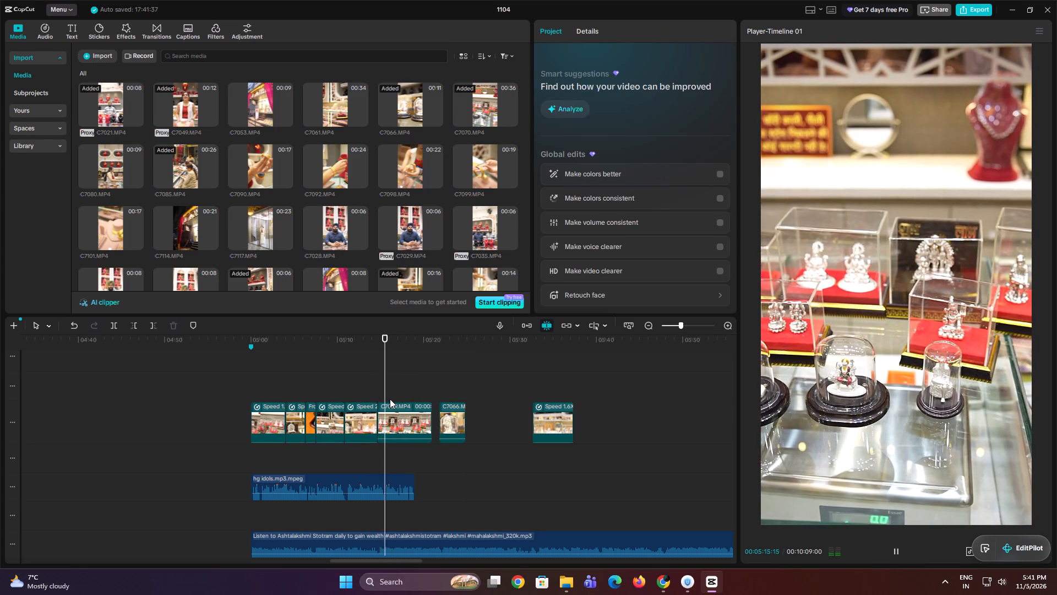
key("space")
key("space")
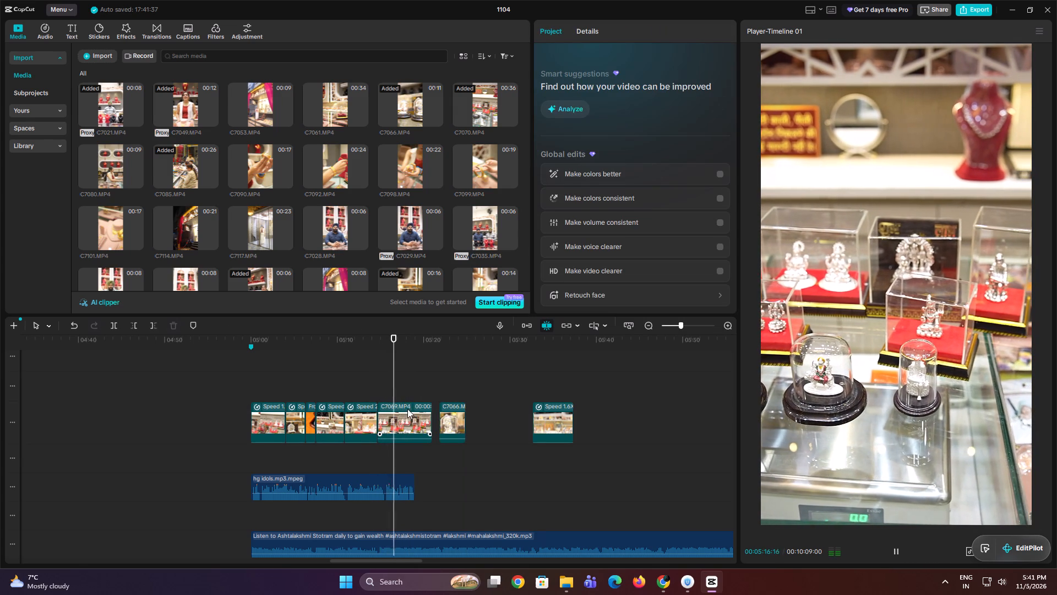
key("space")
key("space")
key("space")
left_click(411, 418)
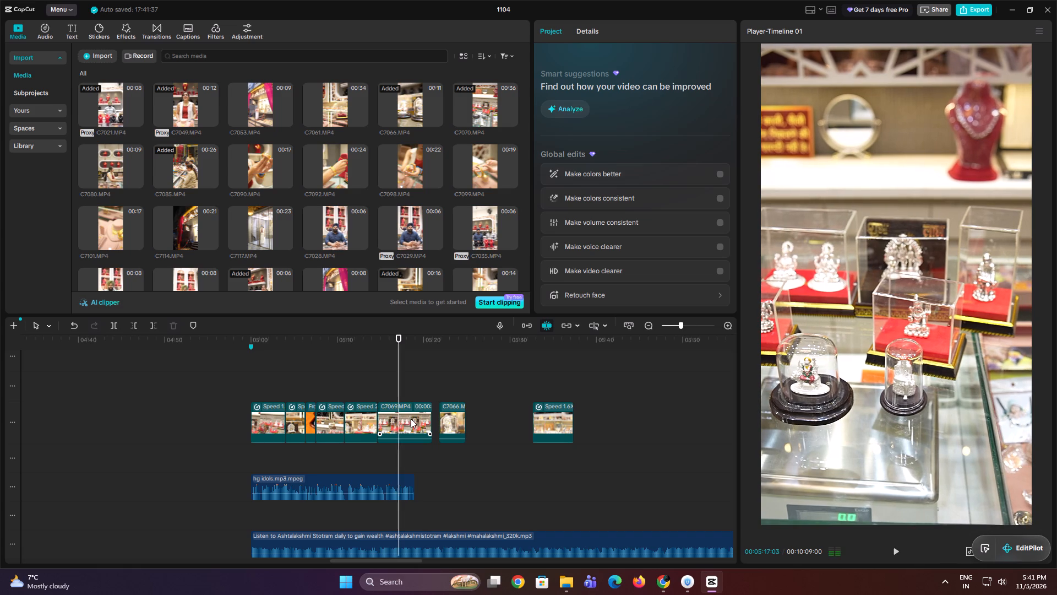
key("w")
Move C7066 directly against the end of C7069 on the main track and play it.
left_click_drag(459, 419, 420, 420)
key("space")
key("space")
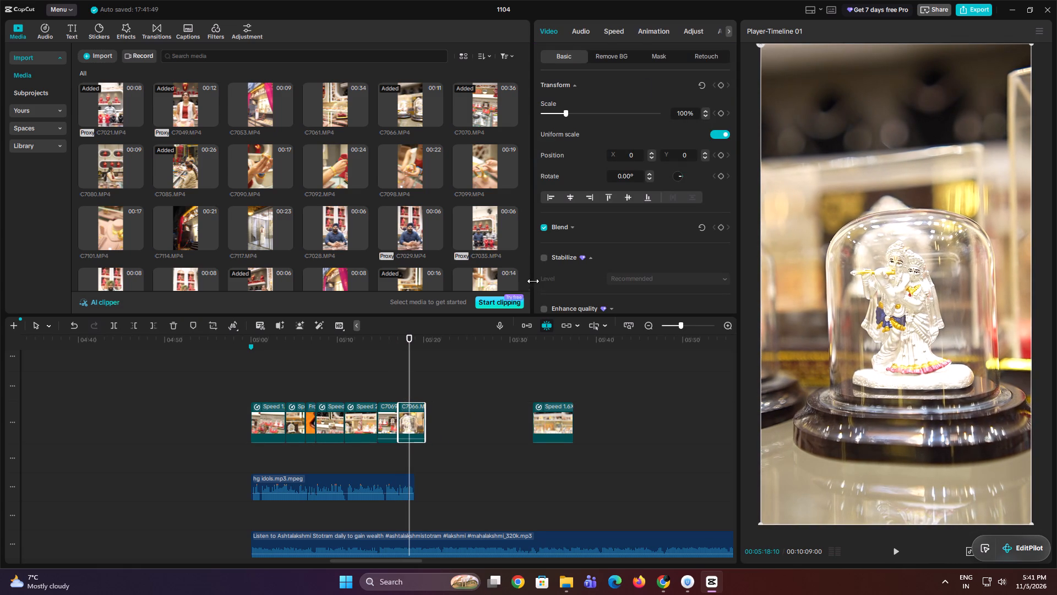
Apply stabilization to C7066 at the Recommended level and play the clip.
left_click(544, 259)
key("space")
key("space")
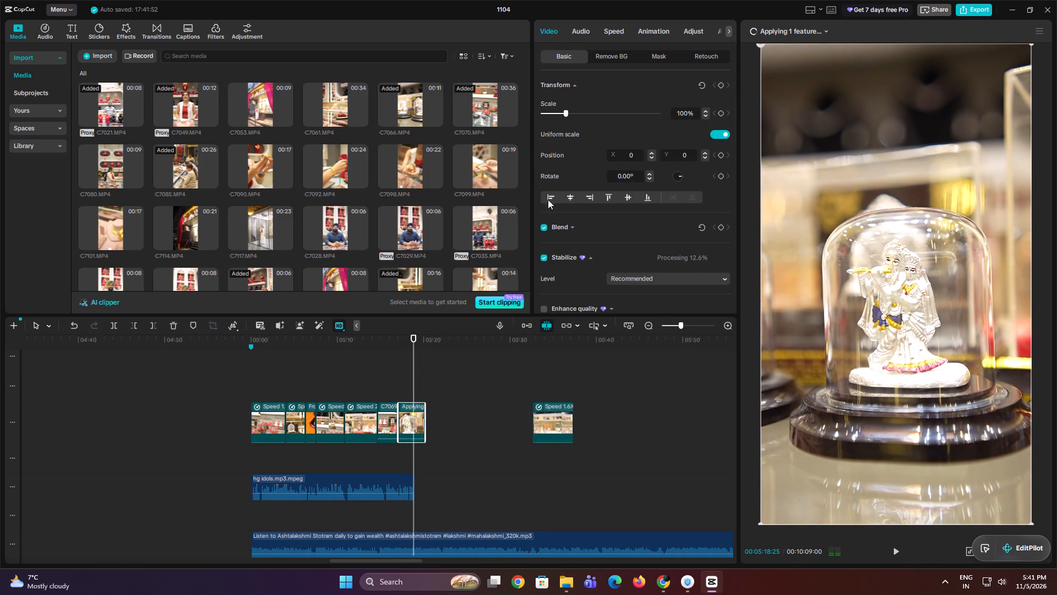
Speed C7066 up to 1.34x and trim off its end at 00:05:19, where the voice-over finishes.
left_click(610, 20)
left_click(609, 29)
left_click(568, 100)
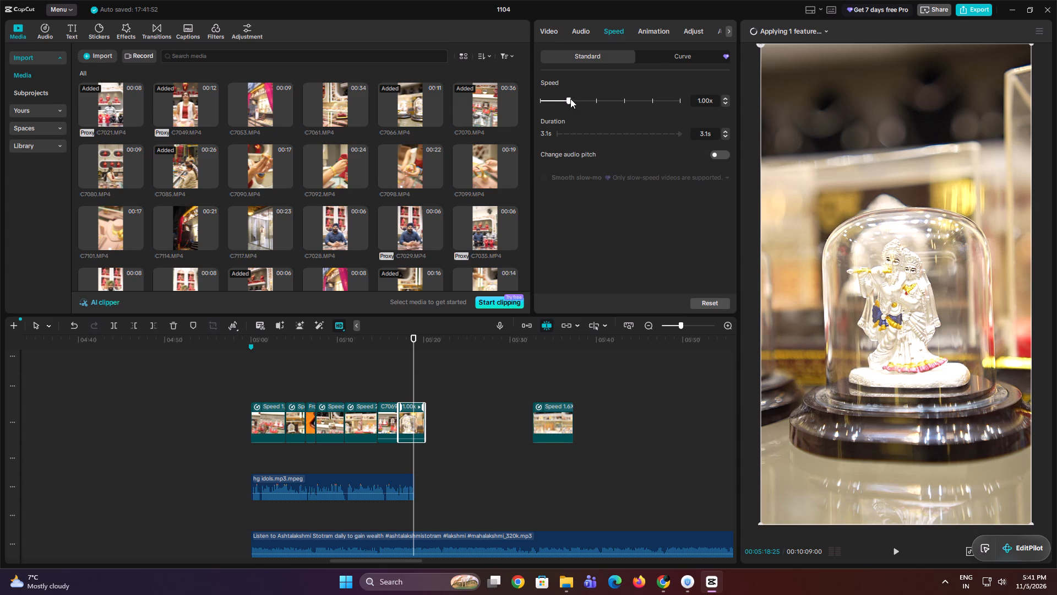
left_click(577, 99)
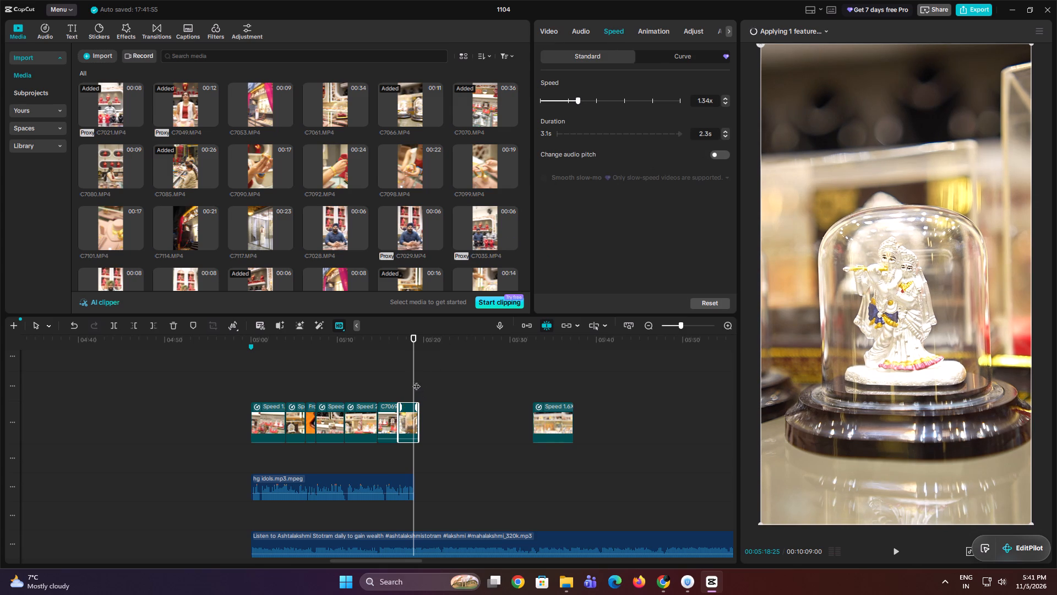
left_click(416, 379)
key("w")
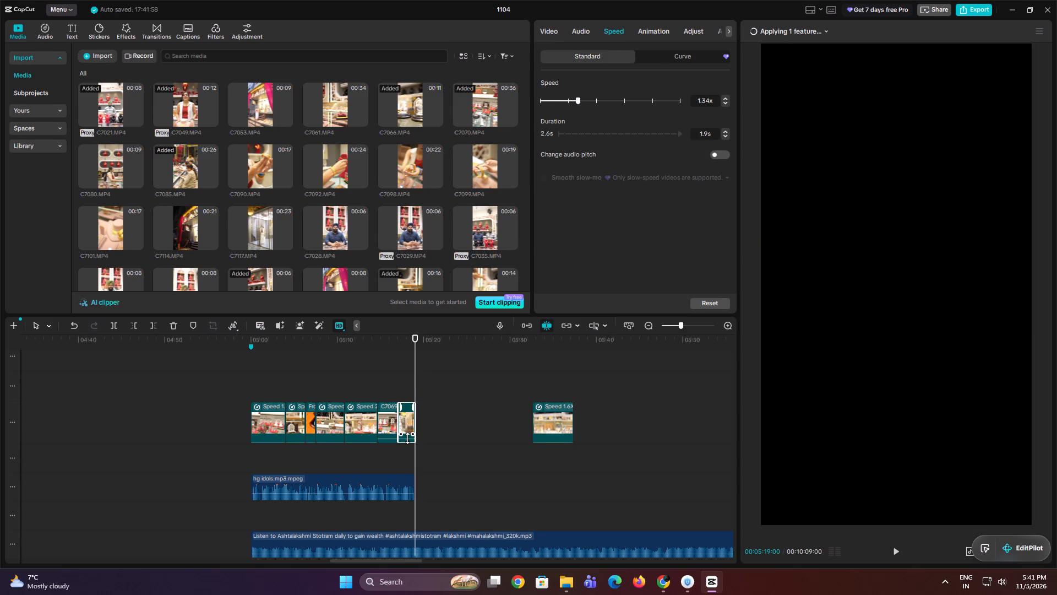
left_click_drag(407, 438, 406, 451)
left_click_drag(390, 439, 389, 453)
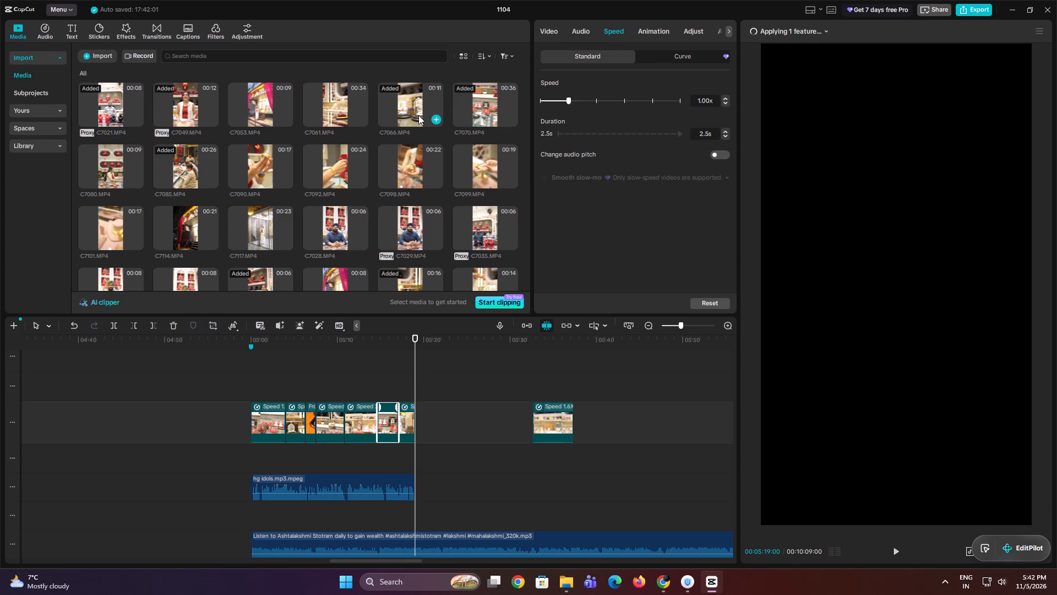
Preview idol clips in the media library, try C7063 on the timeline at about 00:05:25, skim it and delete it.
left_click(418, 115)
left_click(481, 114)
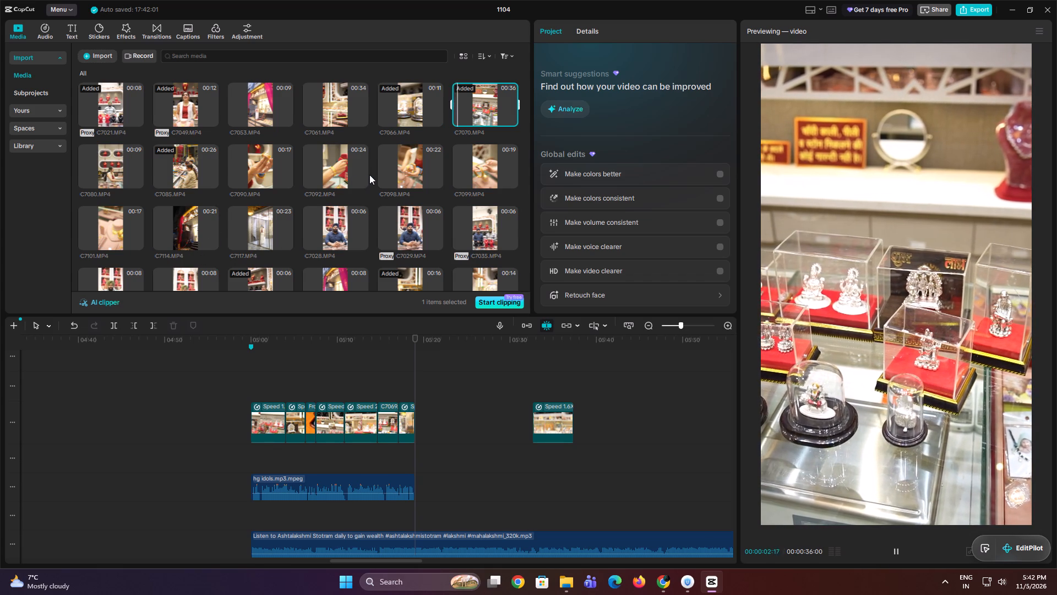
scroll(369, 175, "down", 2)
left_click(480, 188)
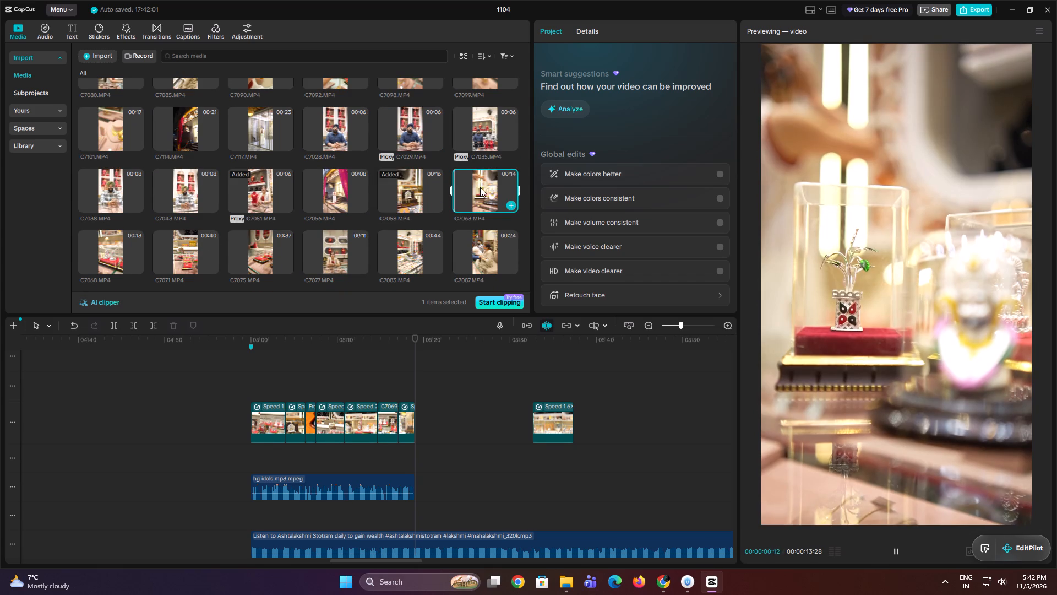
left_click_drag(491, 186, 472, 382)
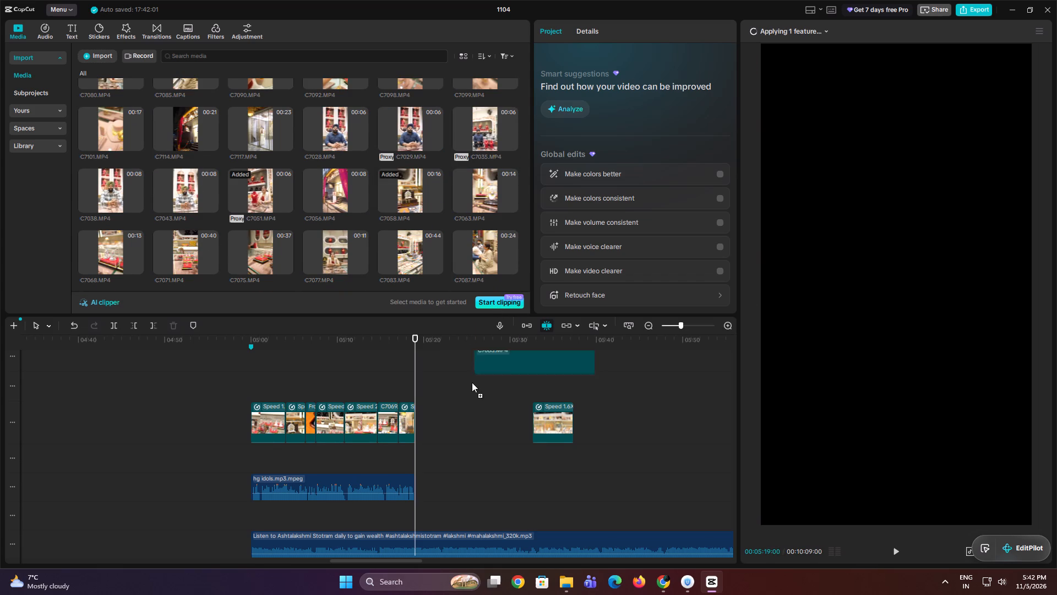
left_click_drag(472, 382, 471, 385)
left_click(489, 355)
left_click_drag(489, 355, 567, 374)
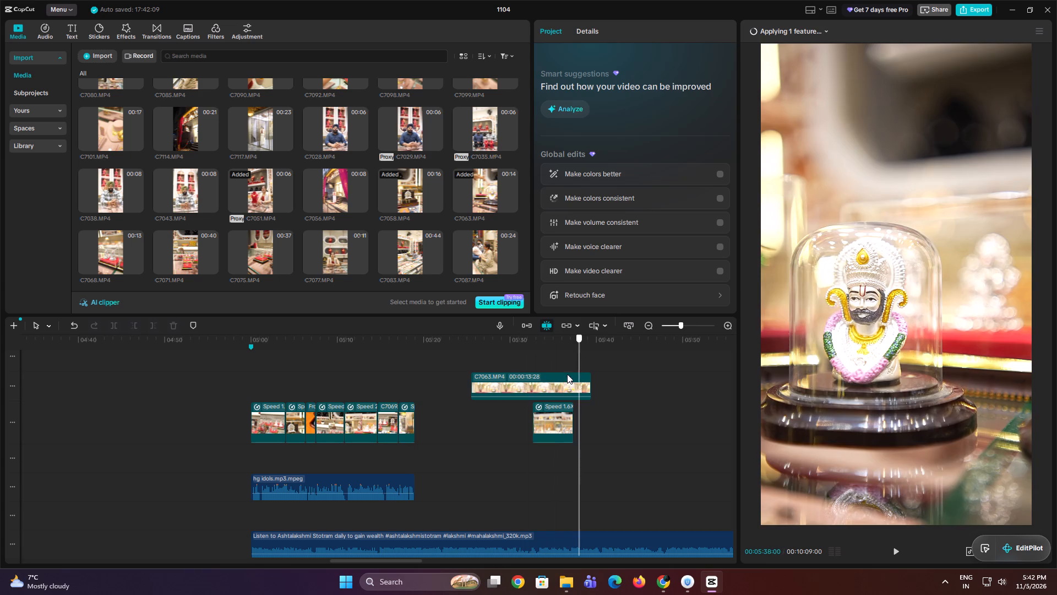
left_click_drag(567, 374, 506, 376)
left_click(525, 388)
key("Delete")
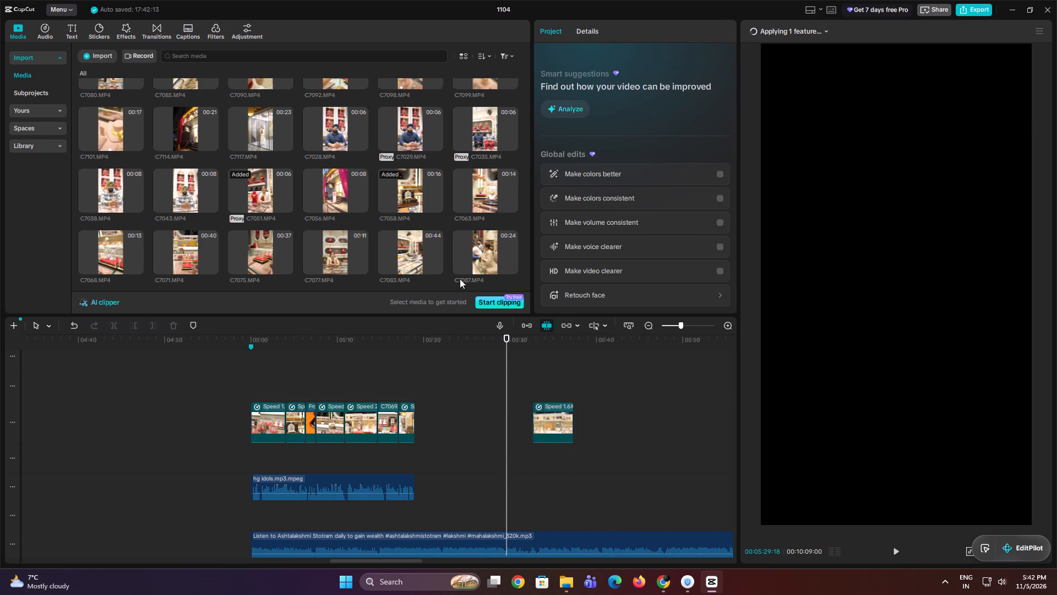
Preview more idol clips, place C7071 above the main track at about 00:05:14, and move C7069 to about 00:05:21.
left_click(409, 257)
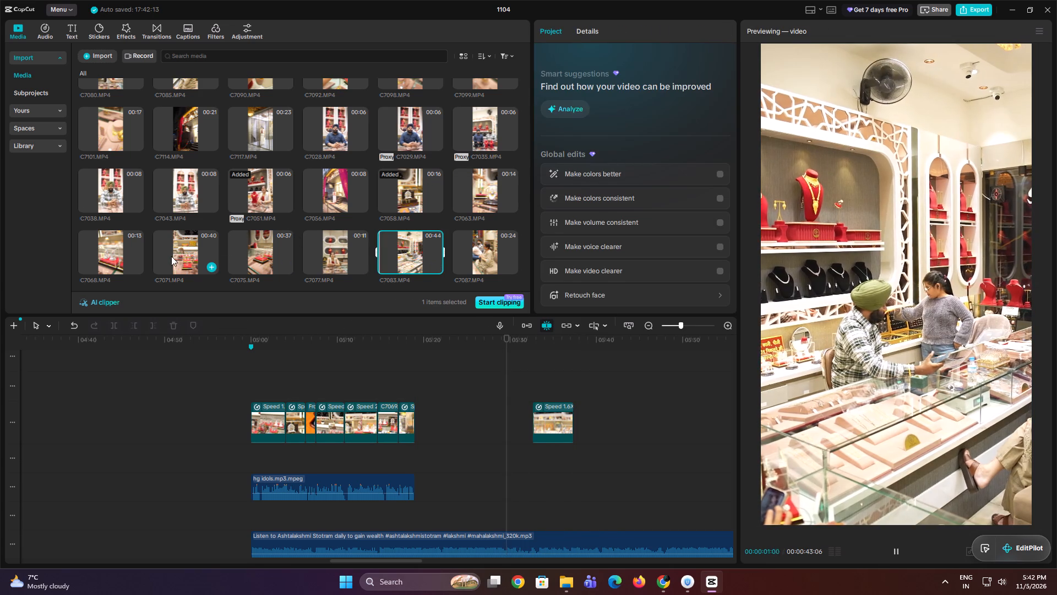
left_click(171, 256)
left_click(112, 251)
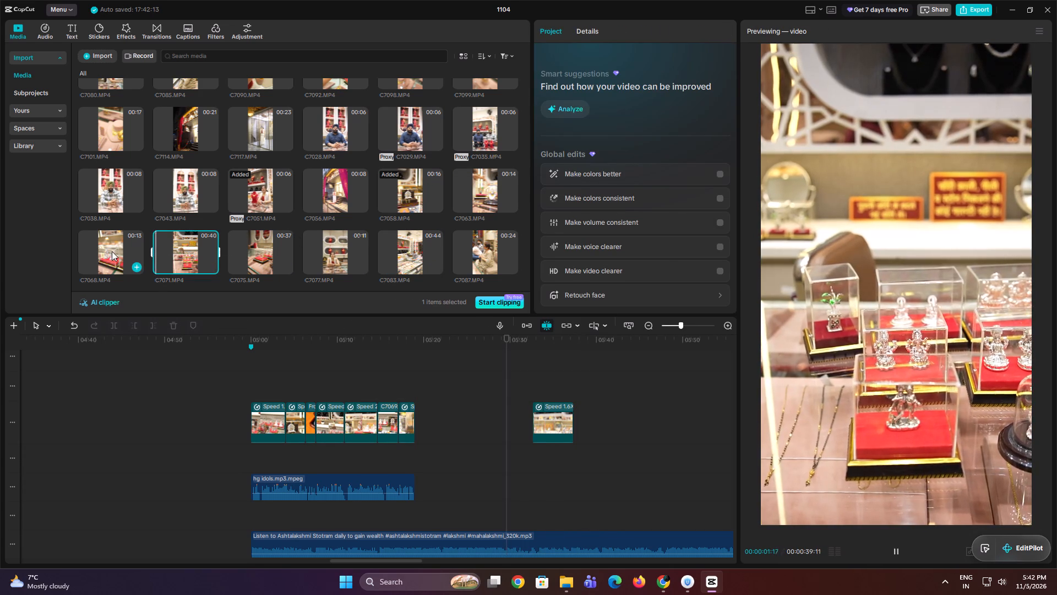
left_click(178, 250)
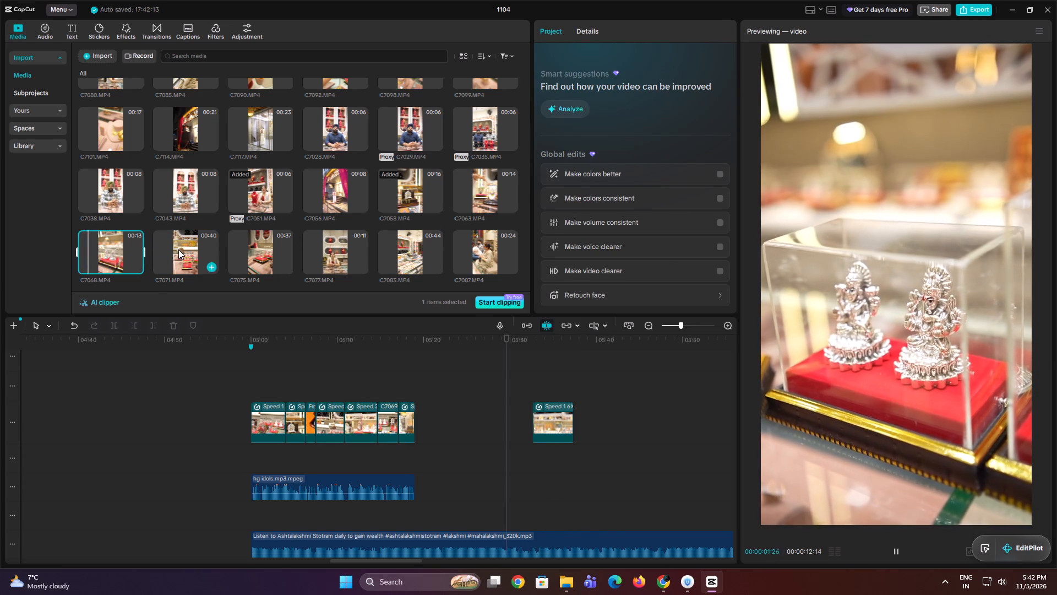
left_click_drag(178, 250, 363, 383)
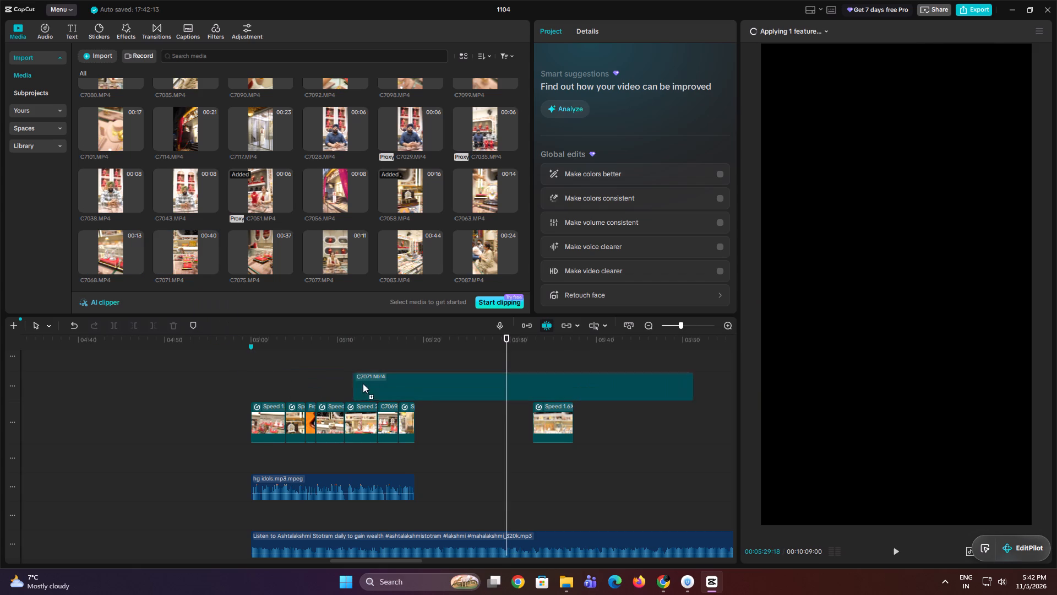
left_click_drag(363, 383, 379, 380)
left_click_drag(392, 419, 451, 434)
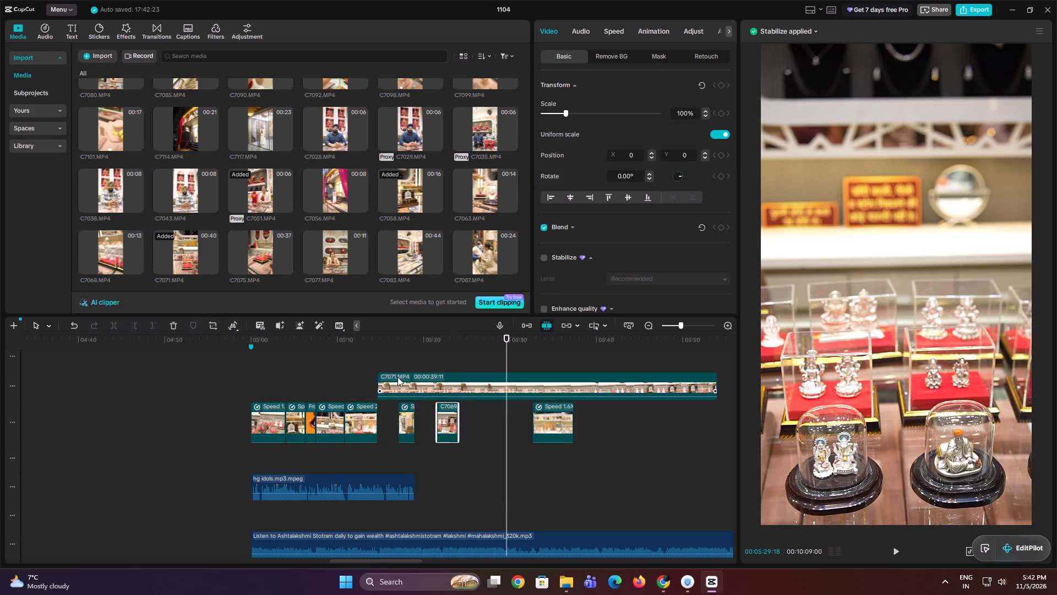
Skim C7071, trim off its beginning up to about 00:05:26, and move the remainder back to about 00:05:14.
left_click(394, 366)
left_click_drag(395, 366, 464, 377)
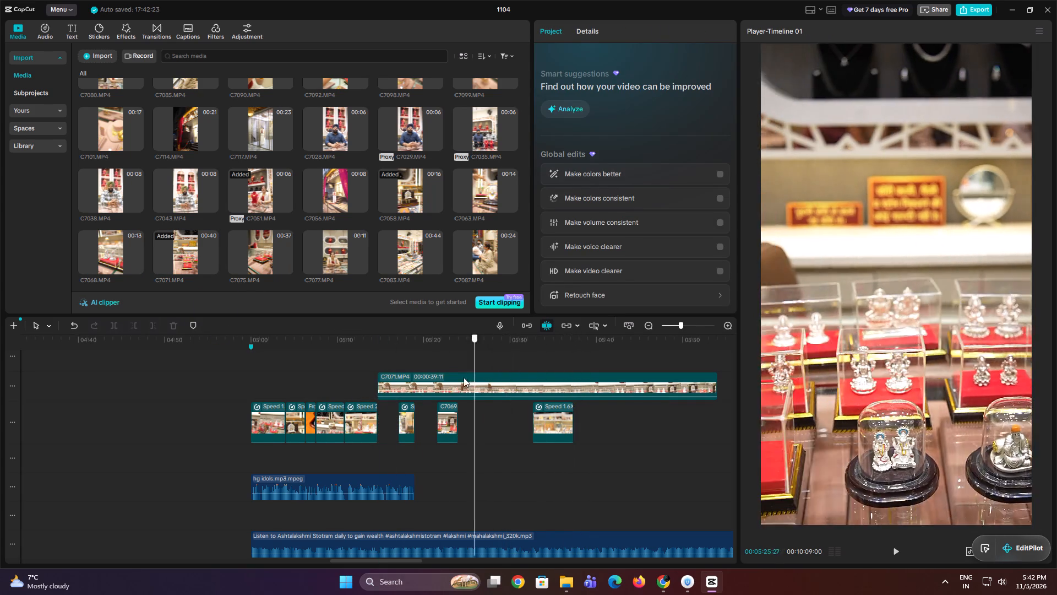
left_click_drag(464, 377, 477, 377)
left_click(499, 390)
key("q")
left_click_drag(499, 390, 408, 395)
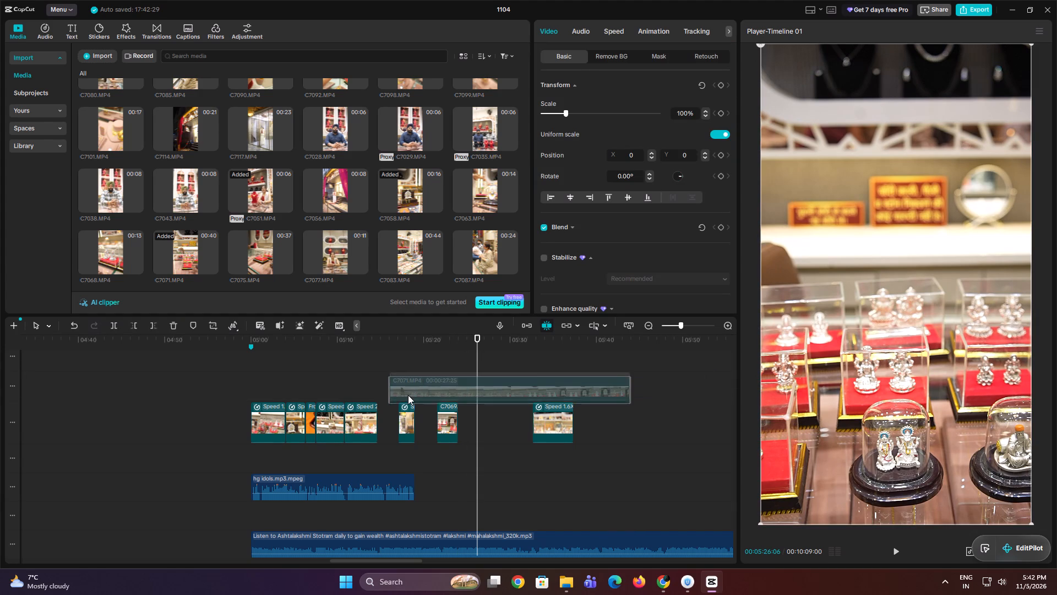
left_click_drag(408, 395, 401, 398)
Set the speed of C7071 to 1.26x.
left_click(382, 365)
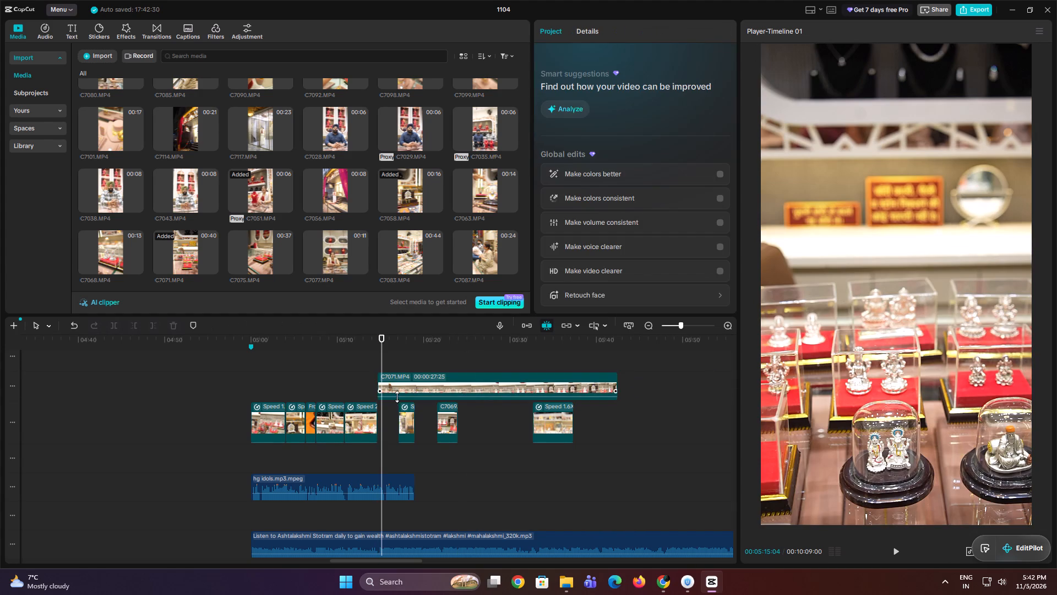
left_click_drag(397, 397, 397, 407)
left_click(609, 33)
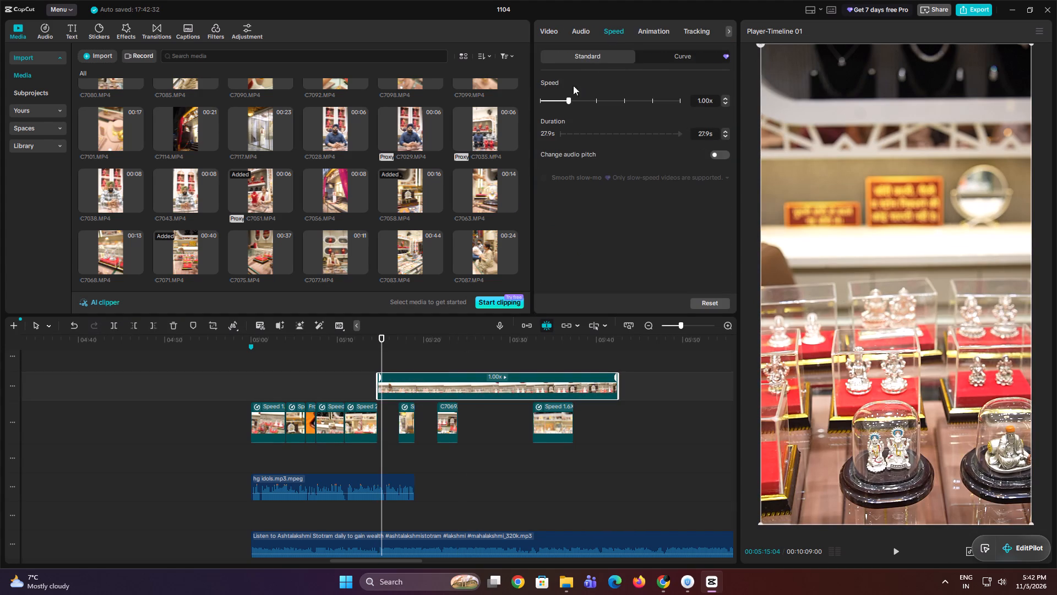
left_click_drag(570, 100, 576, 100)
Play C7071, split it at about 00:05:17 where C7066 starts, and move the second part to about 00:05:31.
key("space")
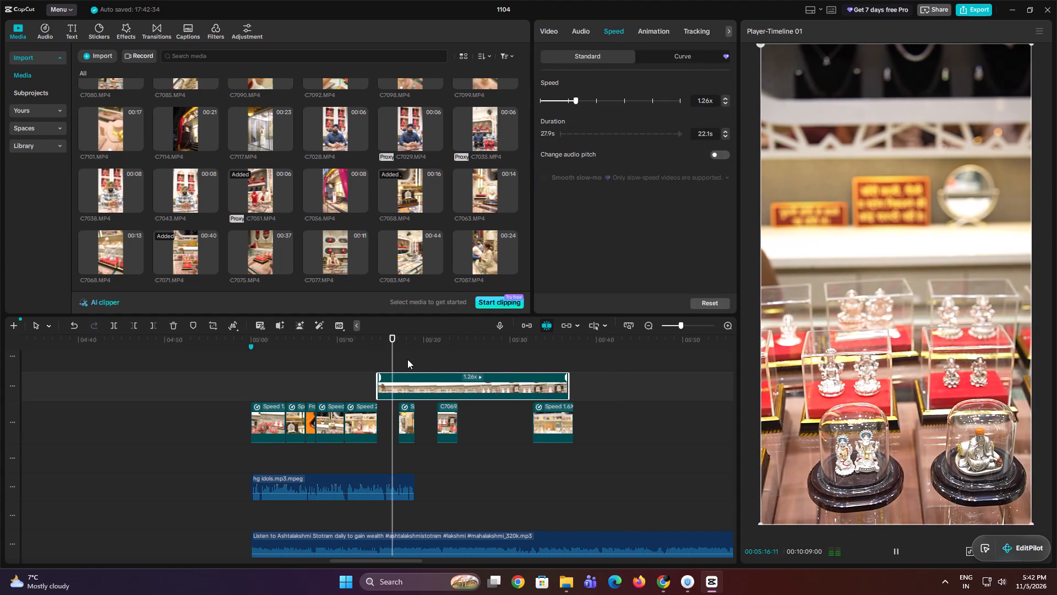
key("space")
left_click_drag(396, 363, 401, 365)
left_click(405, 384)
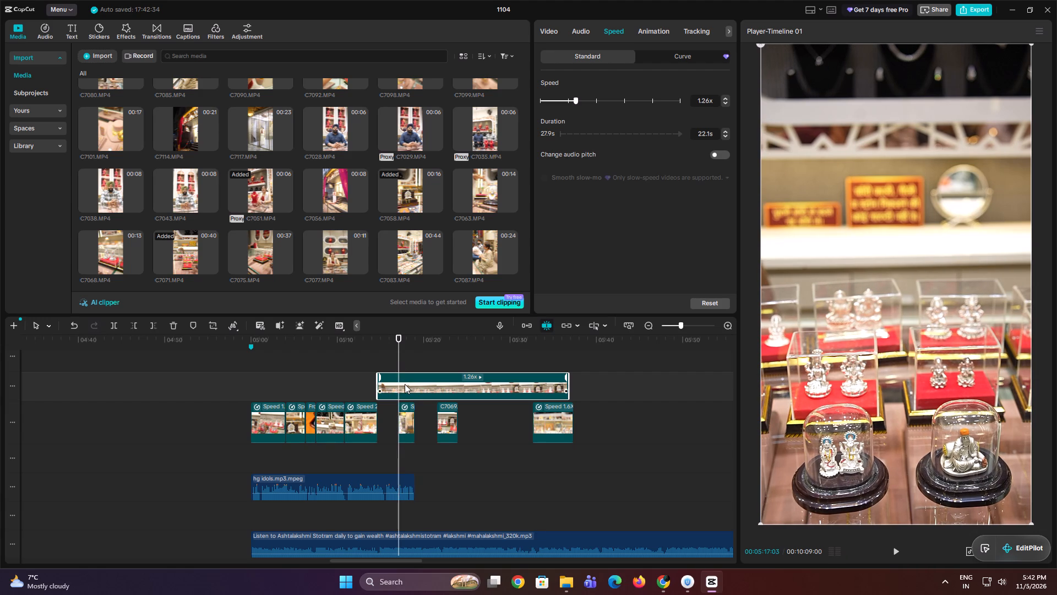
key("ctrl+b")
left_click(412, 387)
left_click(439, 368)
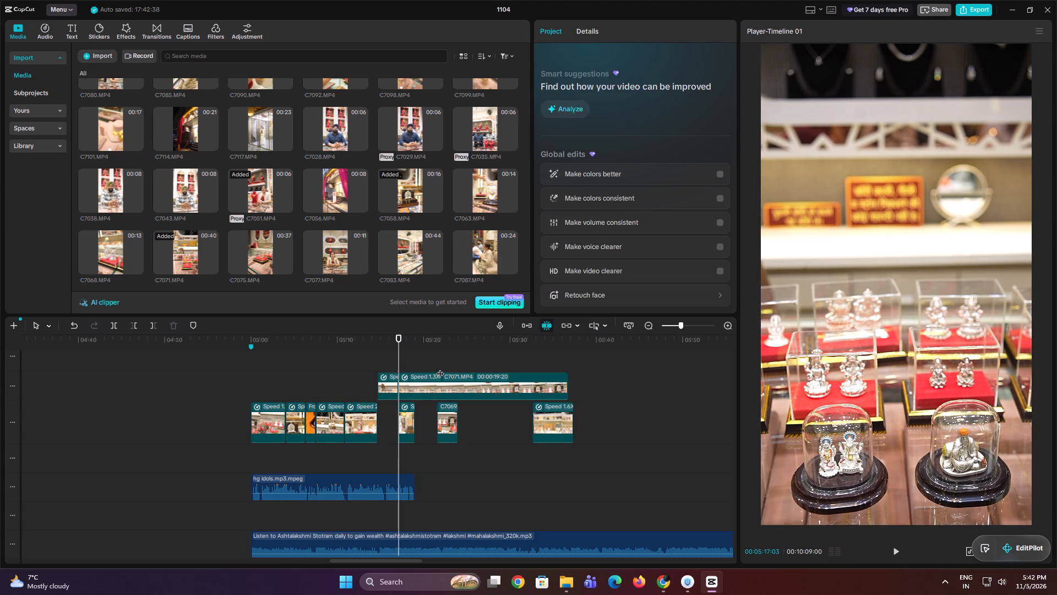
left_click_drag(442, 368, 526, 375)
left_click(512, 349)
left_click_drag(512, 349, 526, 350)
left_click_drag(509, 374, 538, 381)
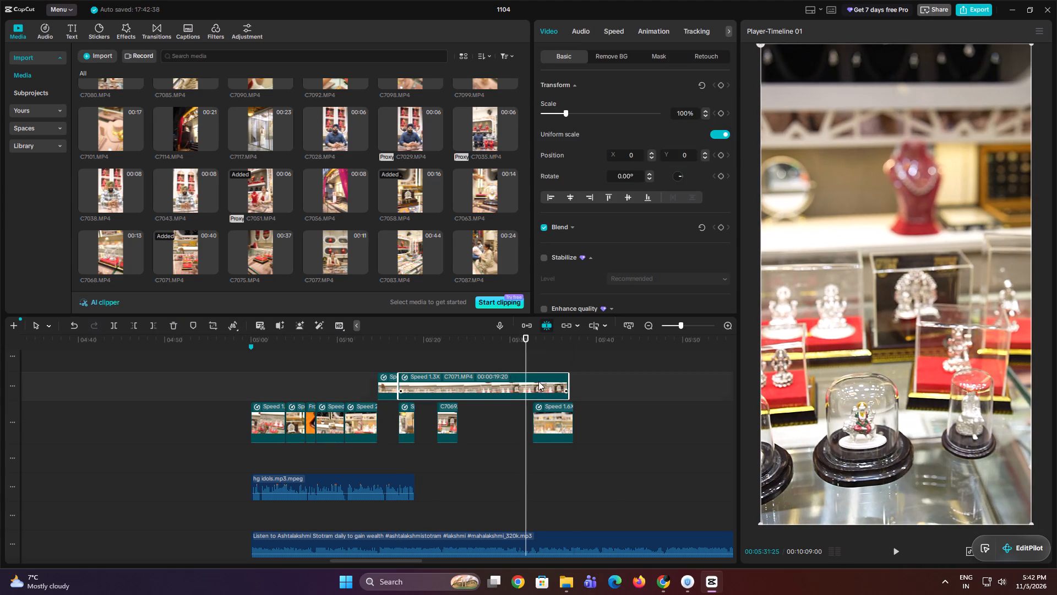
left_click_drag(538, 381, 629, 381)
Add C7068 from the media library on a new upper track at about 00:05:17 and play it.
left_click(112, 252)
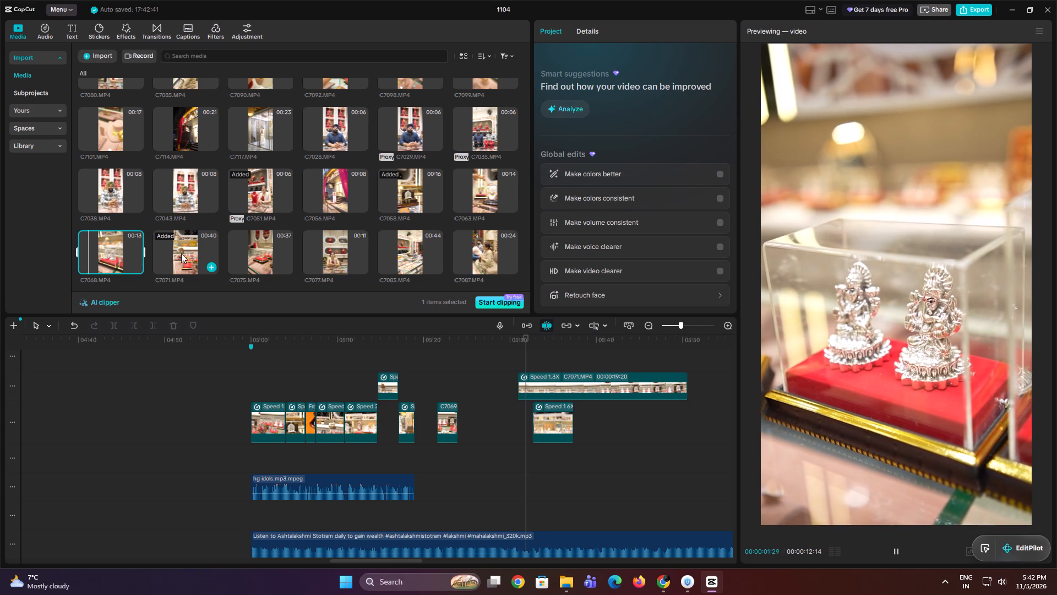
left_click_drag(107, 245, 396, 370)
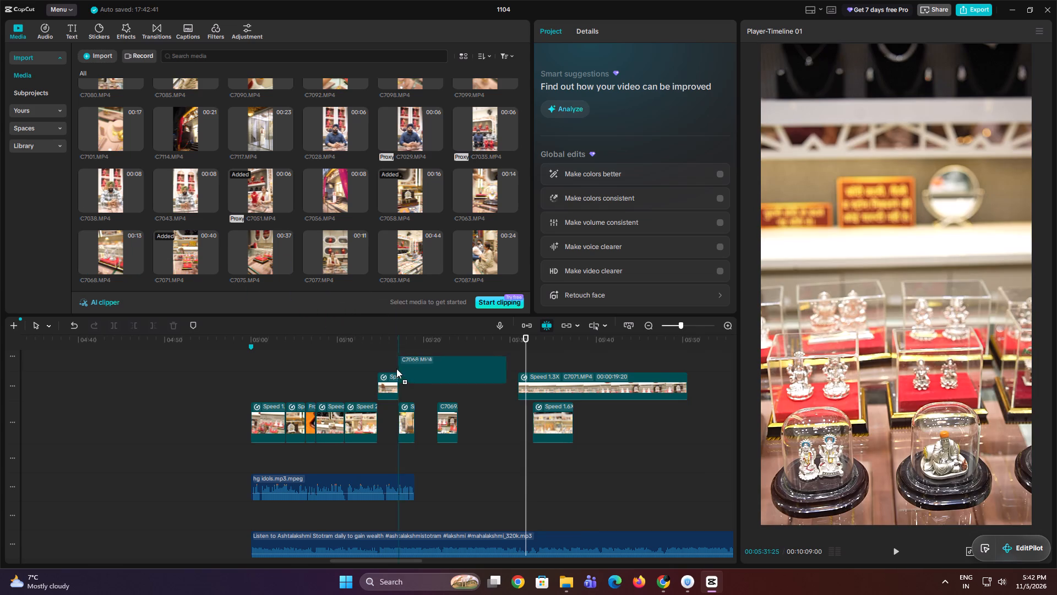
double_click(435, 363)
key("space")
left_click(466, 391)
key("space")
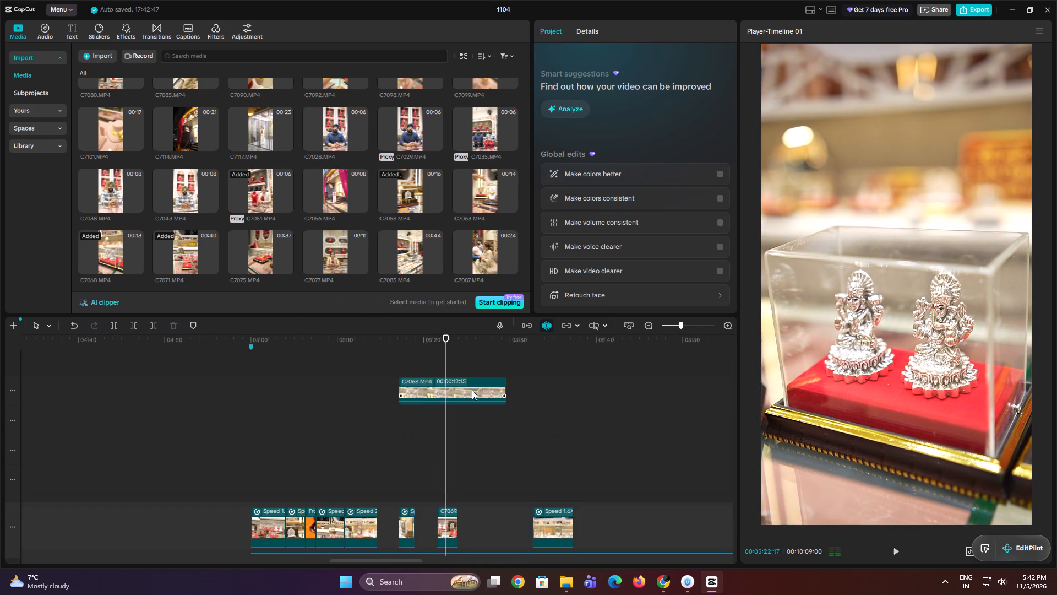
Speed C7068 up to 1.7x, trim off its beginning up to about 00:05:20, and play the remainder.
left_click(608, 33)
left_click_drag(571, 98, 579, 98)
left_click_drag(579, 98, 587, 98)
left_click(422, 372)
left_click(429, 390)
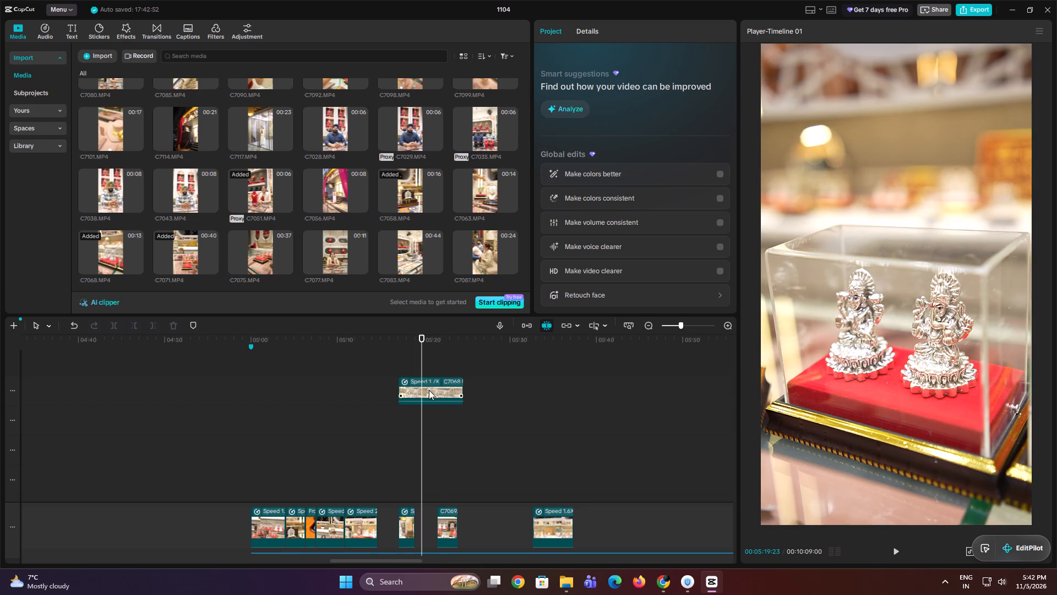
key("q")
key("space")
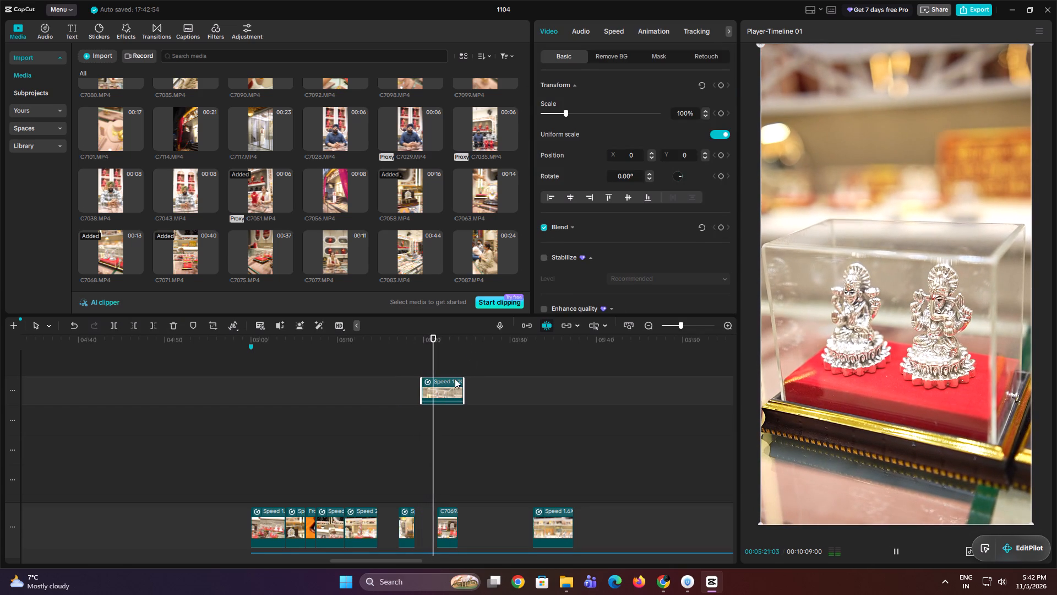
key("space")
Apply stabilization to C7068 at the Recommended level and play the clip.
left_click(543, 258)
key("space")
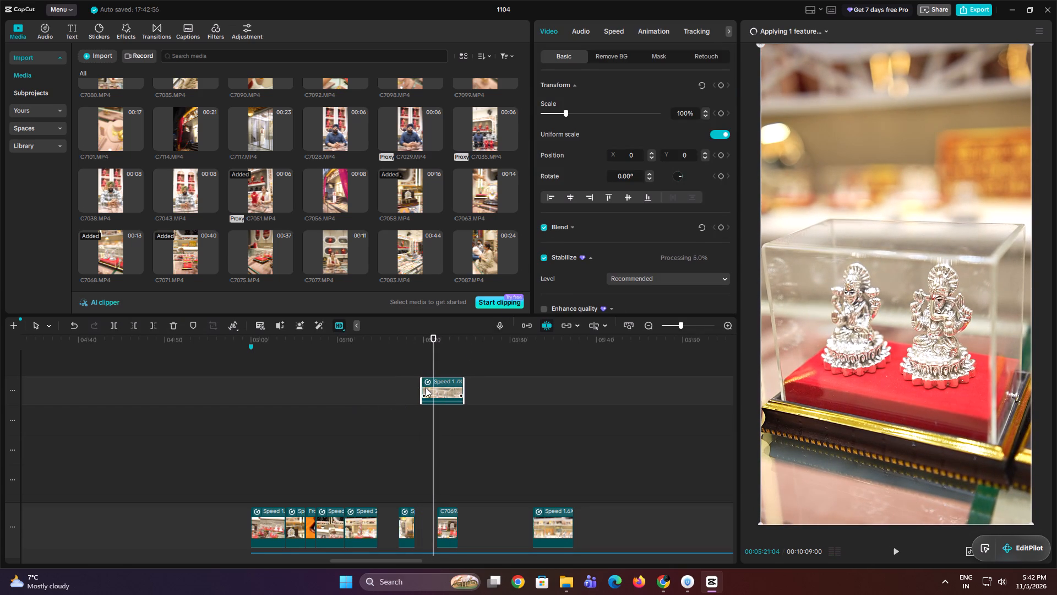
key("space")
Move C7068 to the track directly above the main track, starting at 00:05:19 where C7066 ends.
scroll(432, 374, "down", 20)
scroll(432, 374, "down", 4)
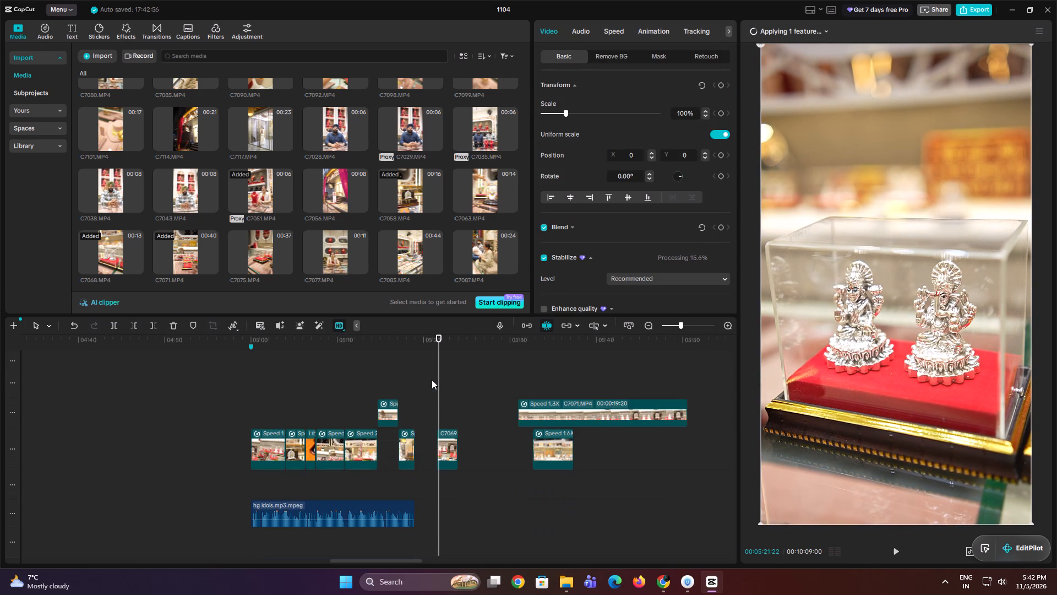
double_click(416, 385)
scroll(419, 391, "down", 3)
scroll(421, 391, "up", 18)
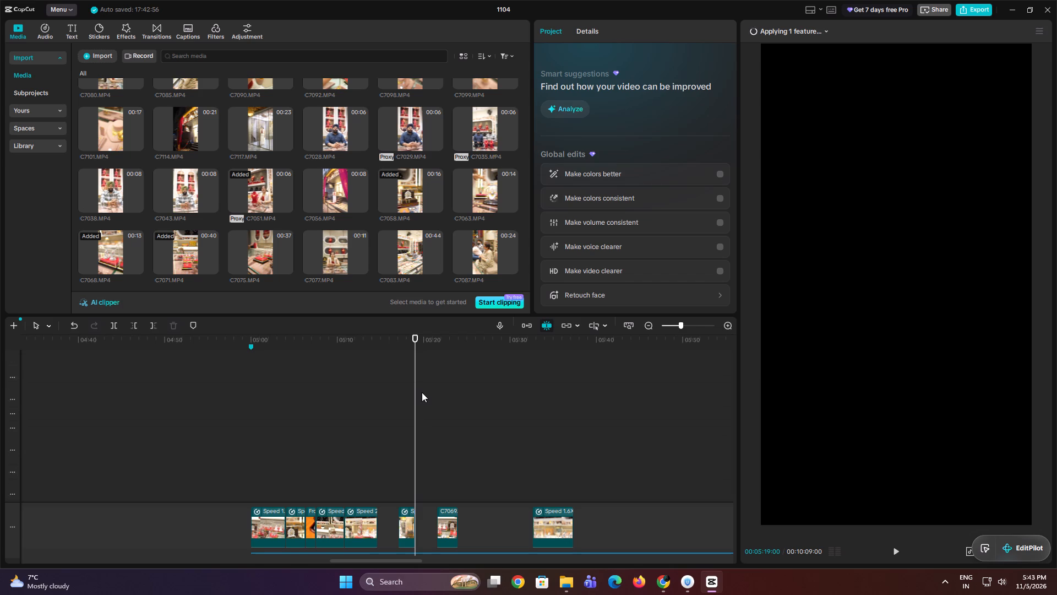
scroll(426, 393, "up", 11)
left_click_drag(428, 393, 418, 536)
Trim off the end of C7068 at about 00:05:21, where C7069 begins.
scroll(428, 420, "down", 4)
scroll(419, 535, "down", 5)
double_click(437, 391)
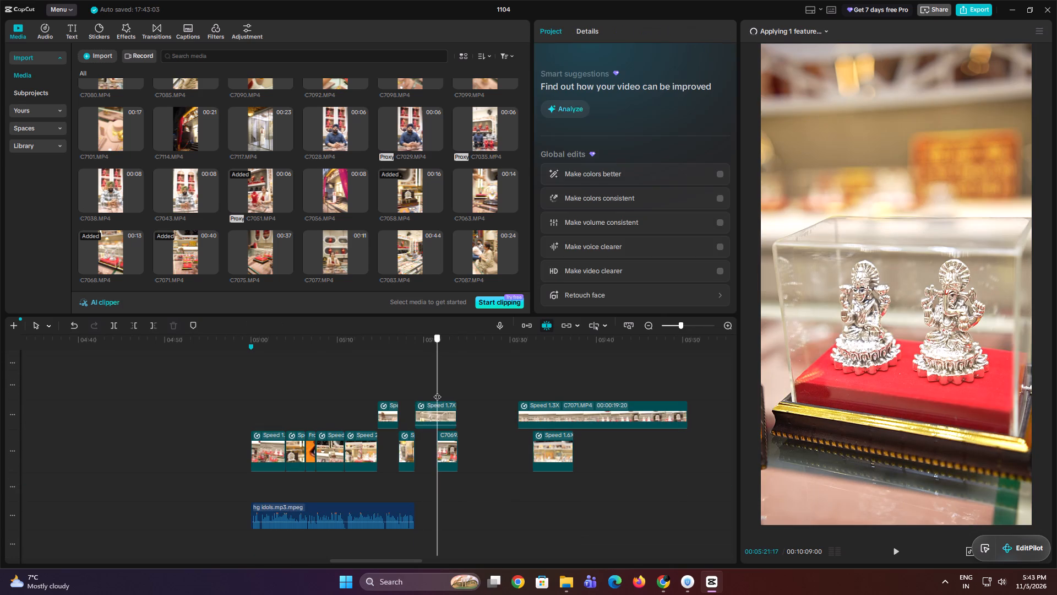
left_click(440, 415)
key("w")
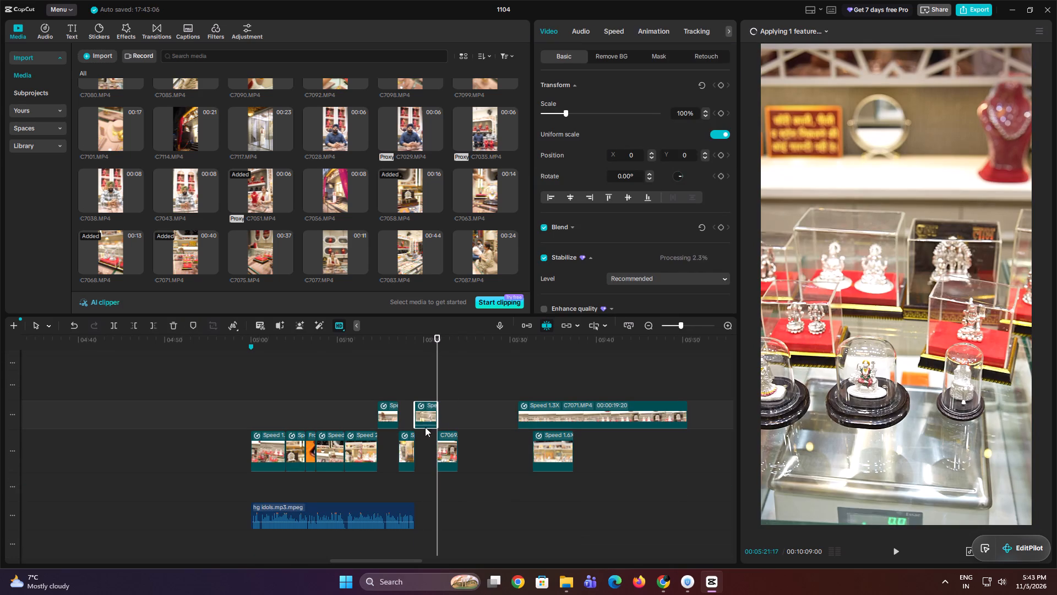
Move C7068 and the short C7071 piece down into the main-track gaps on either side of C7066 and play the sequence.
left_click_drag(426, 425, 431, 450)
left_click_drag(429, 419, 429, 453)
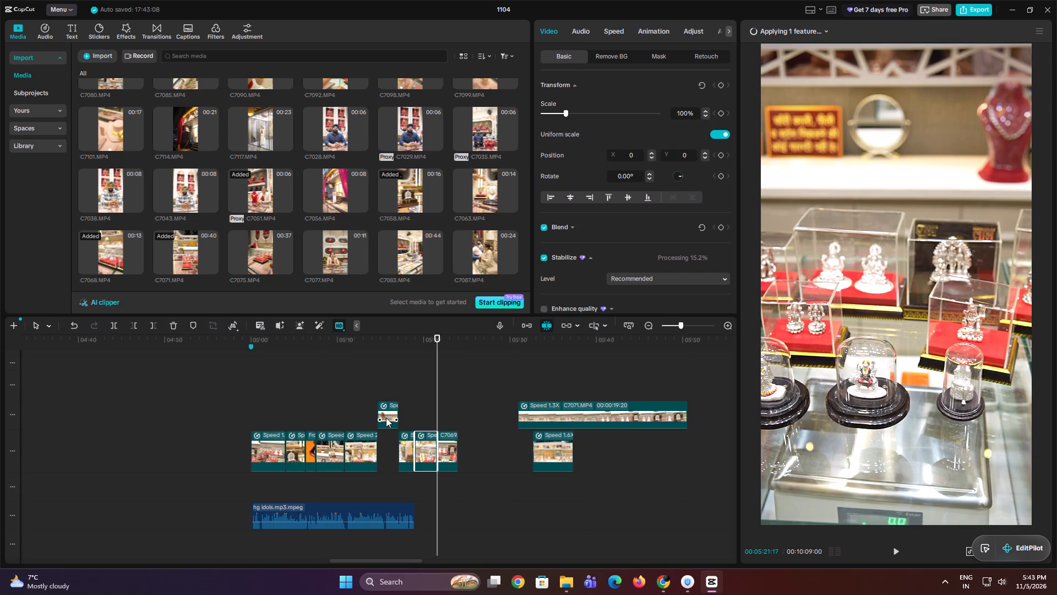
left_click_drag(386, 418, 389, 447)
left_click(401, 414)
key("space")
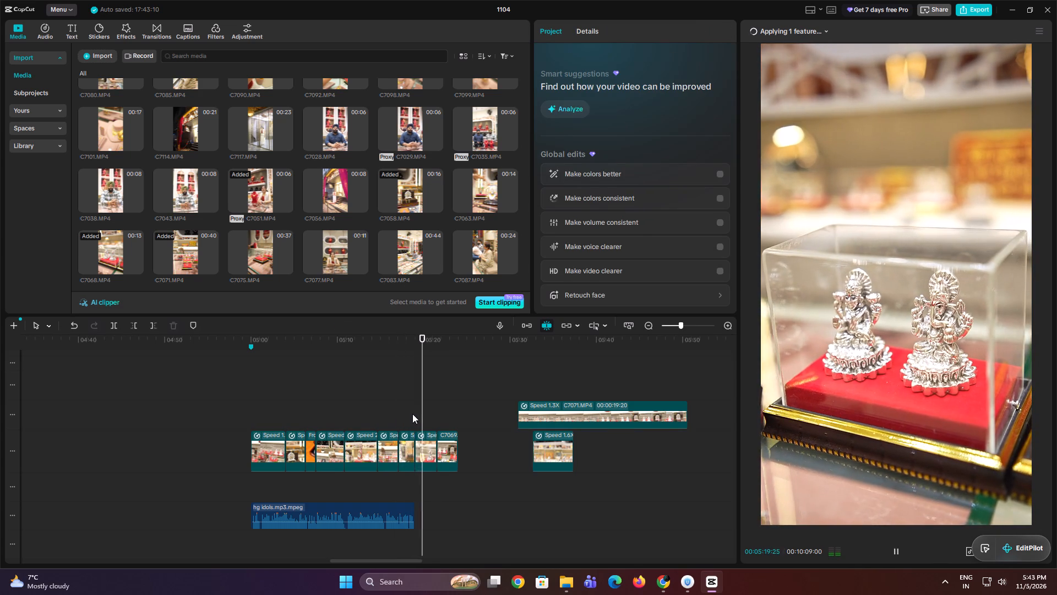
key("space")
left_click(425, 452)
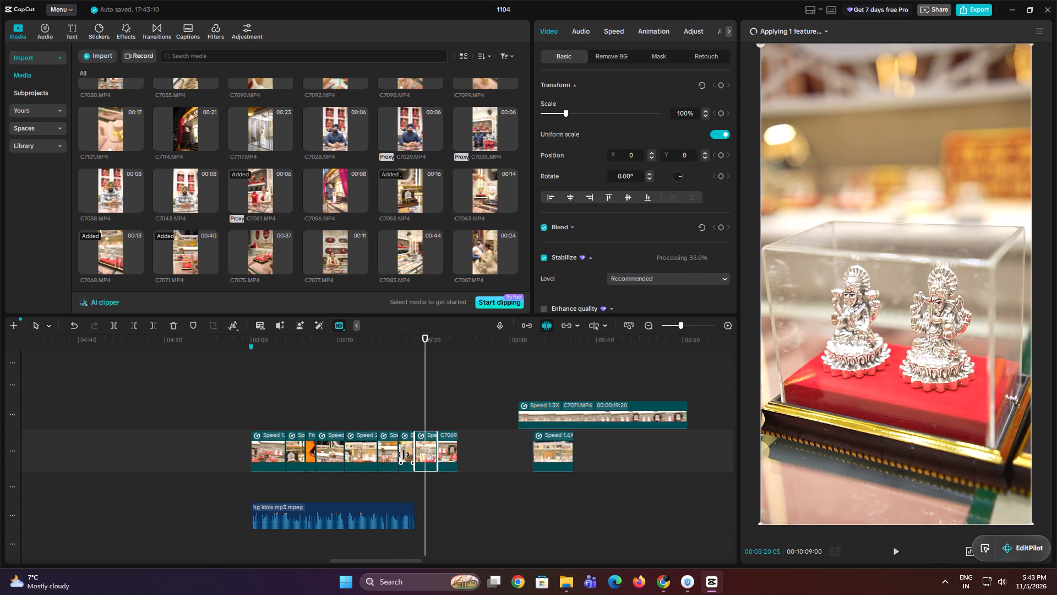
Review the sequence near 00:05:18, preview candidate library clips, and place C7075 on an upper track from about 00:05:21.
left_click(411, 447)
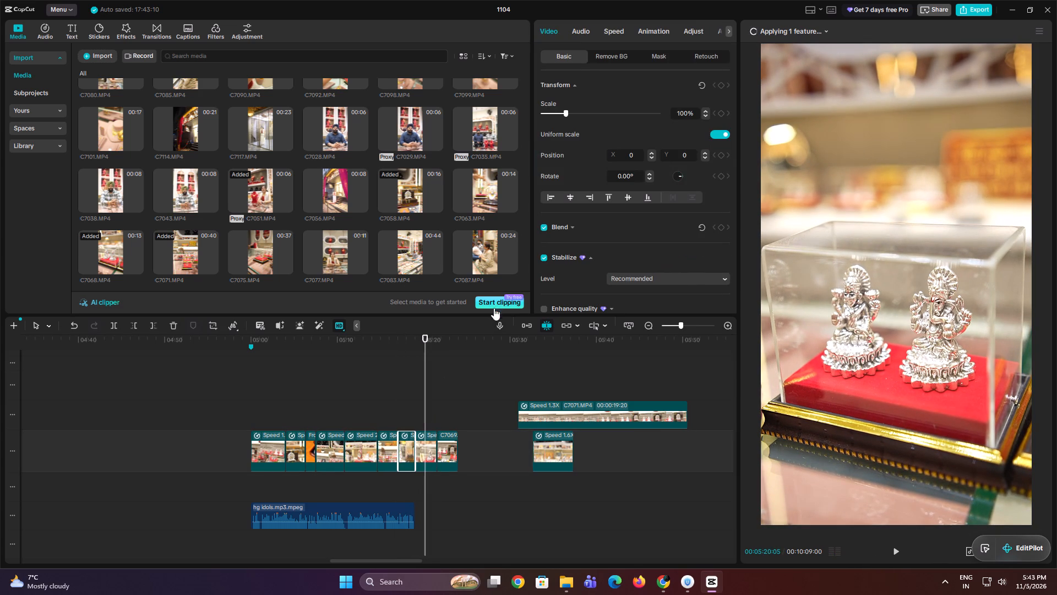
left_click(400, 407)
key("space")
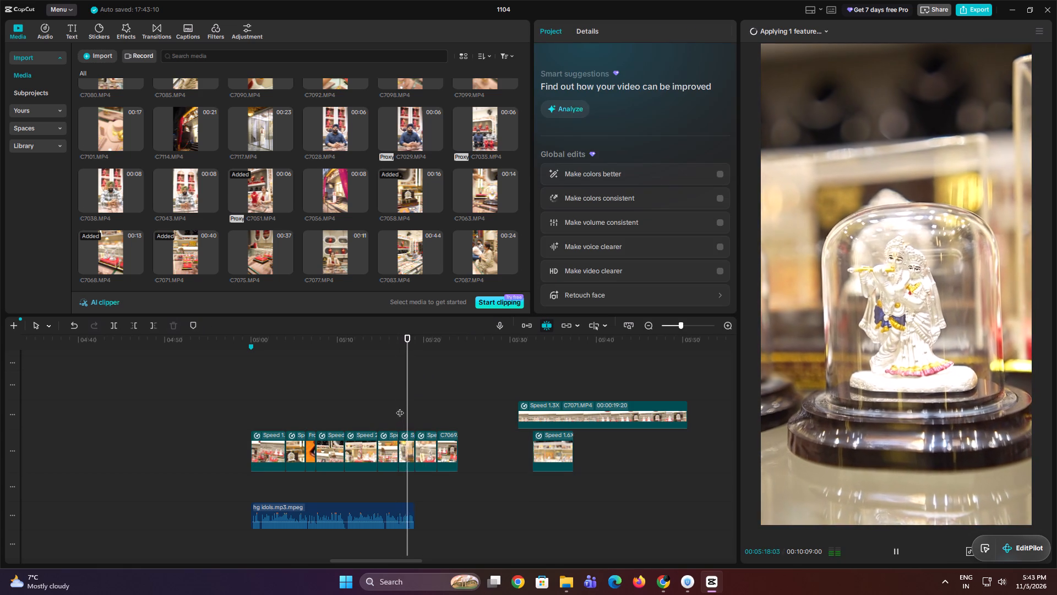
key("space")
left_click(417, 257)
key("space")
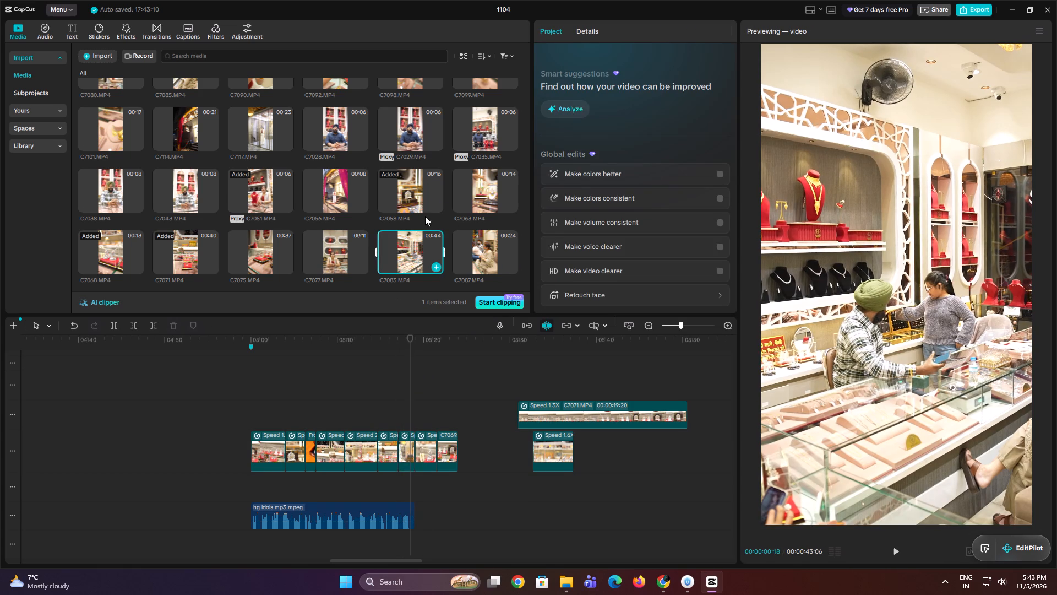
left_click(494, 177)
key("space")
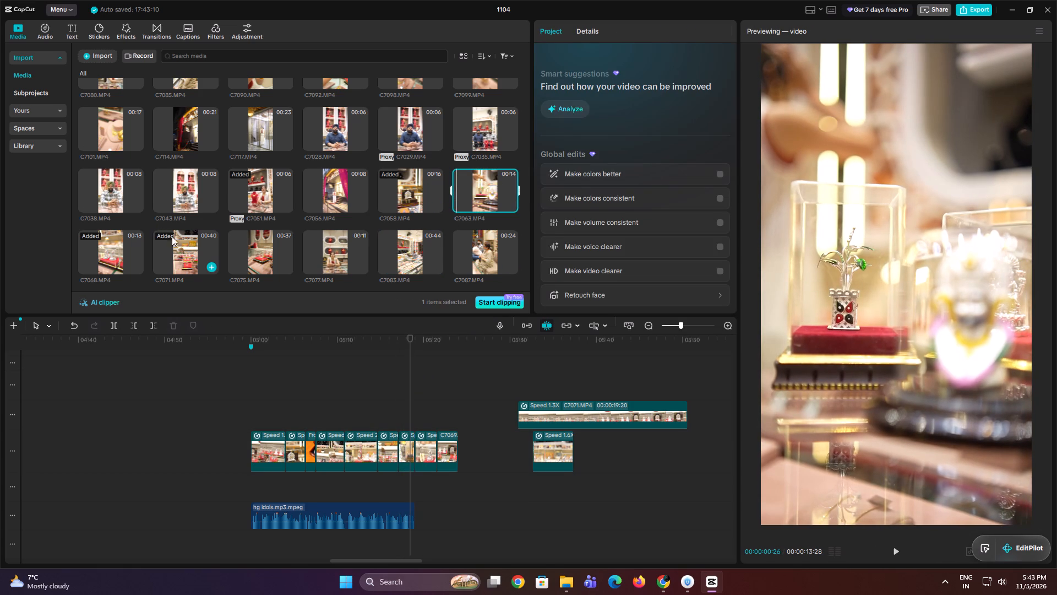
scroll(186, 253, "down", 1)
left_click(260, 204)
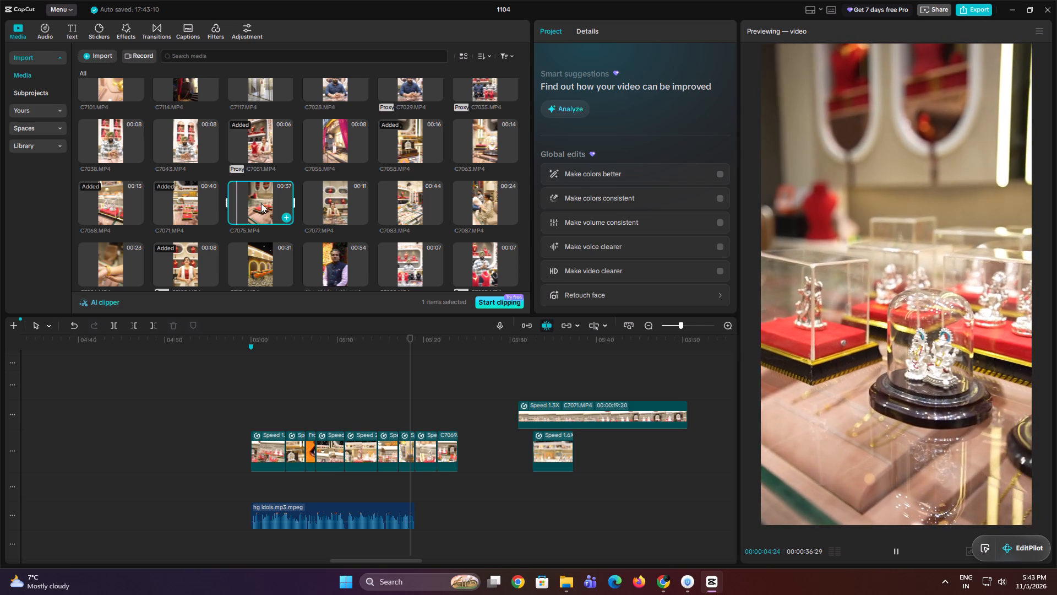
left_click_drag(262, 203, 438, 388)
left_click(507, 360)
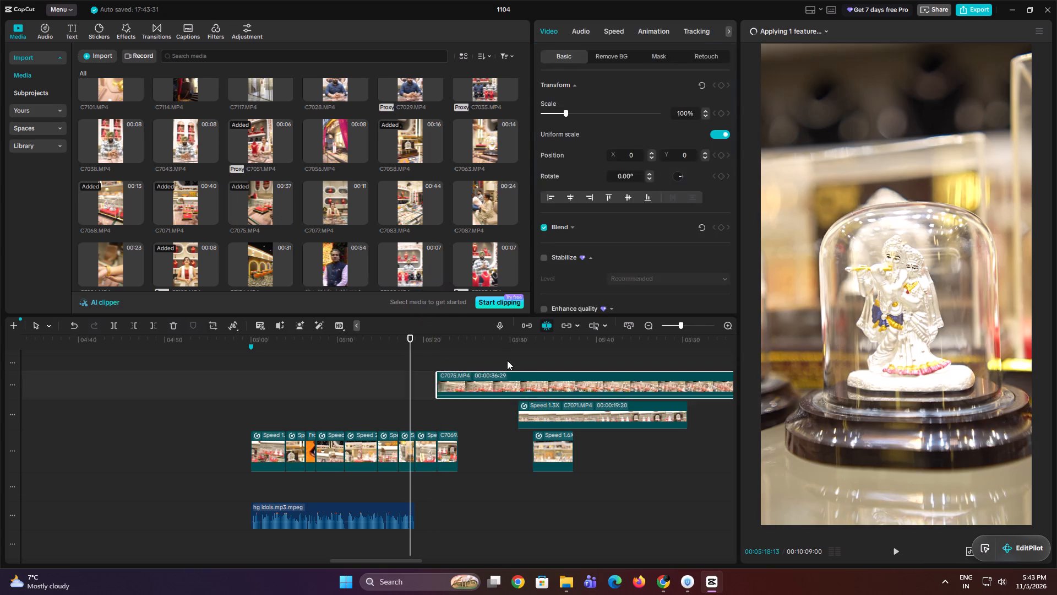
Trim off the start of C7075 and move it to begin at about 00:05:24, where C7069 ends.
left_click_drag(507, 360, 496, 375)
left_click(510, 378)
key("q")
left_click_drag(510, 378, 481, 458)
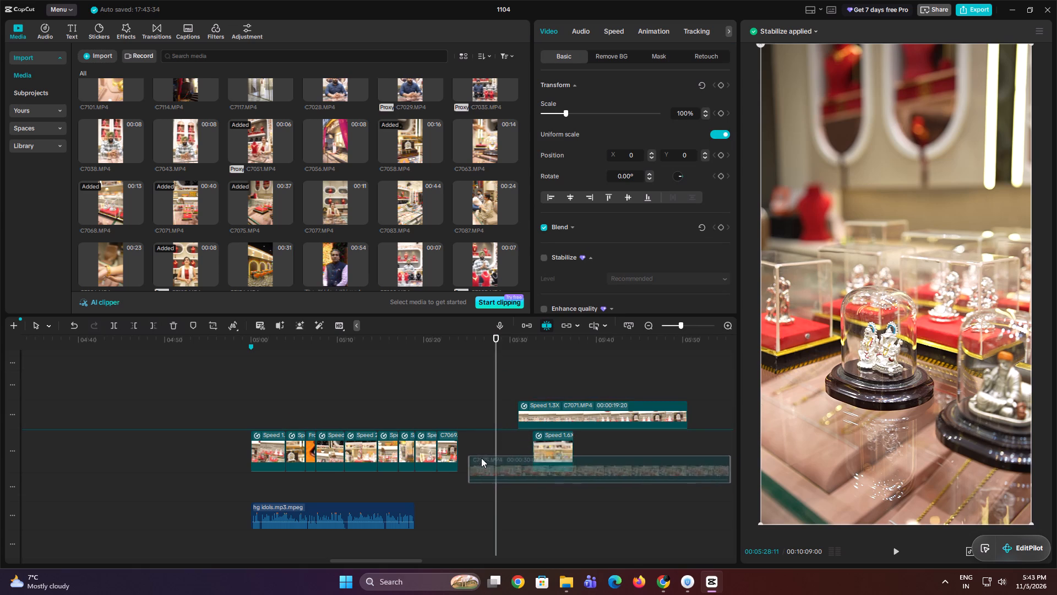
left_click_drag(481, 458, 472, 448)
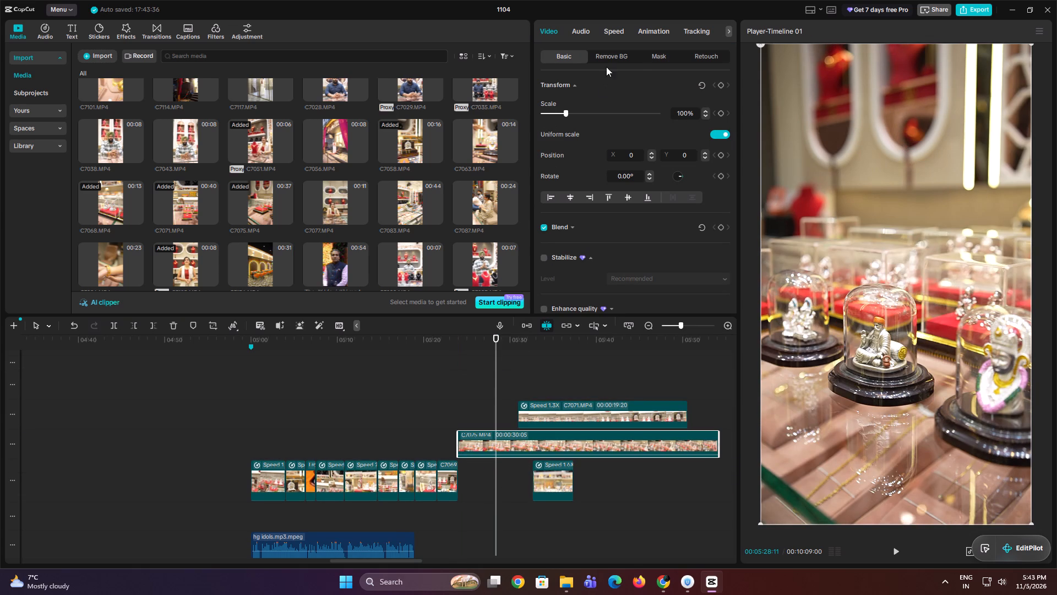
Speed up C7075 to about 1.5x.
left_click(614, 30)
left_click(579, 106)
left_click(446, 426)
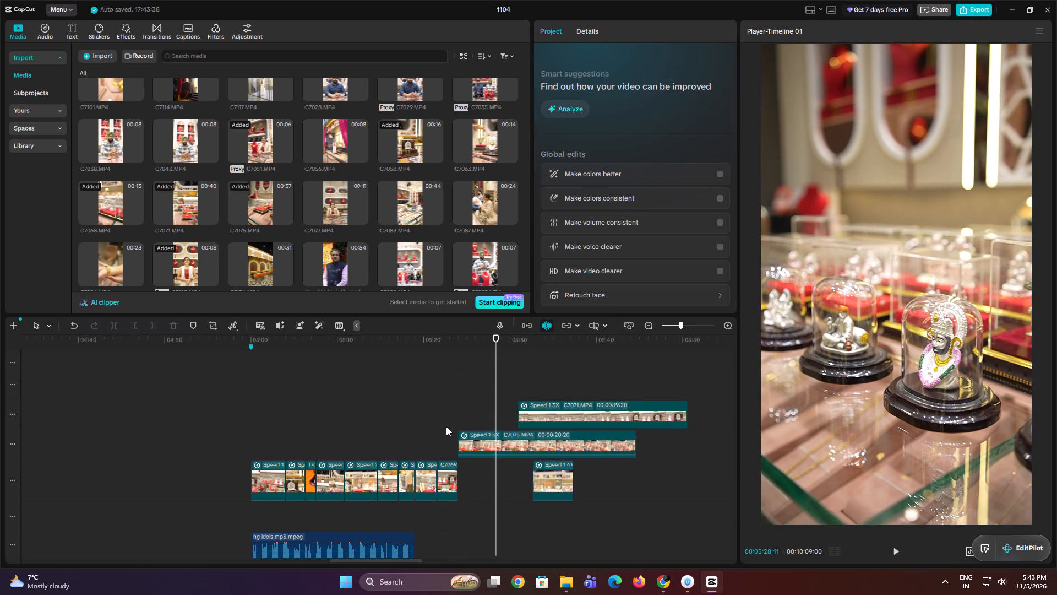
Play the sequence into C7075 and trim off the end of C7075 at about 00:05:28.
left_click(456, 480)
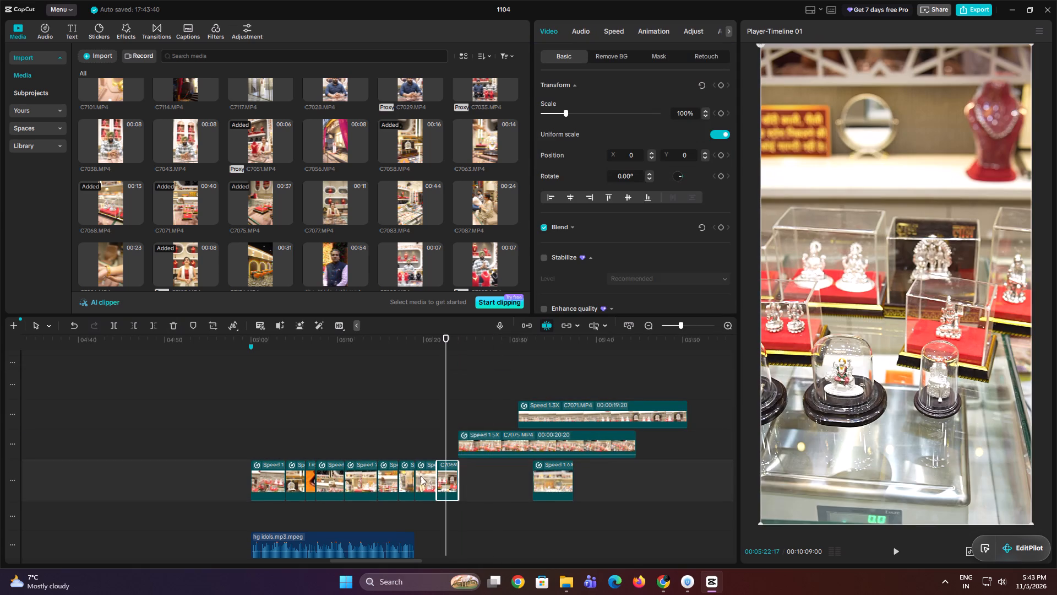
left_click(421, 483)
left_click(386, 451)
key("space")
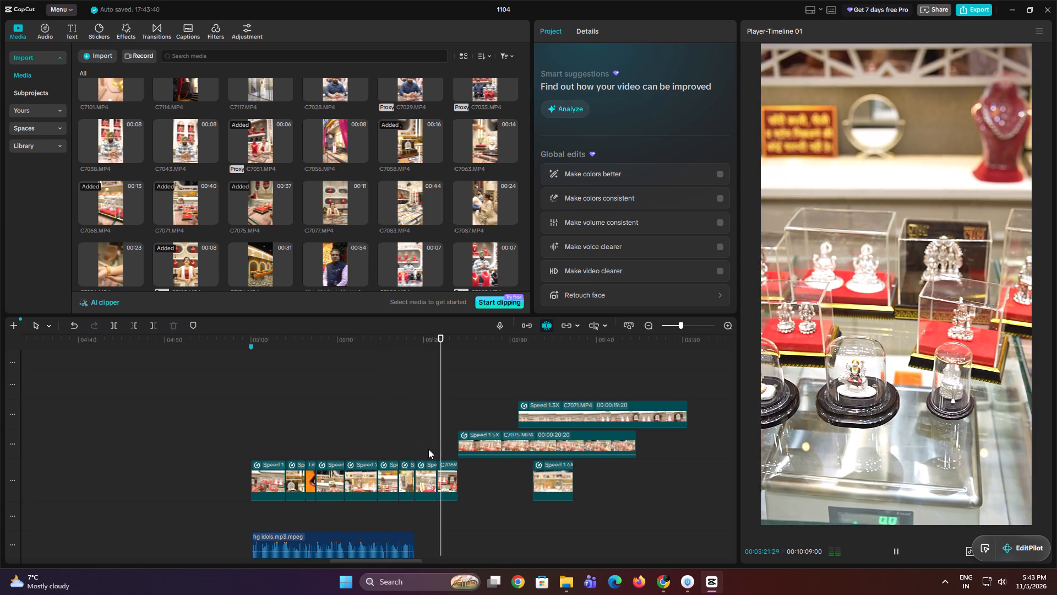
key("space")
left_click(473, 447)
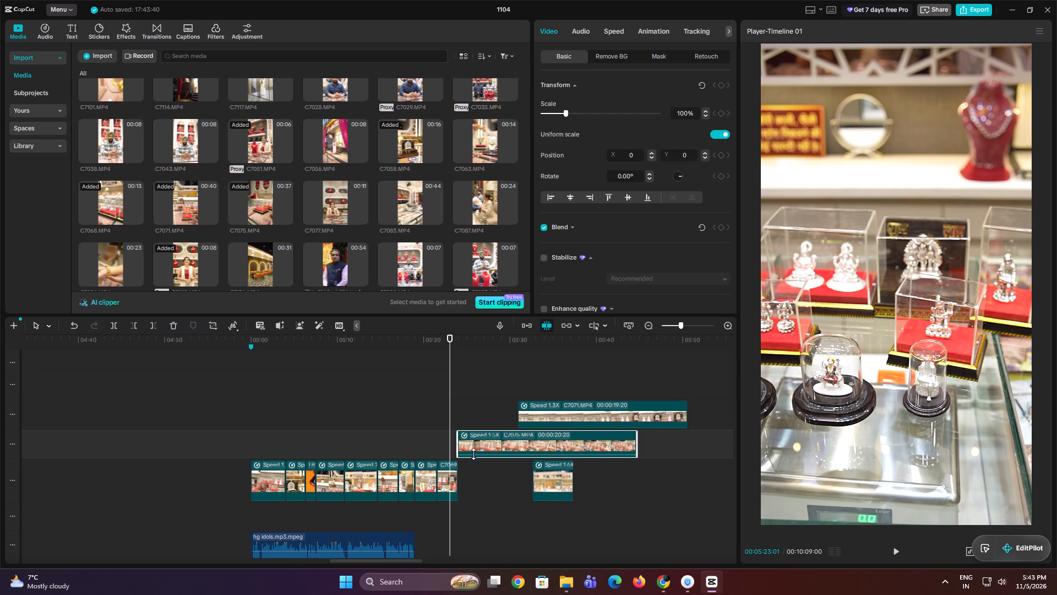
left_click_drag(475, 455, 478, 470)
key("space")
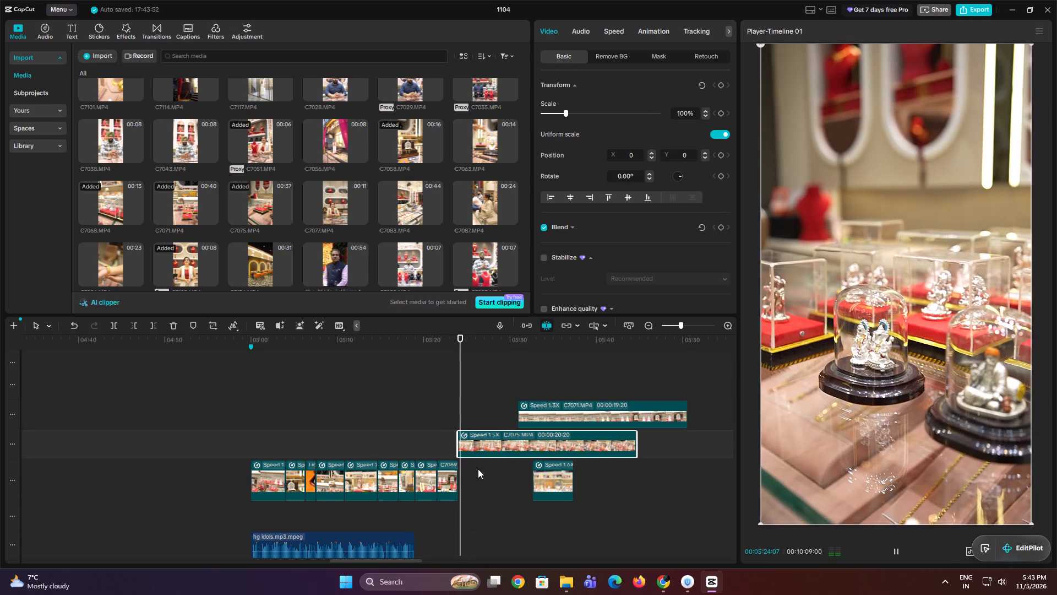
left_click(478, 415)
left_click_drag(478, 415, 485, 418)
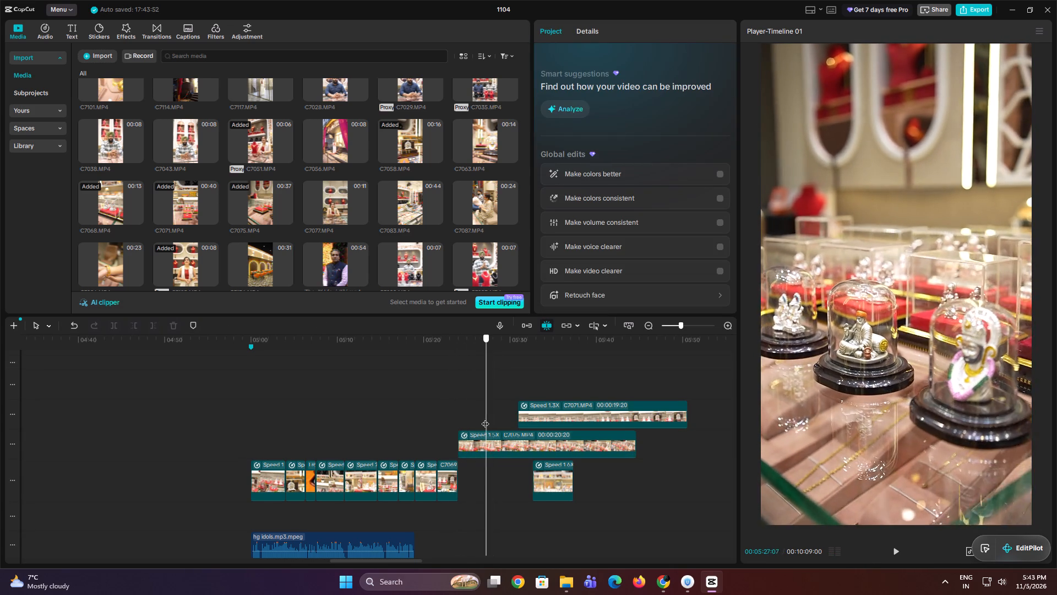
left_click_drag(485, 418, 499, 419)
left_click(504, 443)
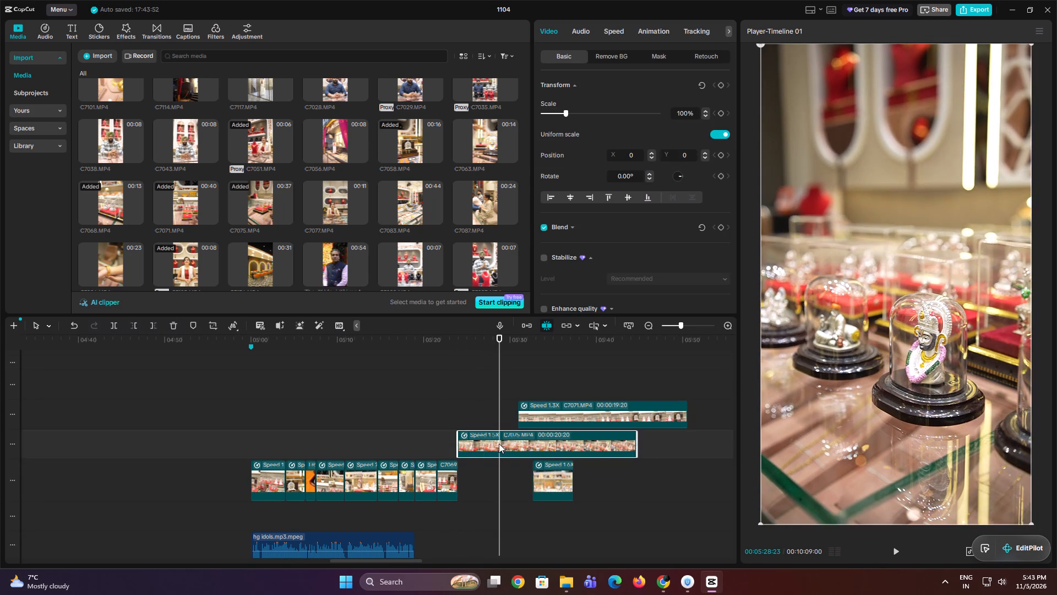
key("w")
Move the trimmed C7075 onto the main track right after C7069 and apply stabilization at the Recommended level.
left_click_drag(479, 446, 479, 482)
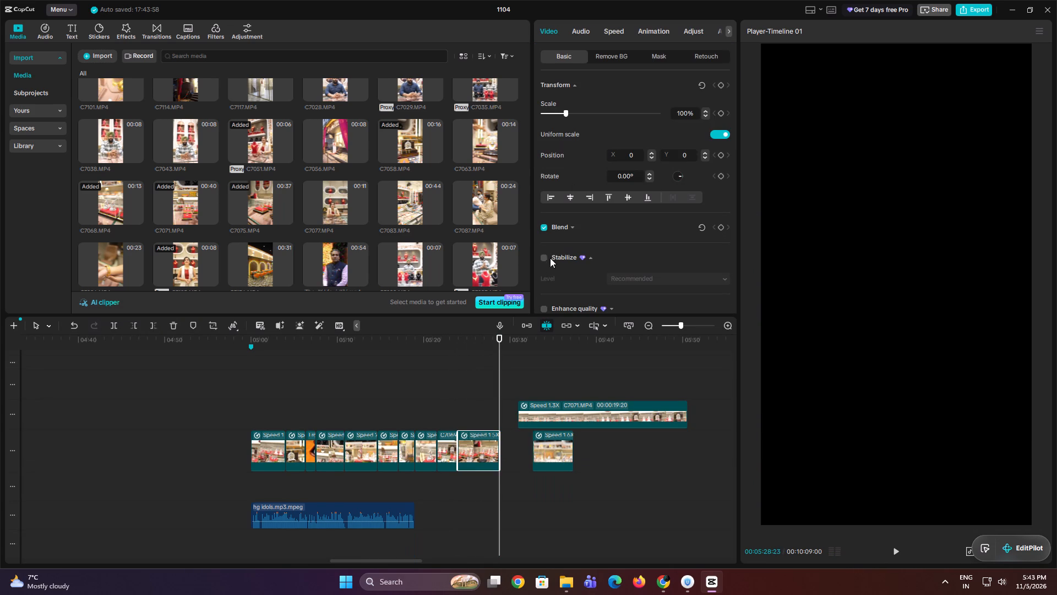
left_click(543, 258)
Preview more library clips, place C7072 on an upper track from about 00:05:22, and find its cut point at about 00:05:30.
scroll(396, 214, "down", 1)
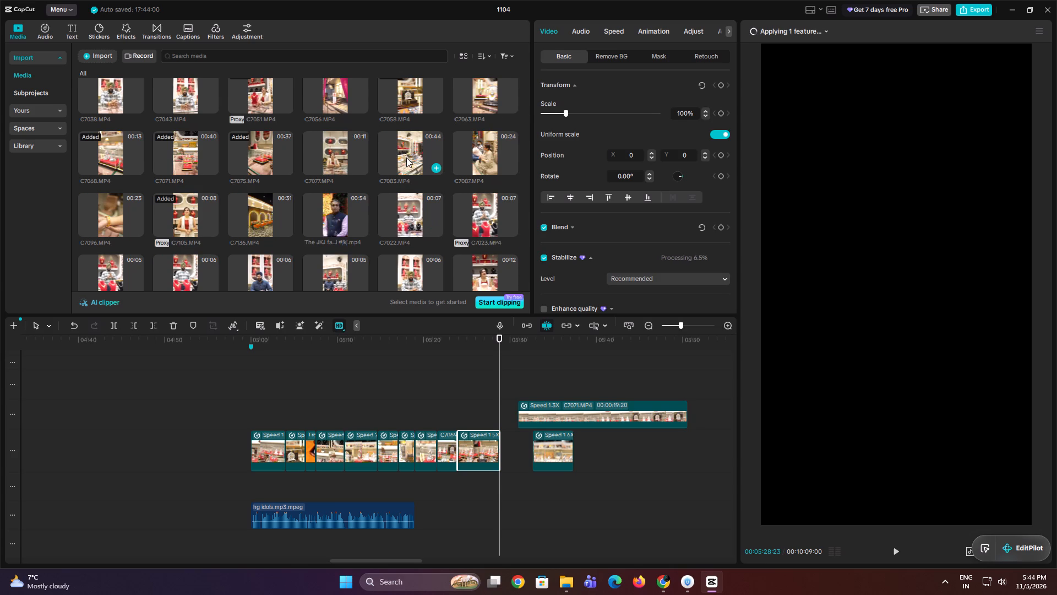
left_click(406, 158)
left_click(333, 153)
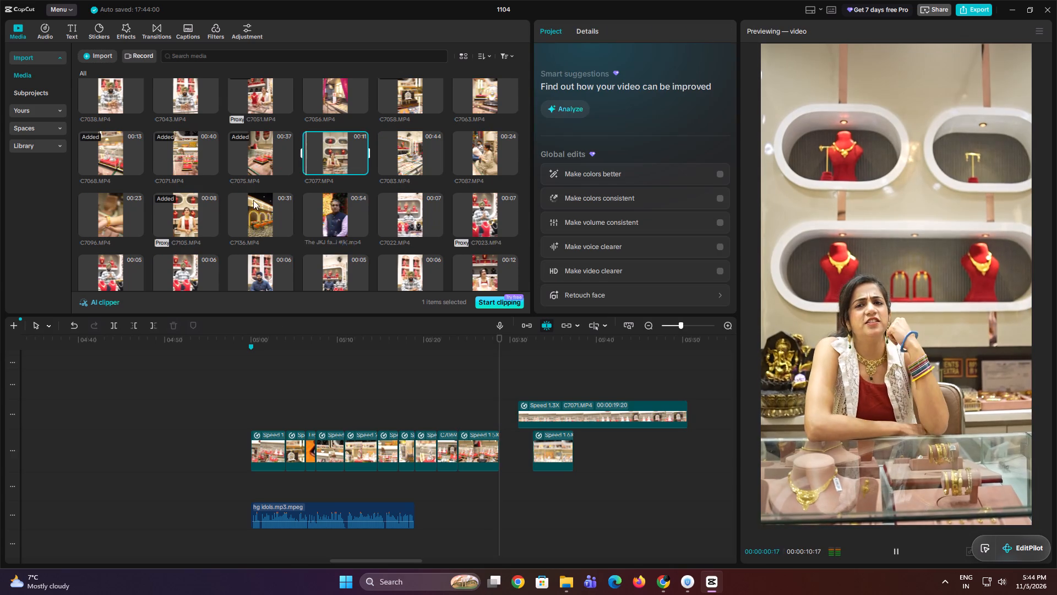
scroll(260, 237, "down", 2)
left_click(342, 237)
left_click(408, 244)
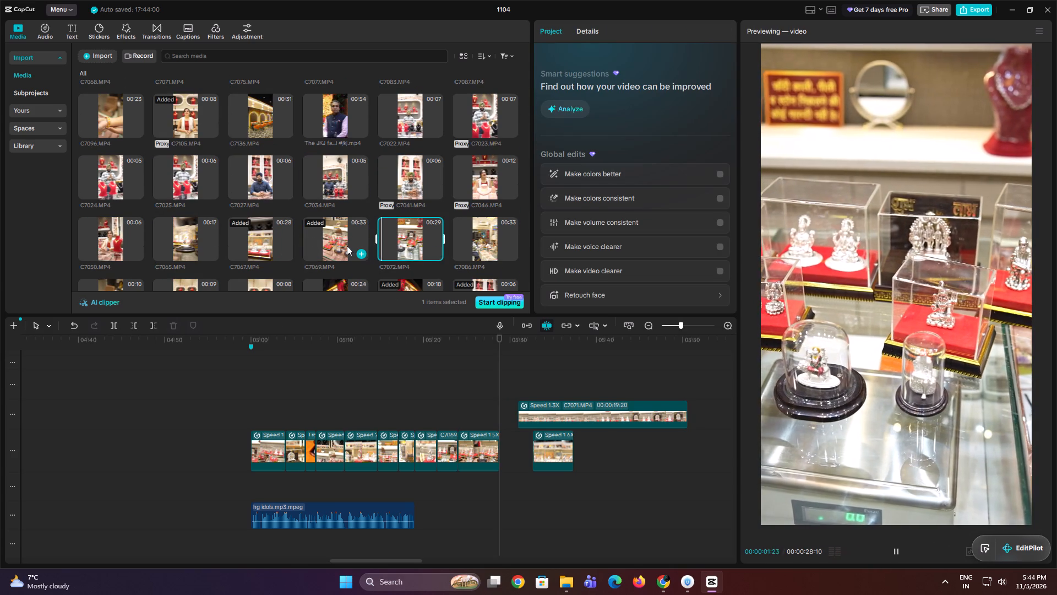
left_click(347, 246)
left_click(411, 240)
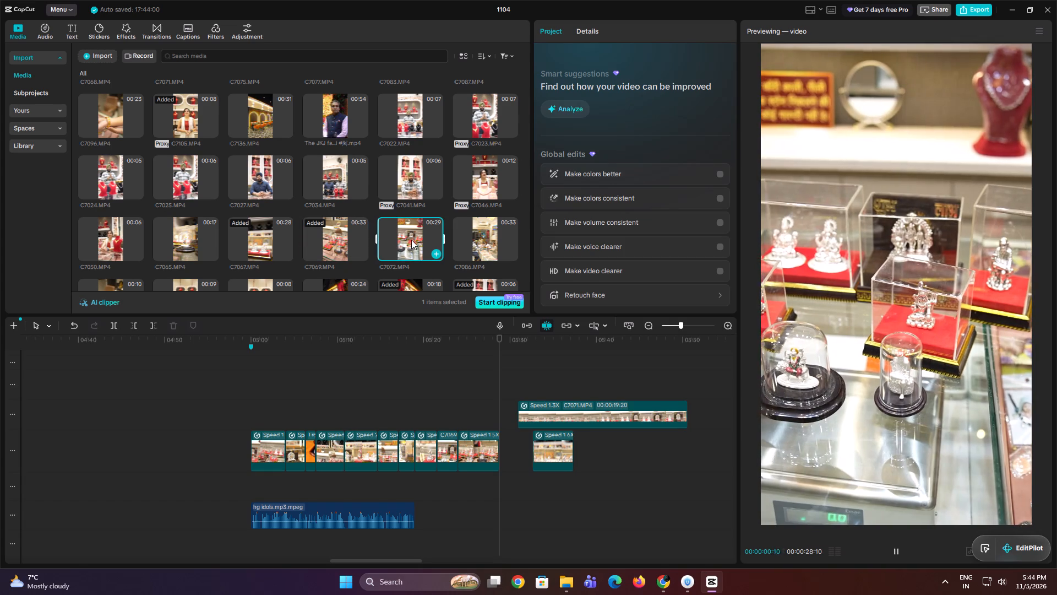
left_click_drag(411, 240, 443, 388)
left_click(511, 369)
left_click_drag(511, 369, 512, 369)
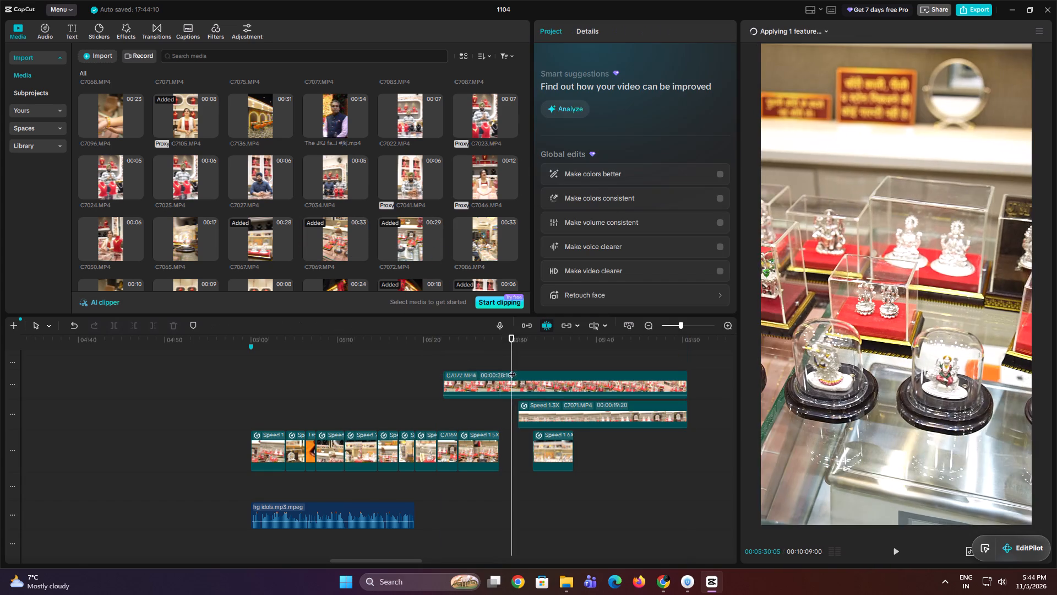
left_click_drag(512, 369, 520, 369)
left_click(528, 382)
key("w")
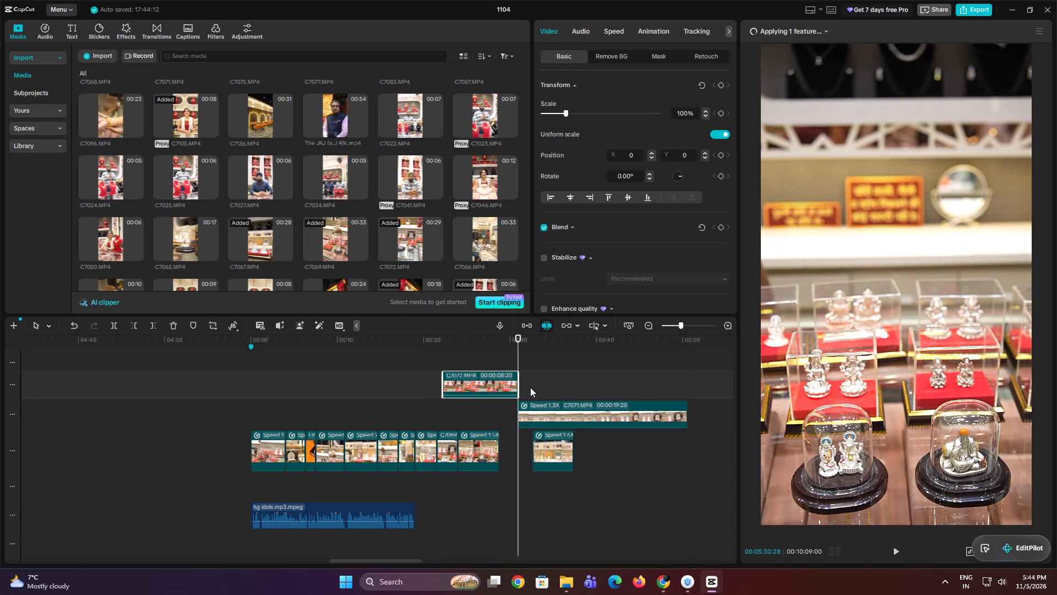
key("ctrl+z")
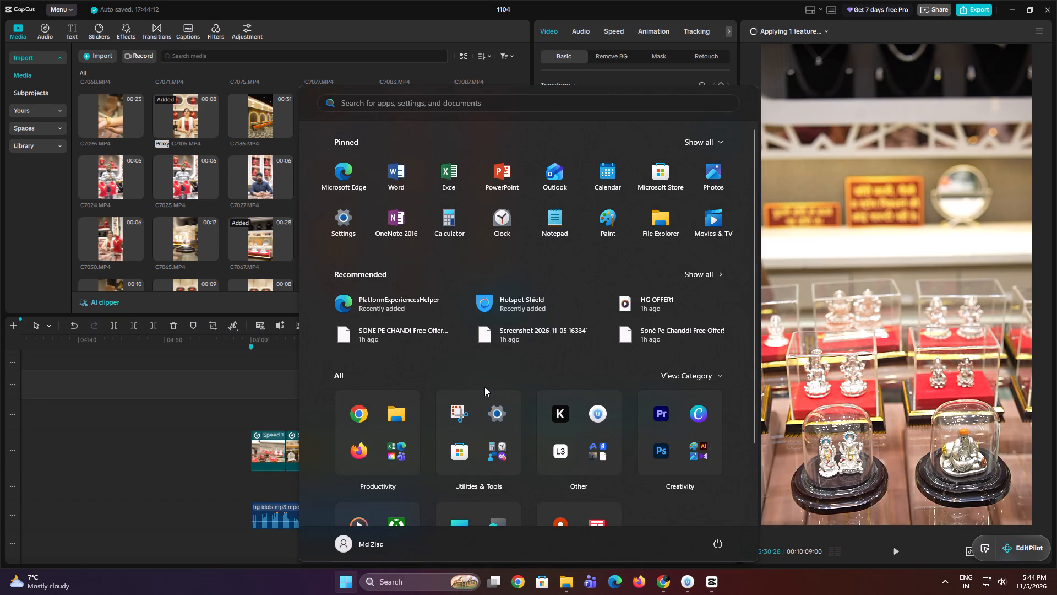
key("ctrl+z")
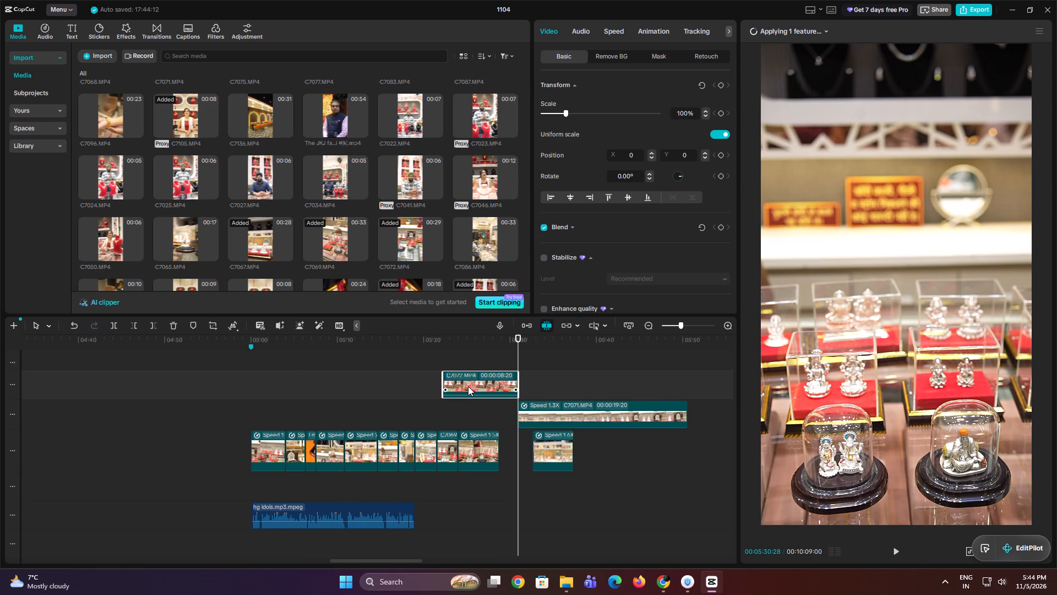
Trim off the start of C7072 at about 00:05:30.
key("q")
Delete the leftover C7071 clip and the spare C7067 clip lying beyond the end of the main sequence.
left_click_drag(579, 469, 575, 439)
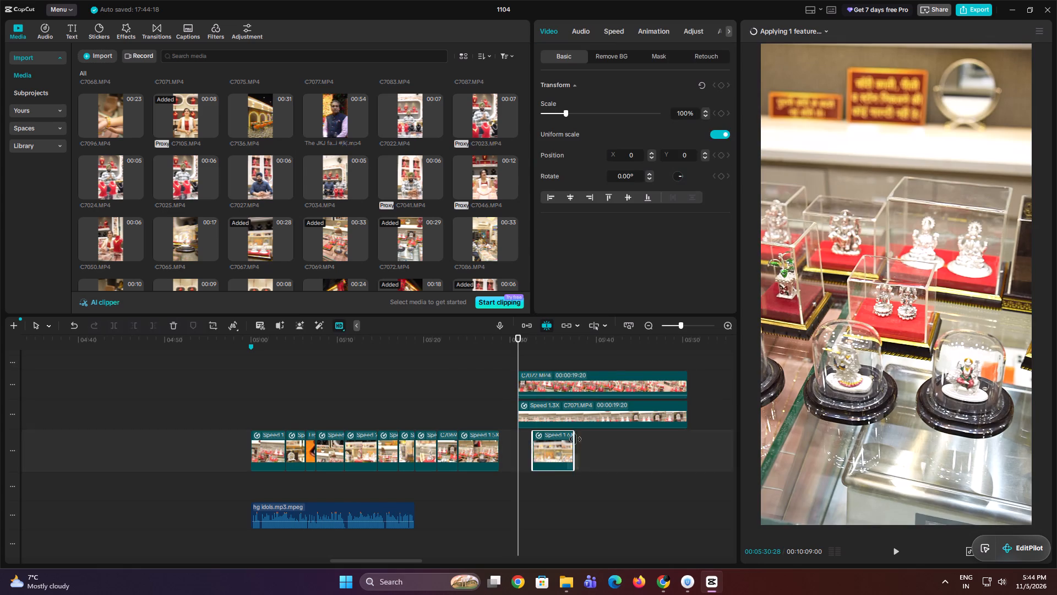
left_click_drag(575, 439, 600, 417)
key("Delete")
left_click(555, 448)
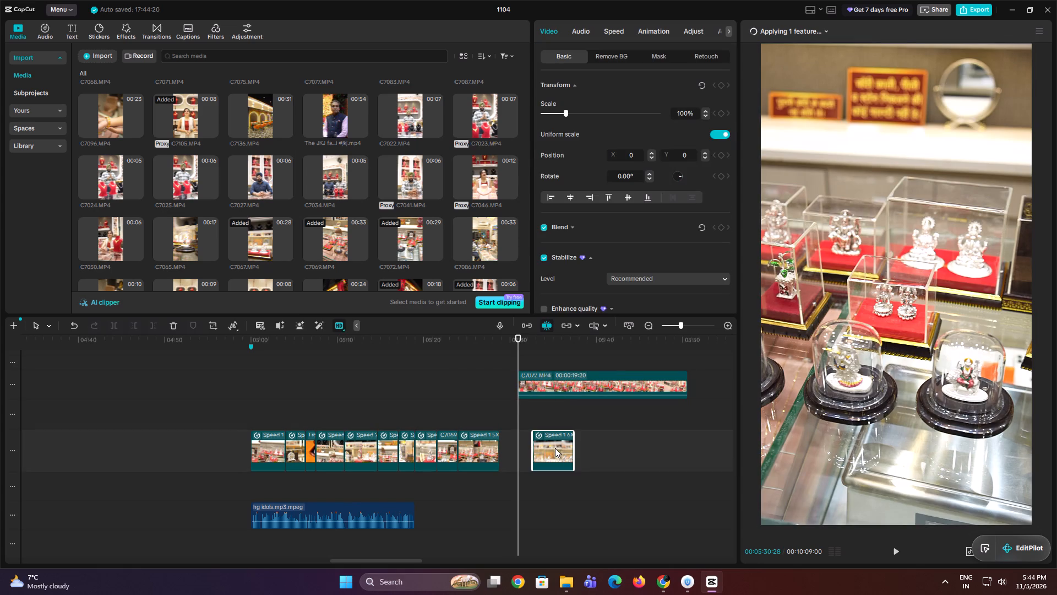
key("Delete")
Move C7072 onto the main track directly after C7075 and speed it up to 1.52x.
left_click_drag(547, 390, 530, 457)
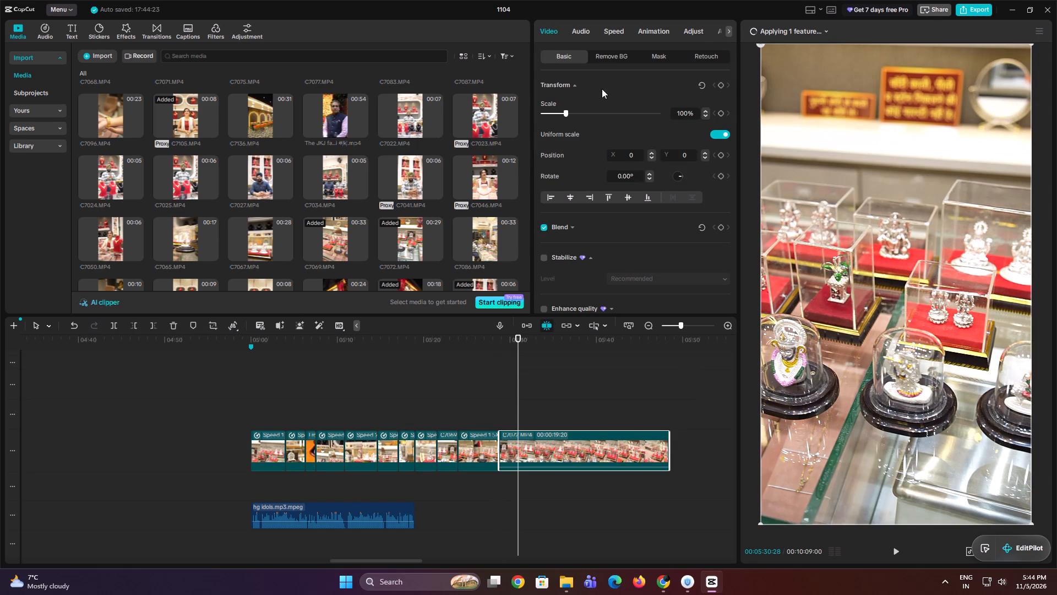
left_click(616, 30)
left_click(581, 101)
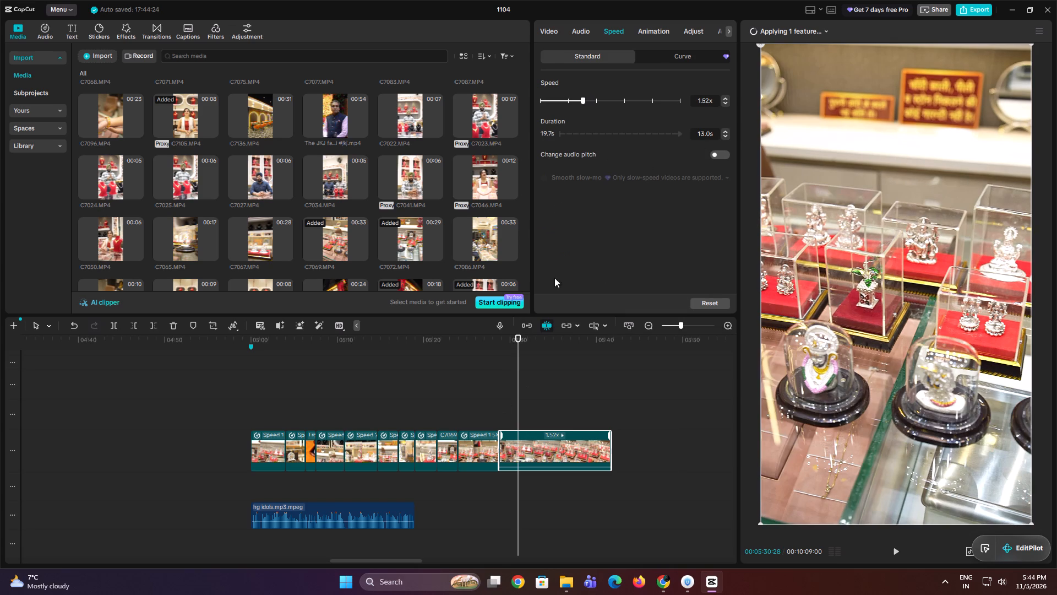
Apply stabilization to C7072 at the Recommended level.
left_click(557, 29)
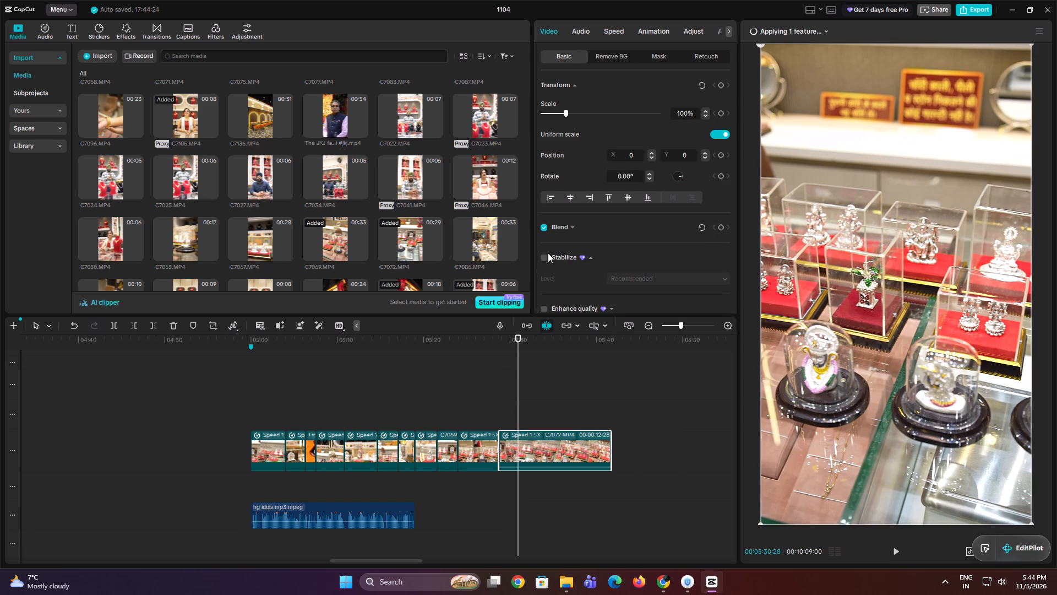
left_click(544, 258)
Play C7072 and trim off its end at about 00:05:31.
left_click(502, 399)
key("space")
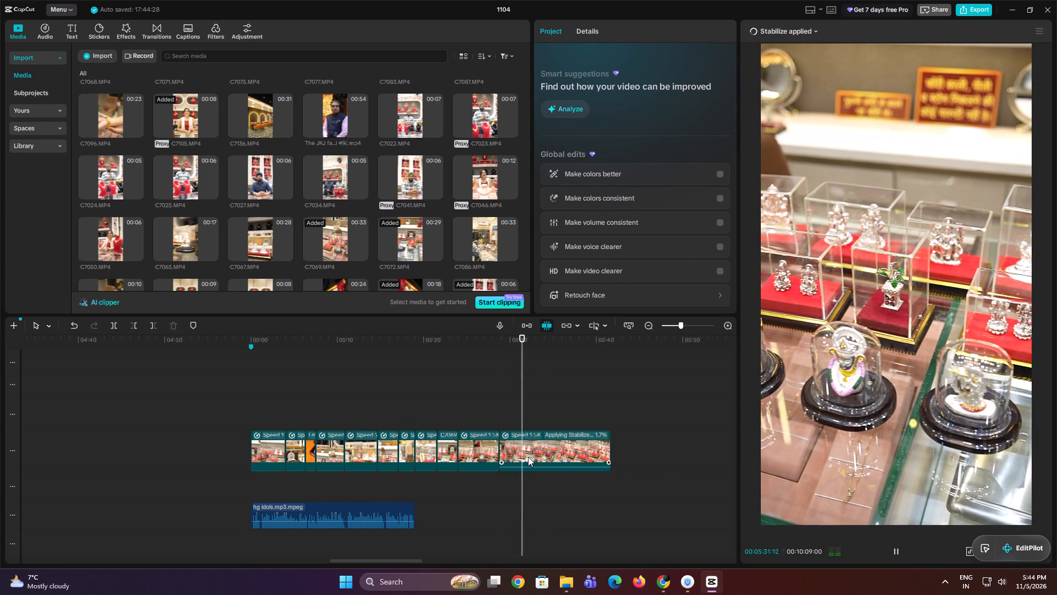
key("space")
left_click(528, 457)
key("space")
key("space")
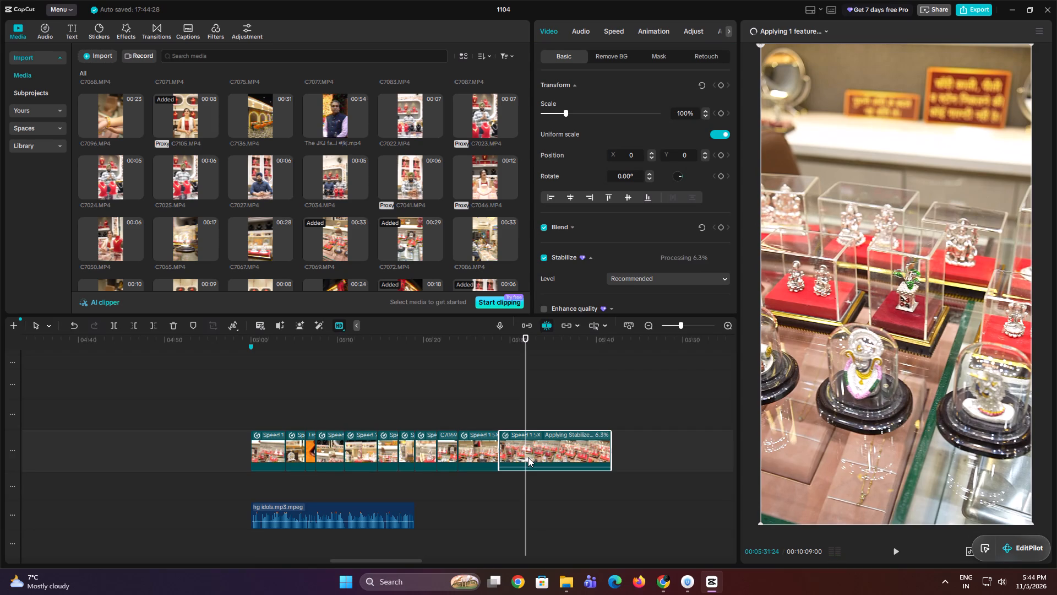
key("w")
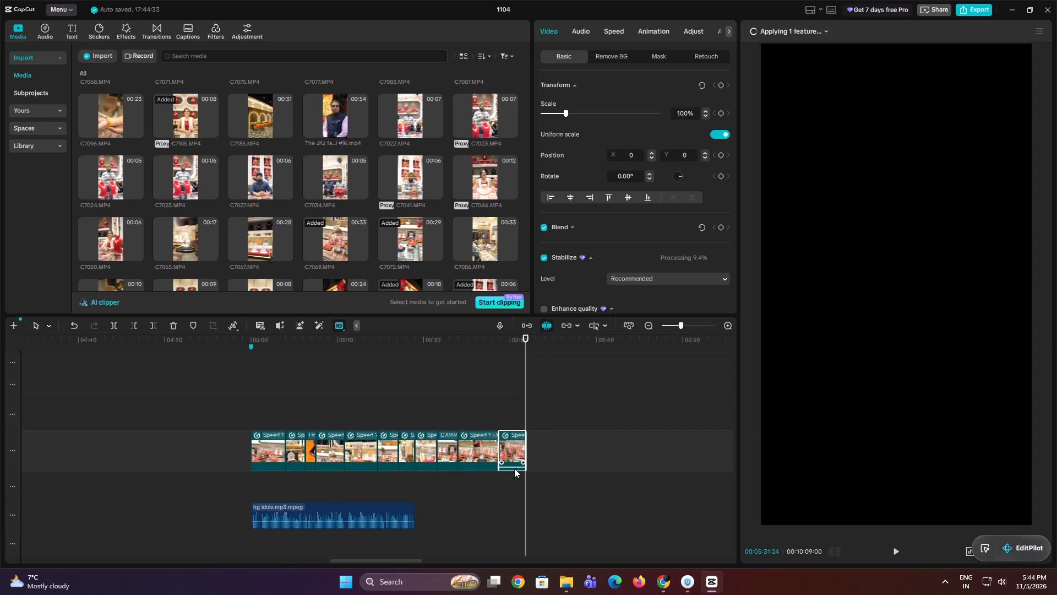
left_click_drag(515, 467, 515, 480)
Split the Ashtalakshmi Stotram music at 00:05:19, where the hg idols voice-over ends.
scroll(452, 497, "down", 5)
left_click(440, 456)
left_click_drag(439, 456, 433, 464)
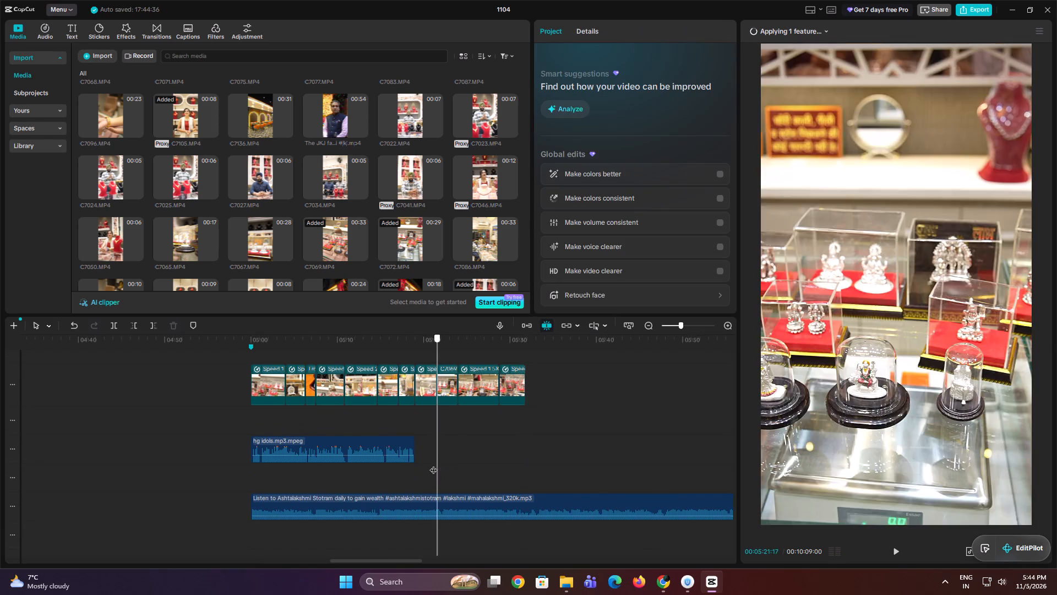
left_click_drag(433, 464, 417, 475)
left_click(428, 501)
key("ctrl+b")
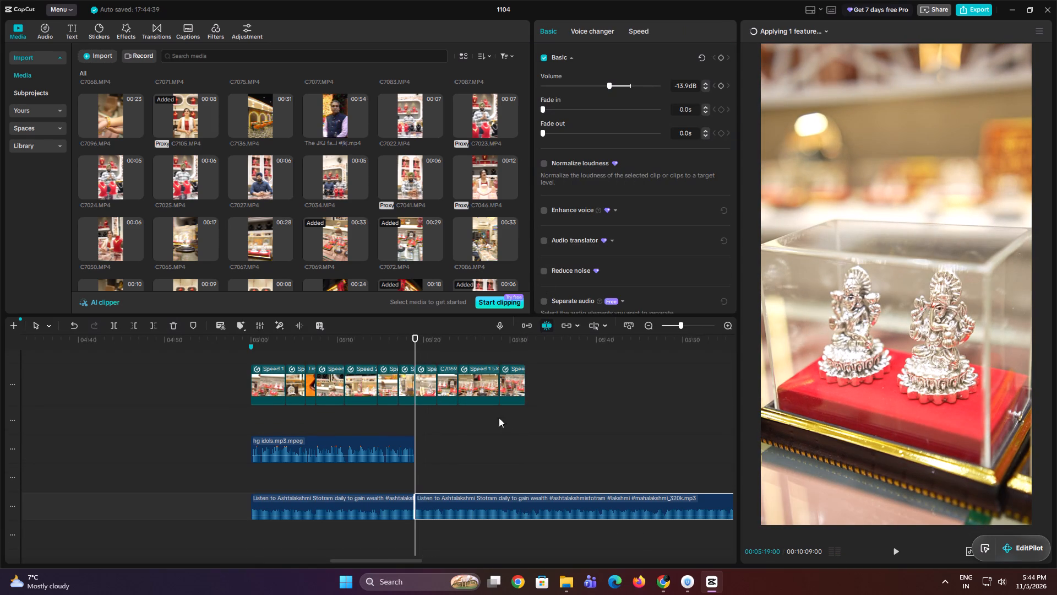
Raise the volume of the music segment after the voice-over to 0.0 dB.
left_click_drag(608, 85, 624, 83)
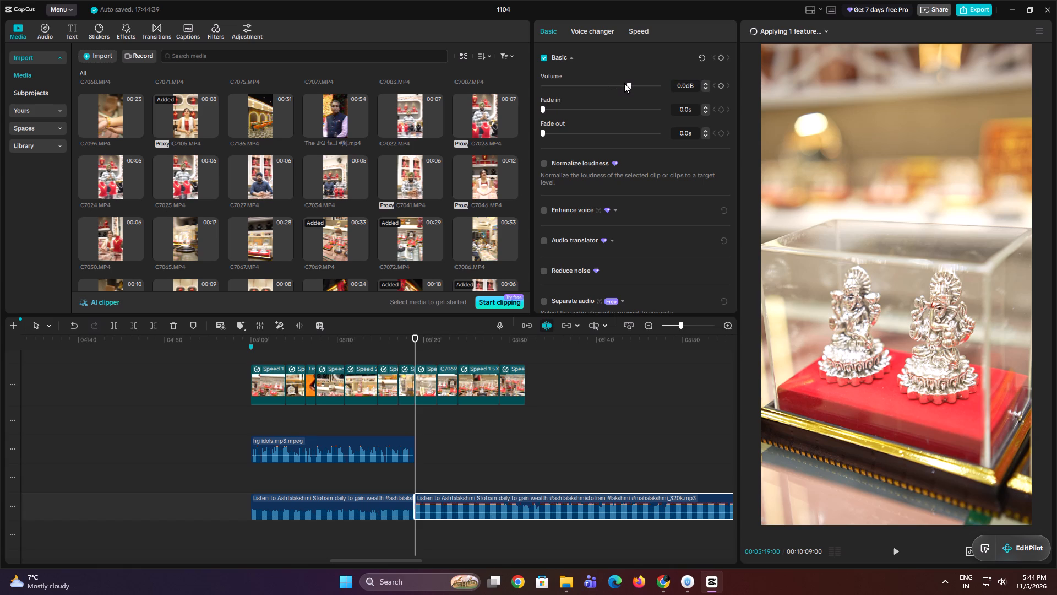
Add a 1.2 s fade-in to the Ashtalakshmi Stotram music segment that starts after the voice-over.
left_click_drag(624, 83, 625, 83)
key("space")
key("space")
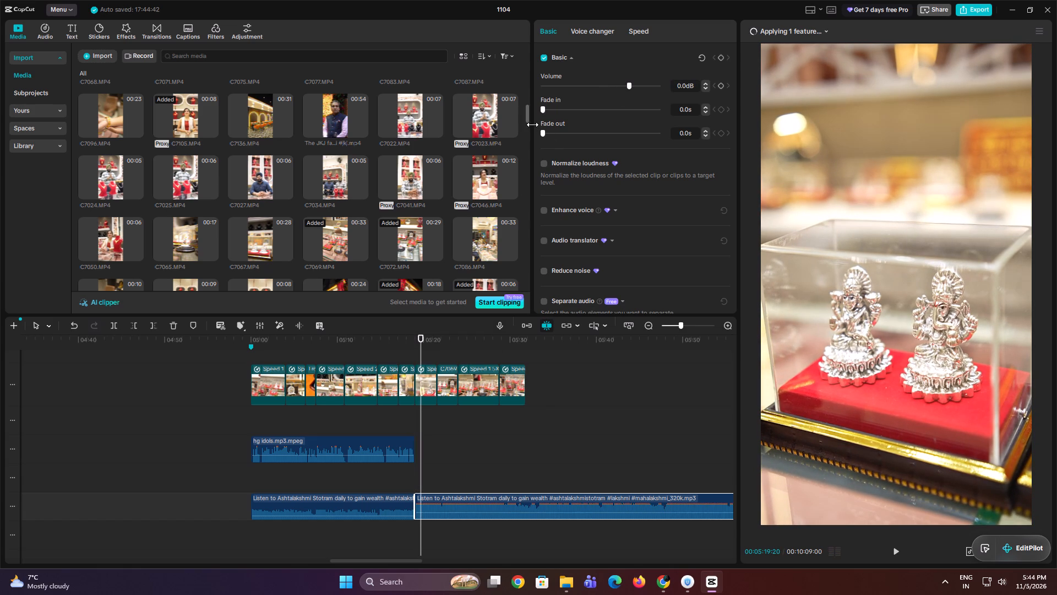
left_click_drag(543, 132, 537, 136)
left_click_drag(544, 111, 560, 111)
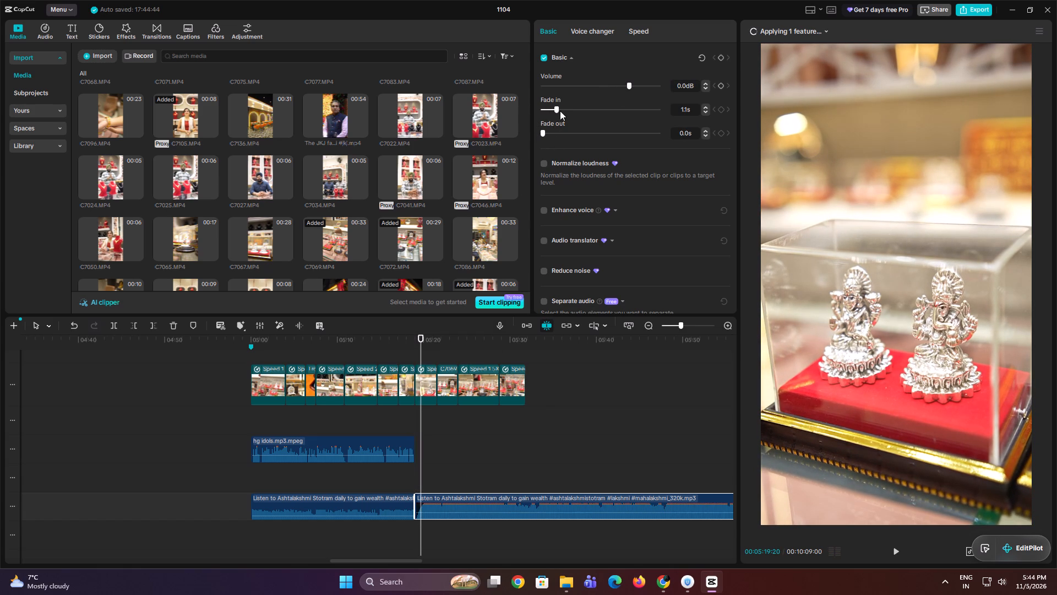
left_click_drag(560, 111, 558, 110)
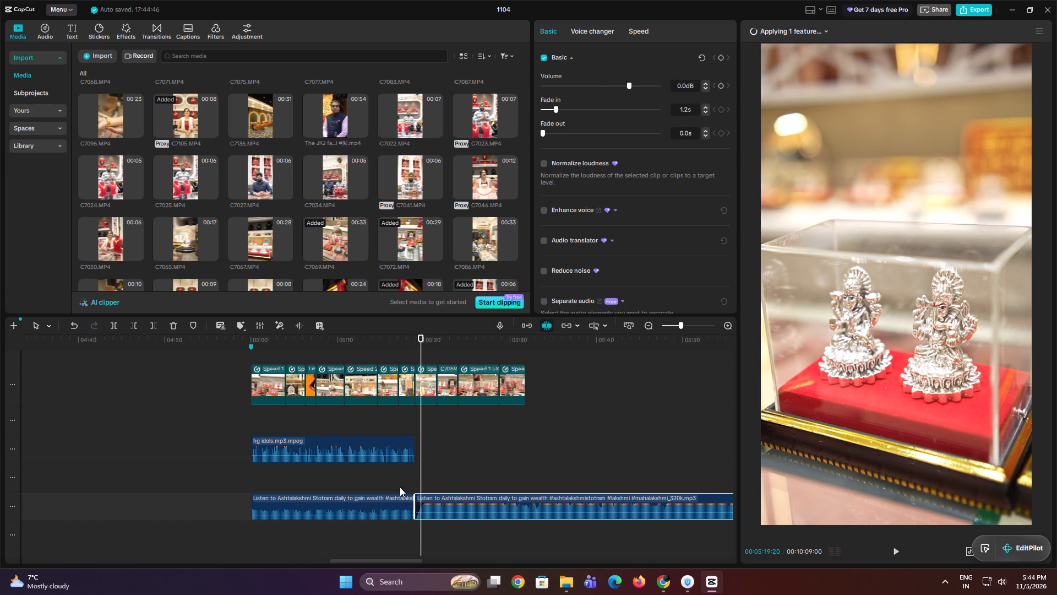
left_click(400, 487)
key("space")
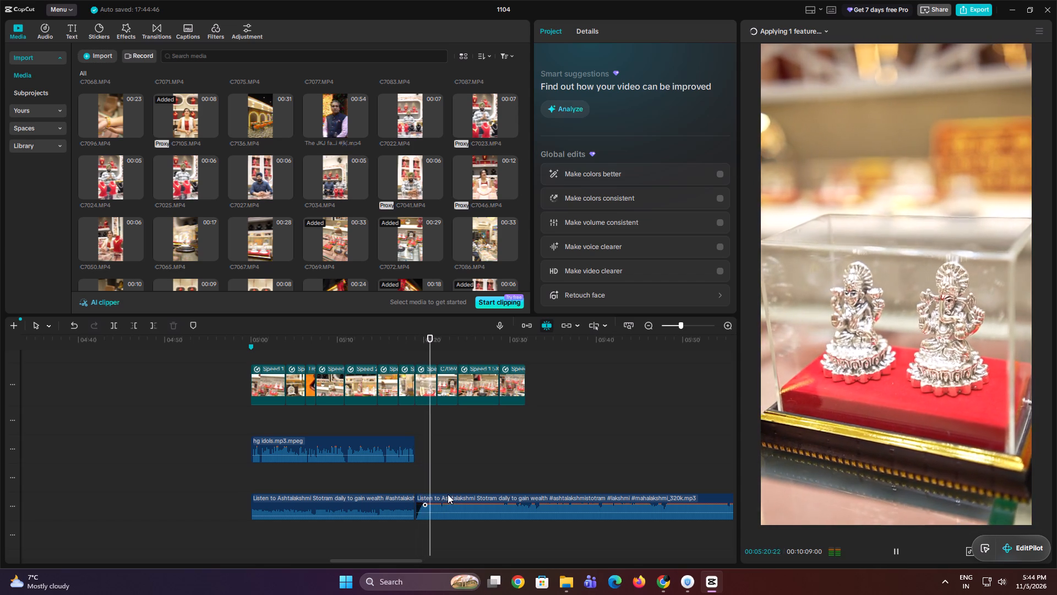
Lower the volume of the music segment after the voice-over to -4.4 dB and play it back.
left_click(439, 504)
left_click_drag(630, 83, 625, 83)
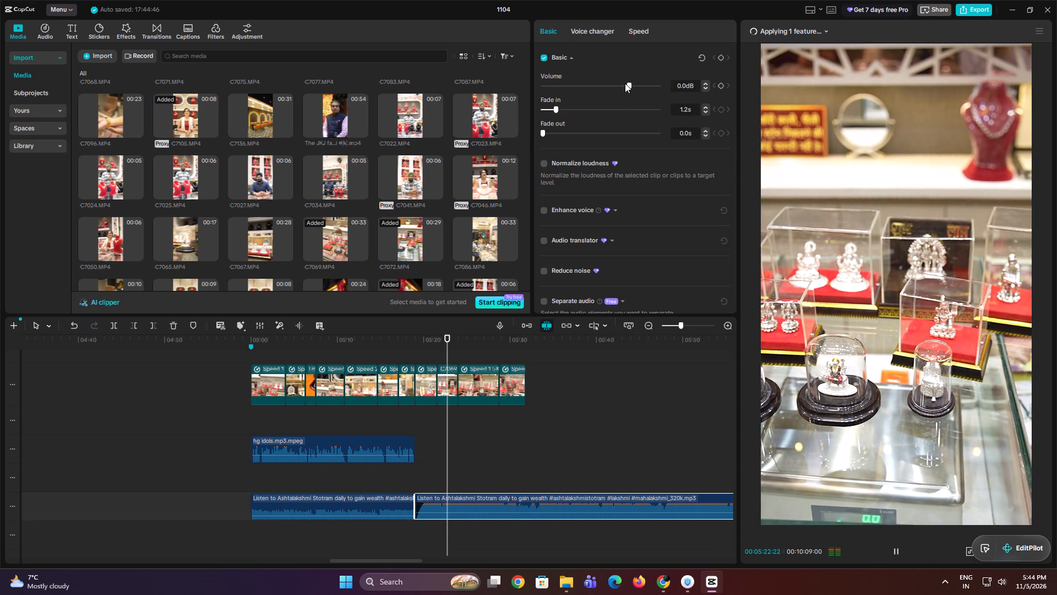
left_click_drag(625, 83, 624, 84)
triple_click(704, 89)
double_click(704, 88)
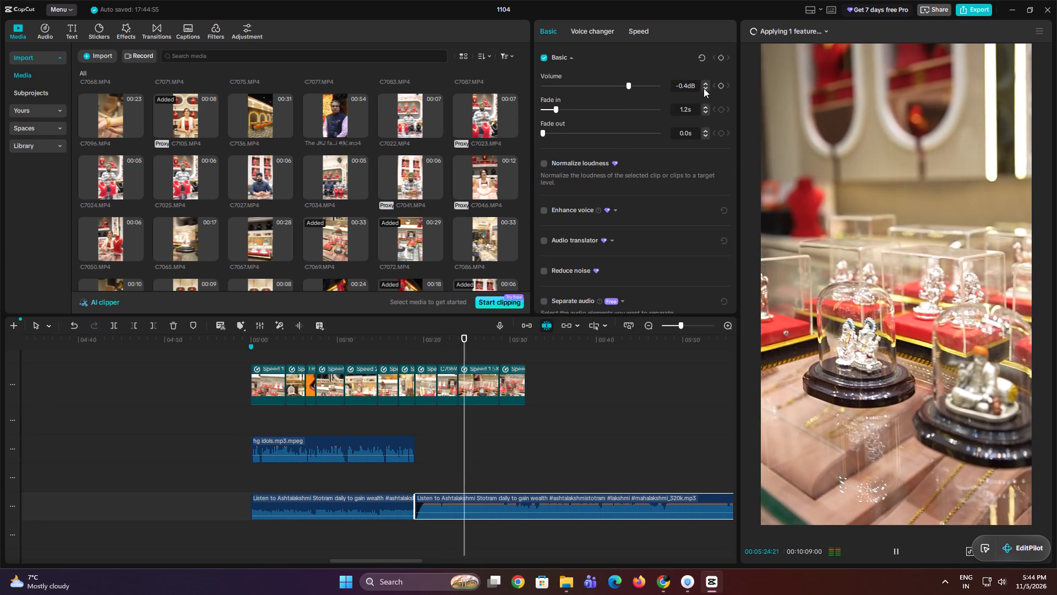
key("space")
left_click(624, 83)
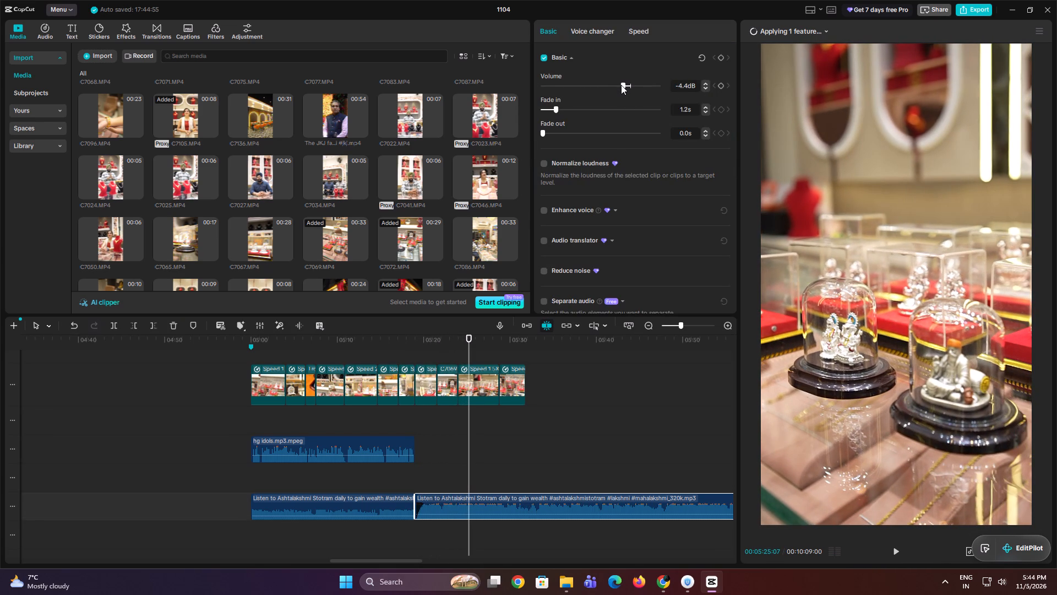
key("space")
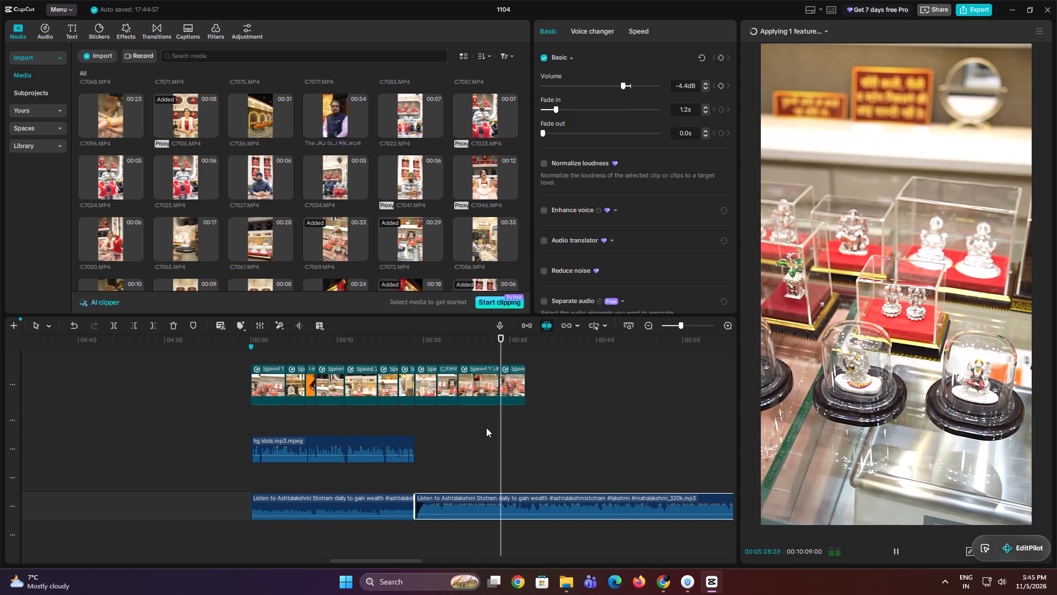
key("space")
key("space")
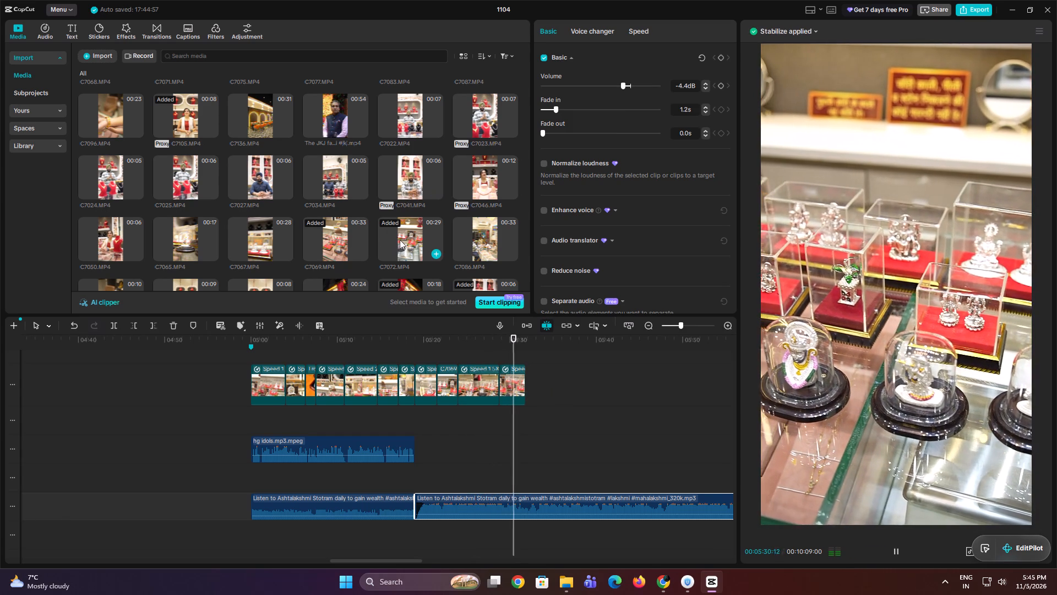
key("space")
Preview idol clips C7067, C7065, C7064, C7076 and C7059 in the media library to find the next shot.
left_click(259, 238)
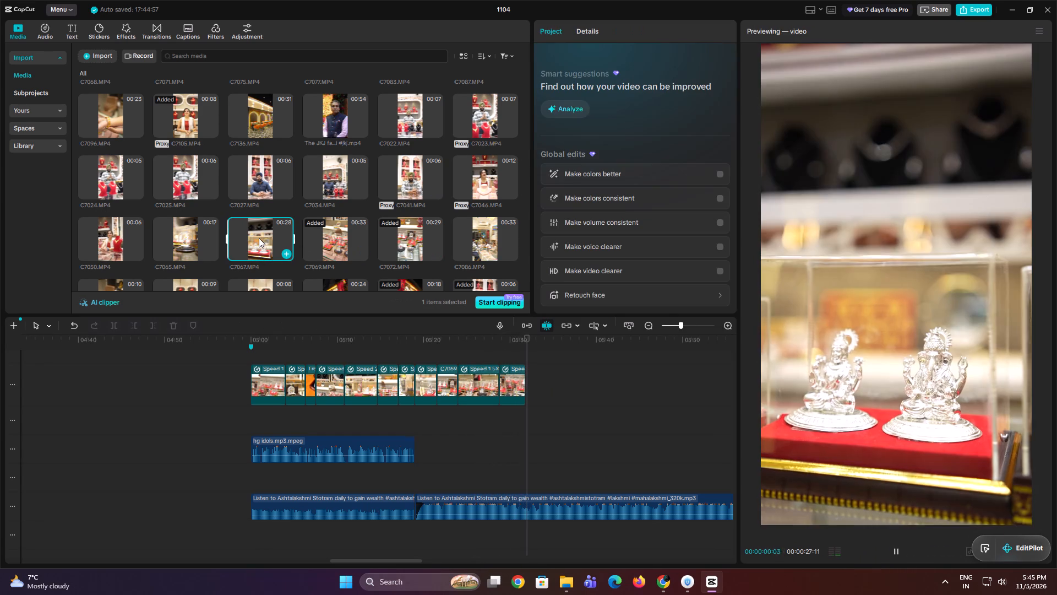
key("space")
left_click(191, 236)
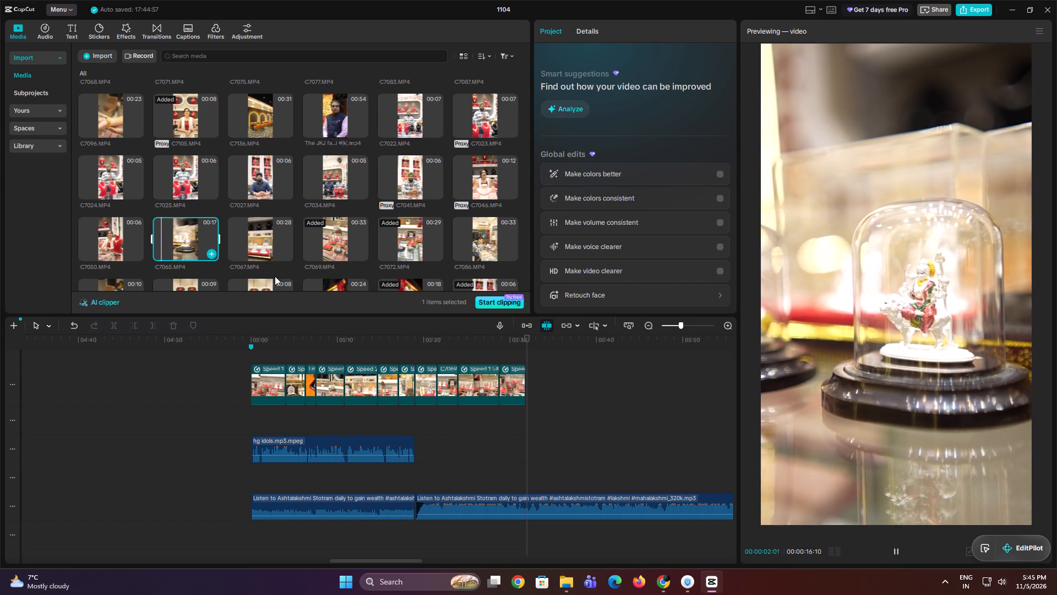
double_click(472, 347)
left_click(475, 347)
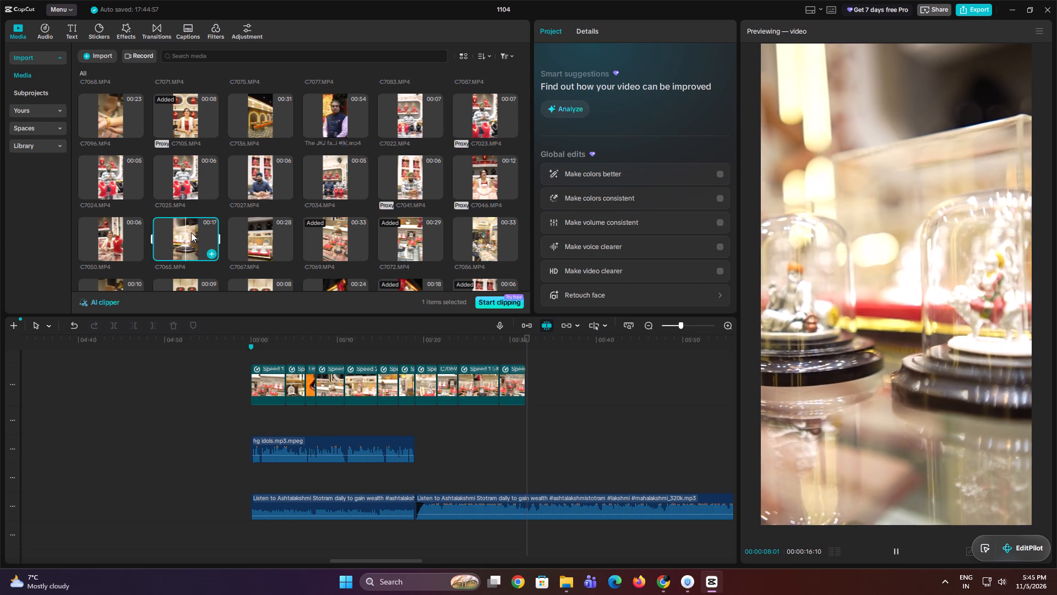
scroll(209, 233, "down", 1)
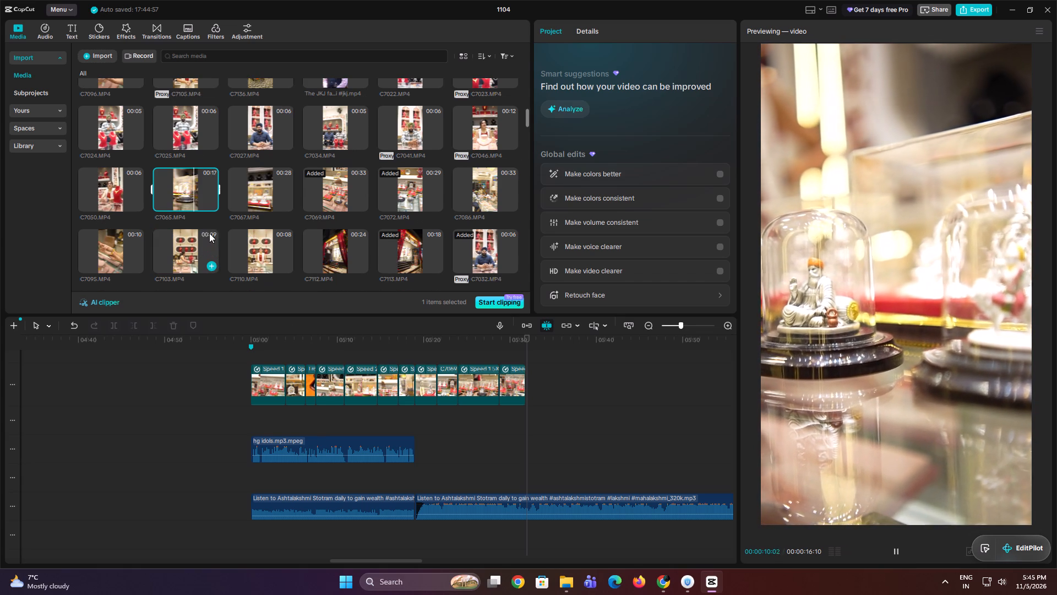
left_click(253, 200)
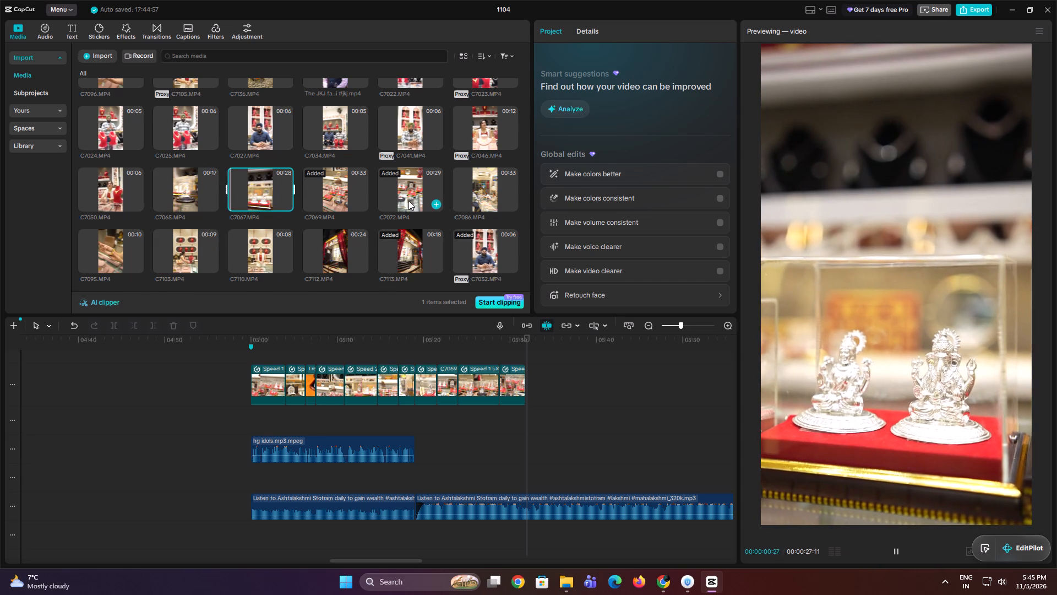
scroll(355, 200, "down", 2)
left_click(341, 220)
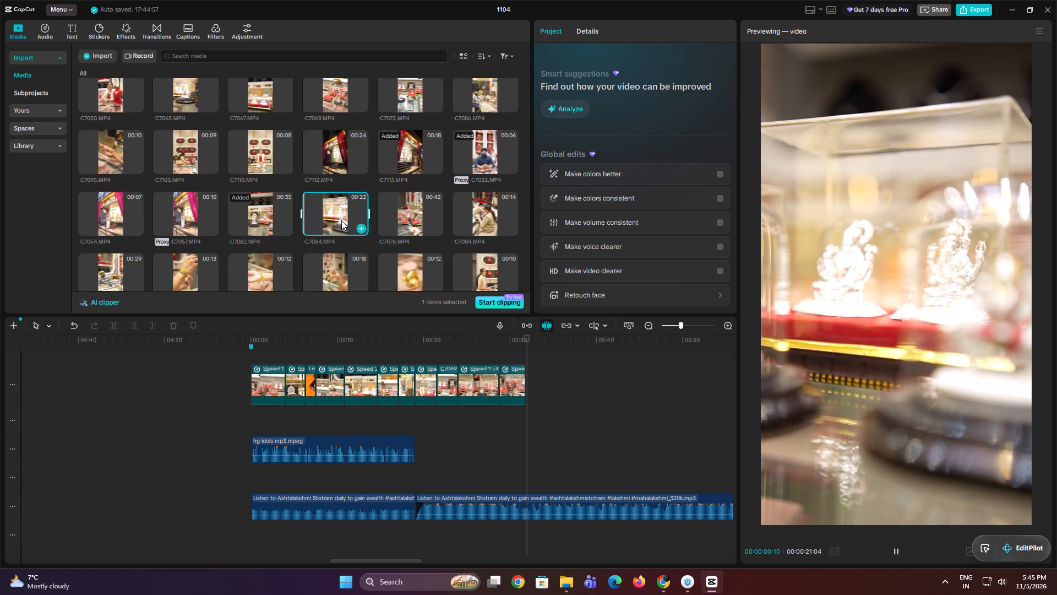
left_click(423, 209)
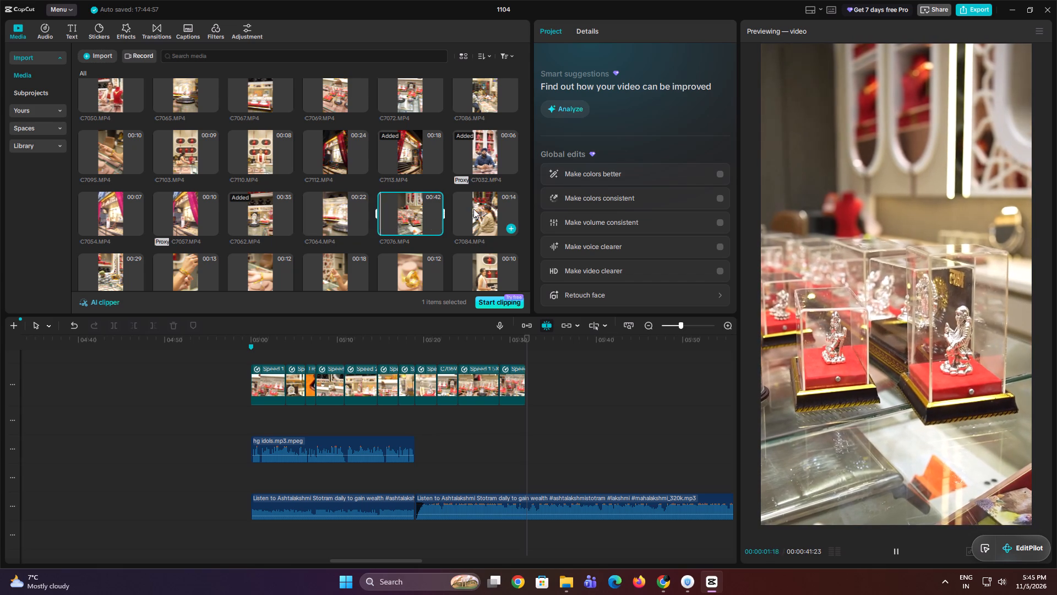
scroll(473, 209, "down", 1)
scroll(380, 264, "down", 2)
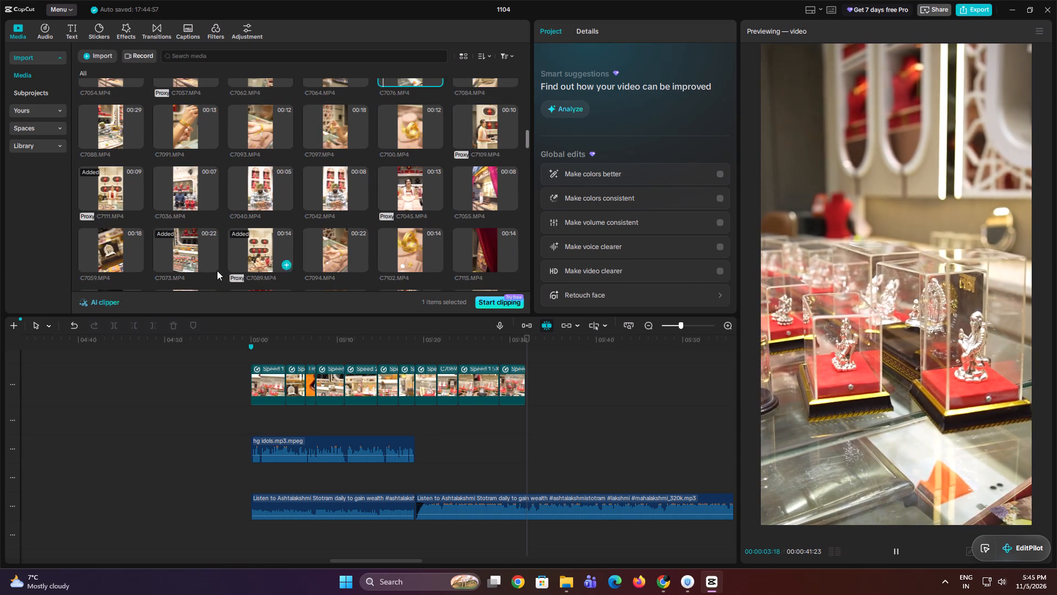
scroll(175, 259, "down", 1)
left_click(104, 201)
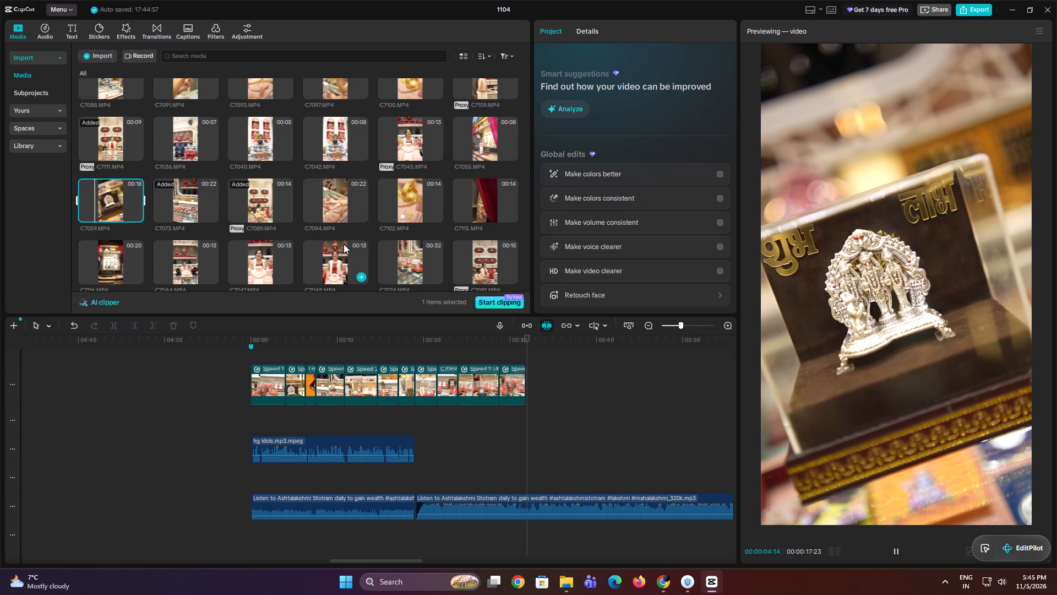
scroll(204, 217, "up", 2)
scroll(325, 191, "up", 1)
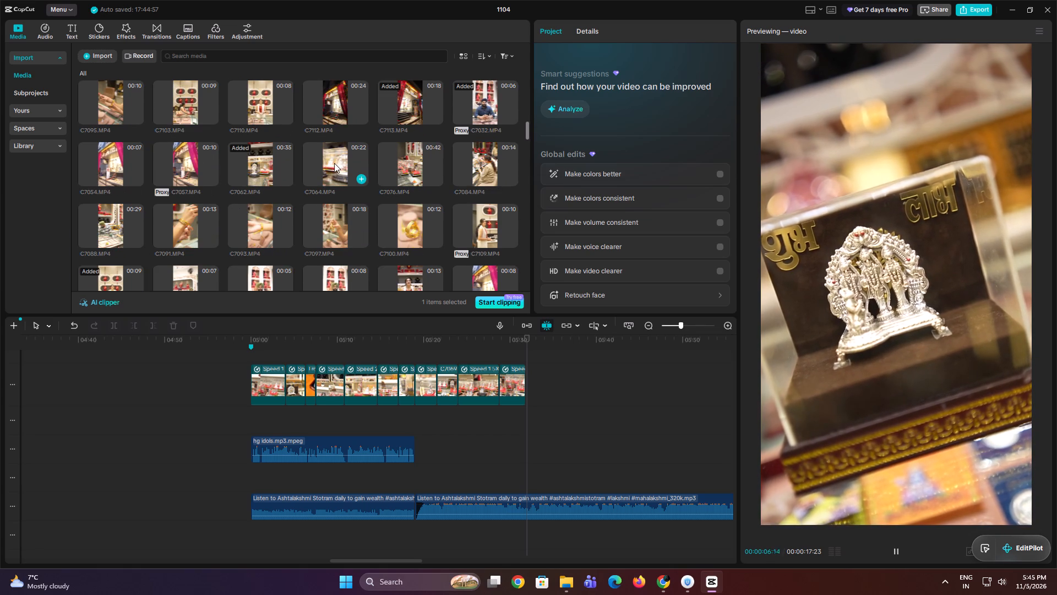
Add C7064 after the last video clip, trim off its start up to 00:05:48:09, and join it to the sequence.
left_click(336, 161)
left_click_drag(336, 161, 535, 382)
left_click(624, 363)
left_click_drag(626, 354, 610, 361)
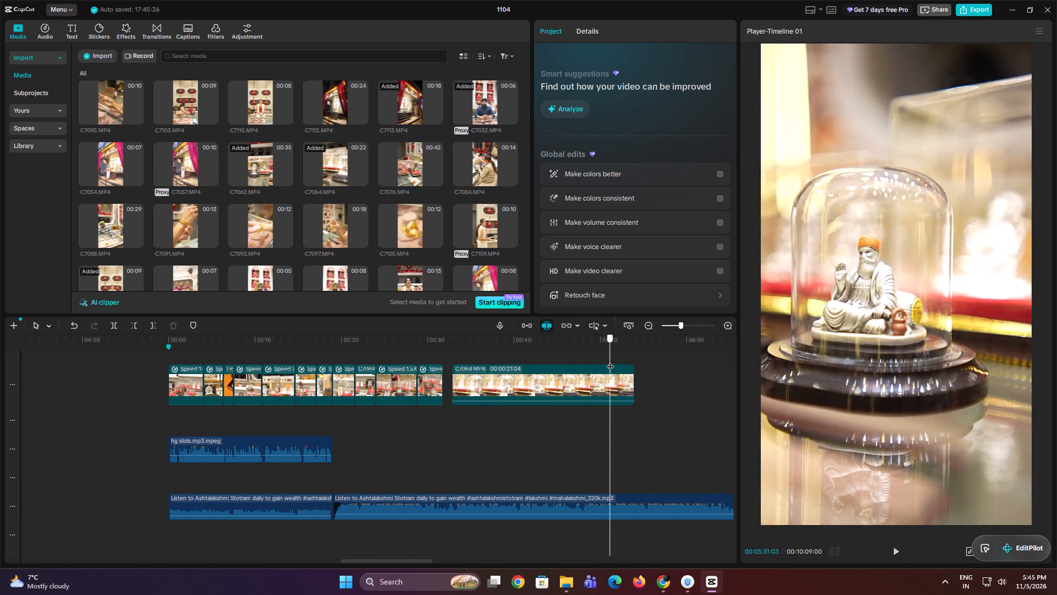
left_click_drag(610, 361, 586, 366)
left_click(613, 383)
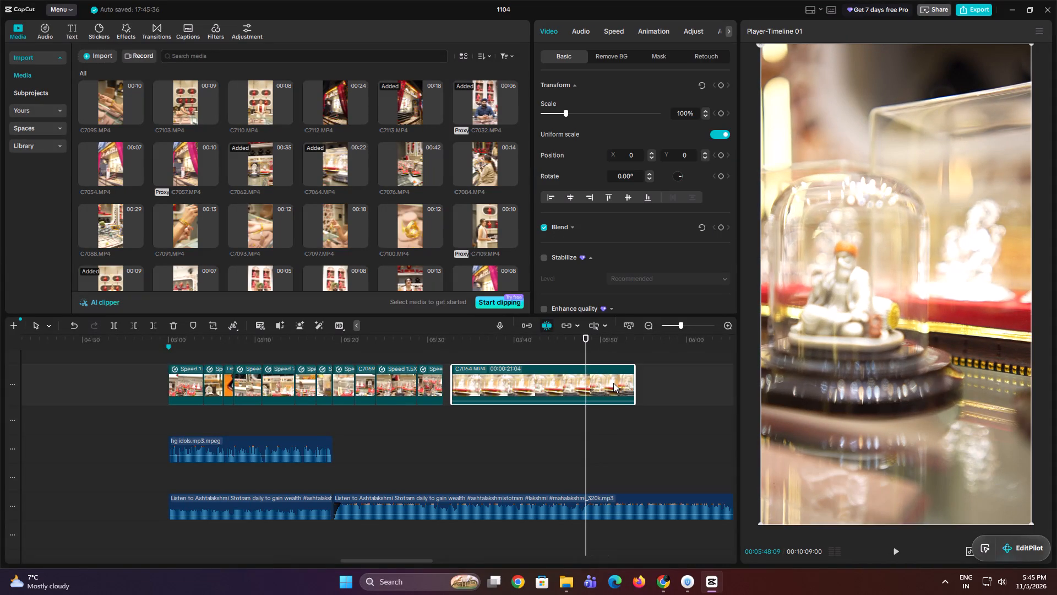
key("q")
left_click_drag(613, 383, 472, 390)
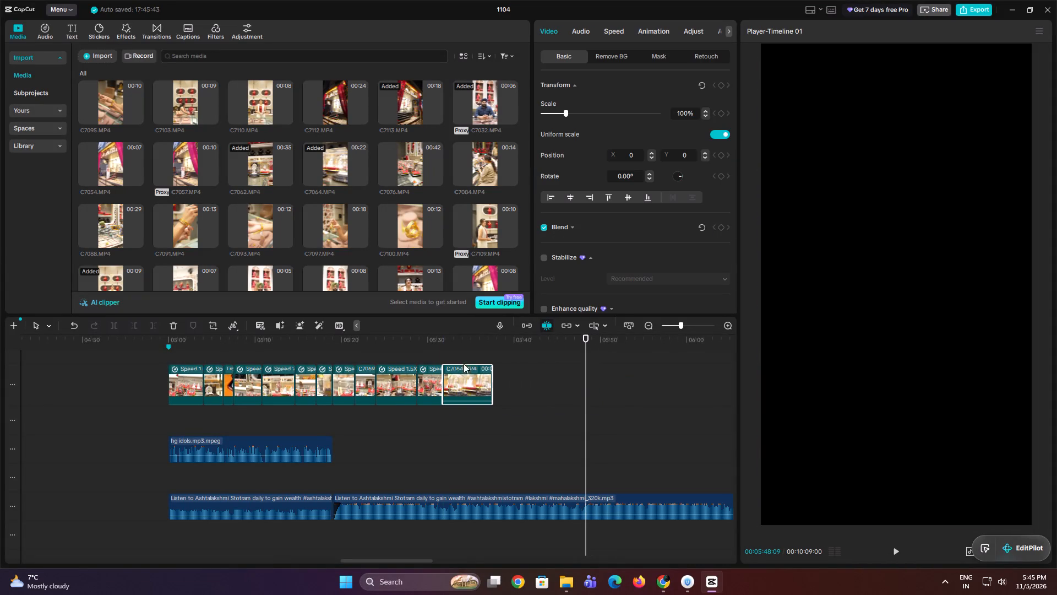
Trim the start of C7064 again at 00:05:33:02 and move the clip back against the previous one.
left_click(454, 343)
left_click(462, 384)
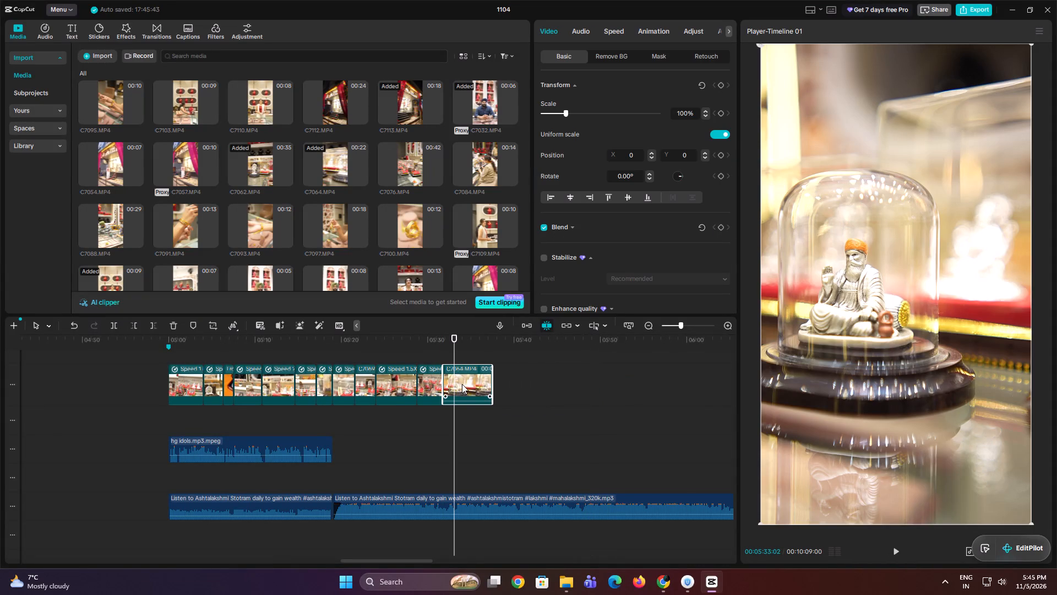
key("q")
left_click_drag(463, 384, 449, 386)
left_click(450, 386)
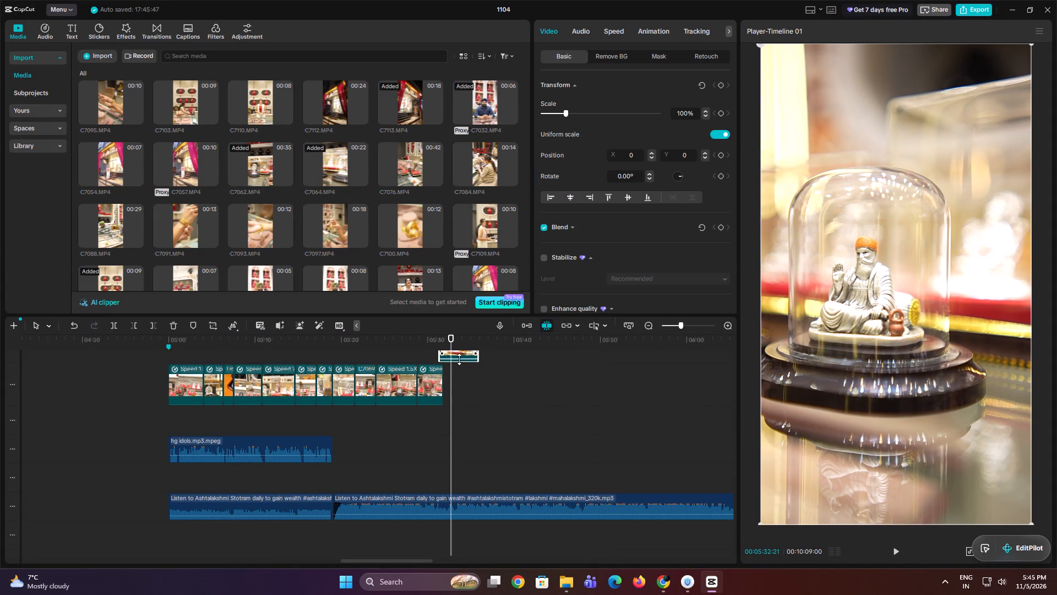
left_click_drag(459, 359, 464, 378)
left_click_drag(462, 357, 466, 387)
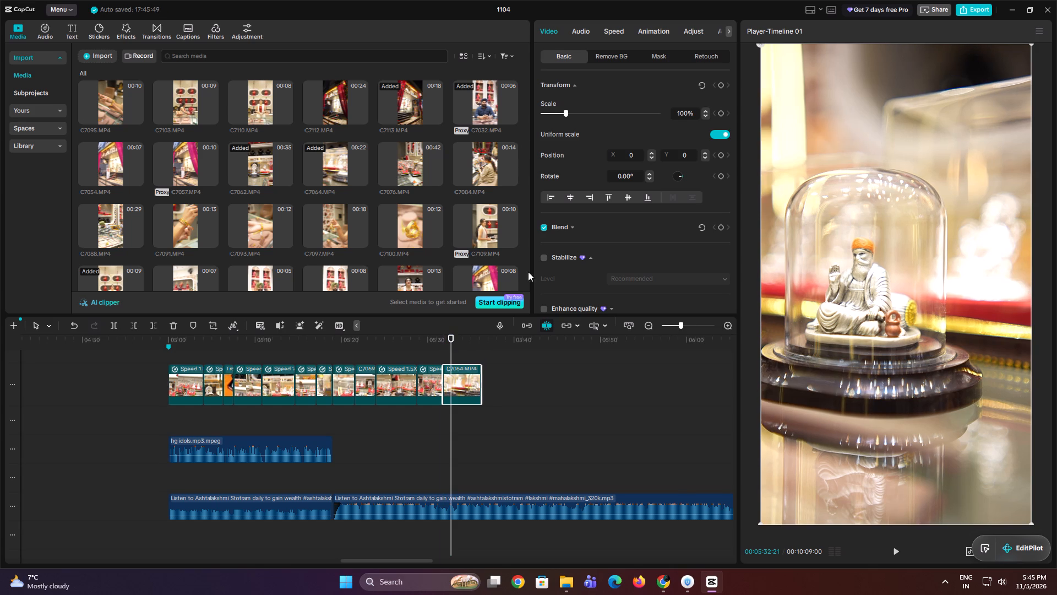
Apply stabilization to C7064 at the Recommended level.
left_click(546, 257)
Set the speed of C7064 to 1.61x.
left_click(609, 32)
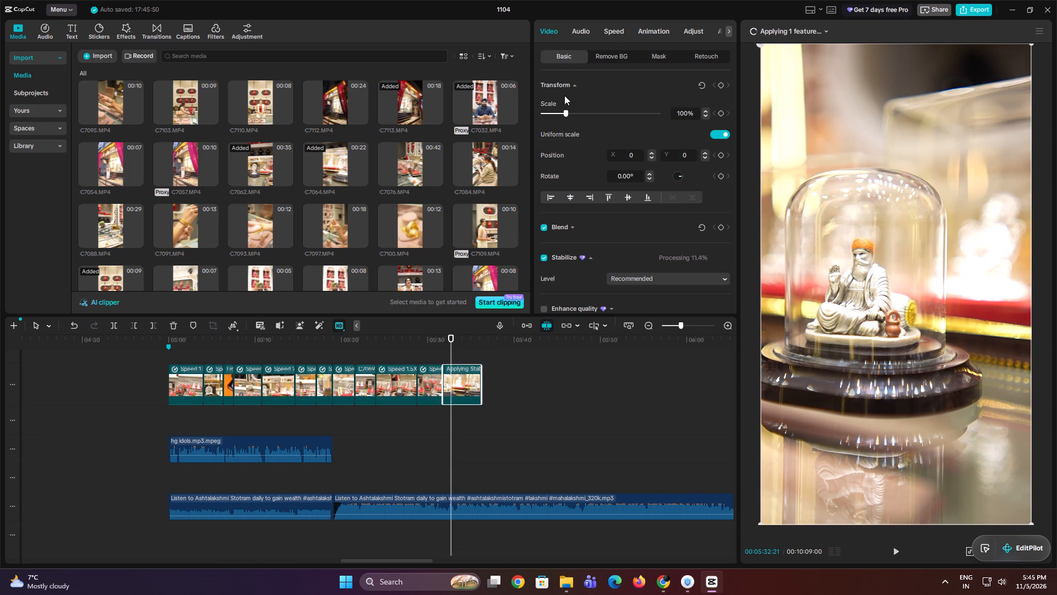
left_click(613, 30)
left_click_drag(577, 96, 586, 98)
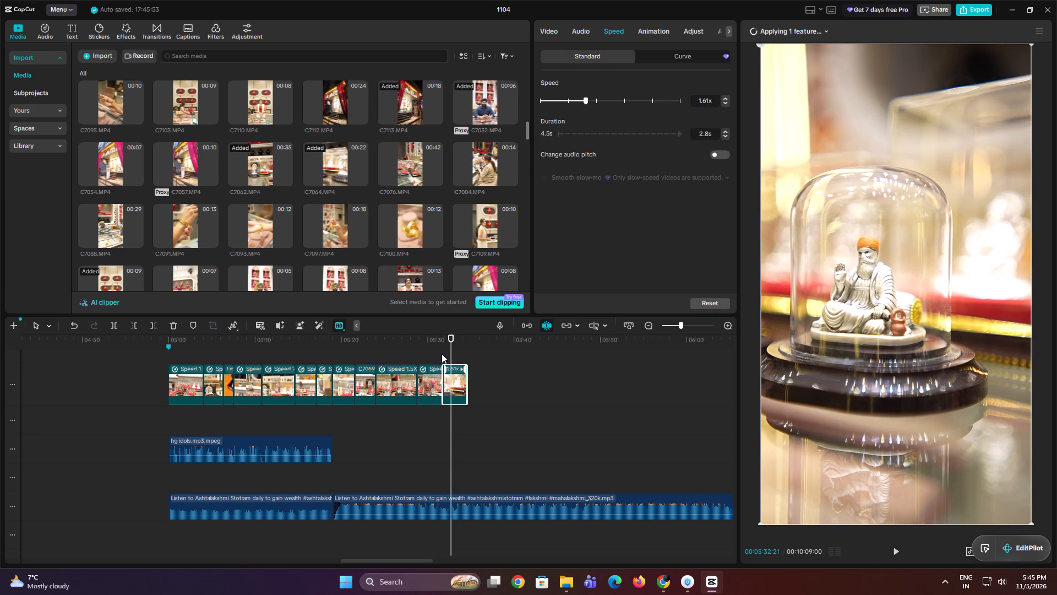
Play the sped-up C7064, trim off its start up to 00:05:32:13, and close the gap before it.
left_click(442, 353)
key("space")
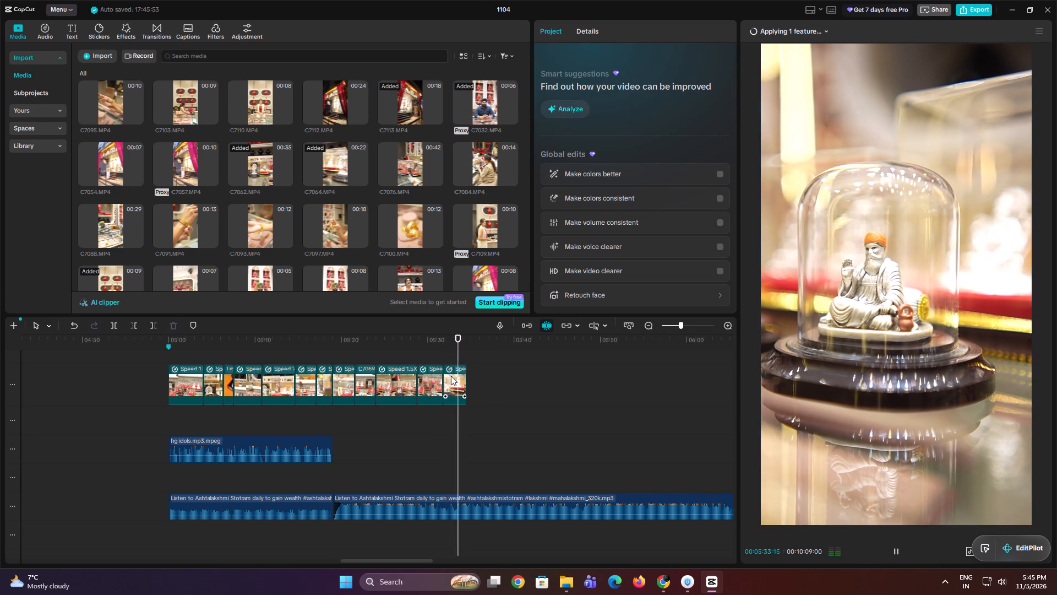
key("space")
left_click(449, 355)
left_click(454, 376)
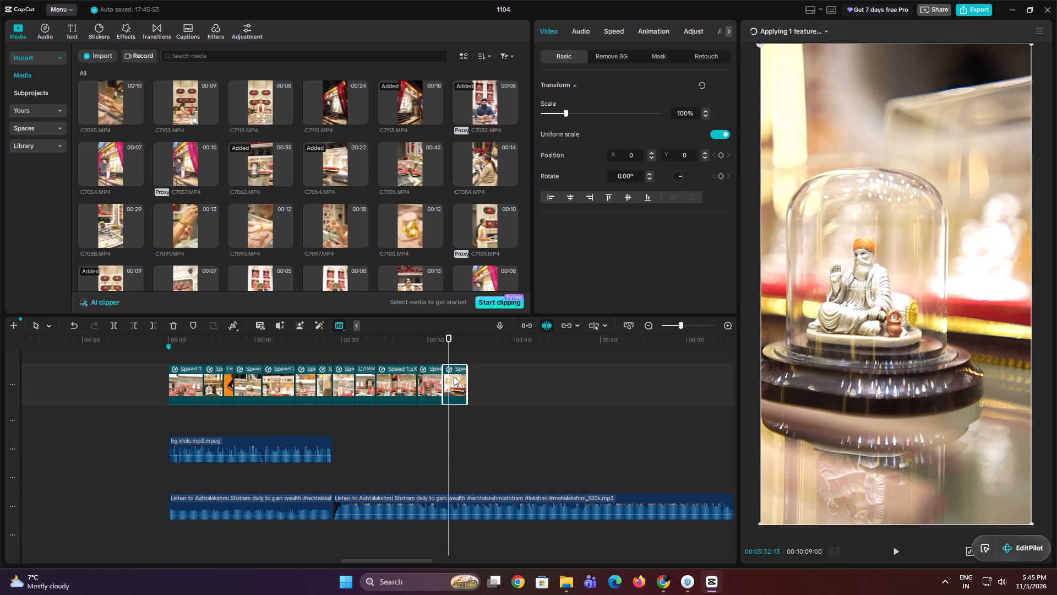
key("q")
left_click_drag(456, 381, 450, 382)
key("space")
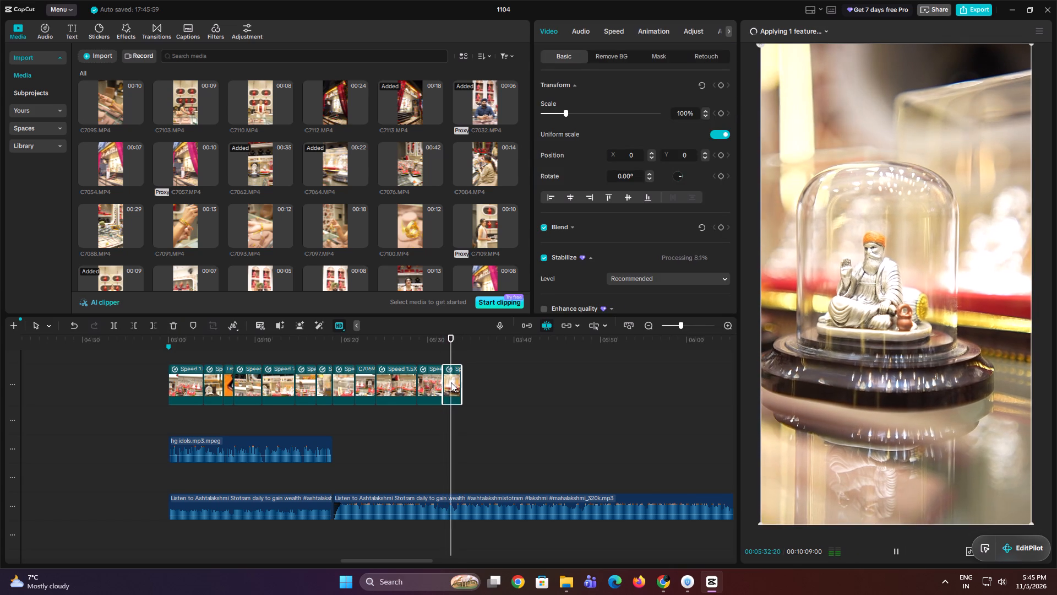
key("space")
left_click_drag(457, 351, 463, 352)
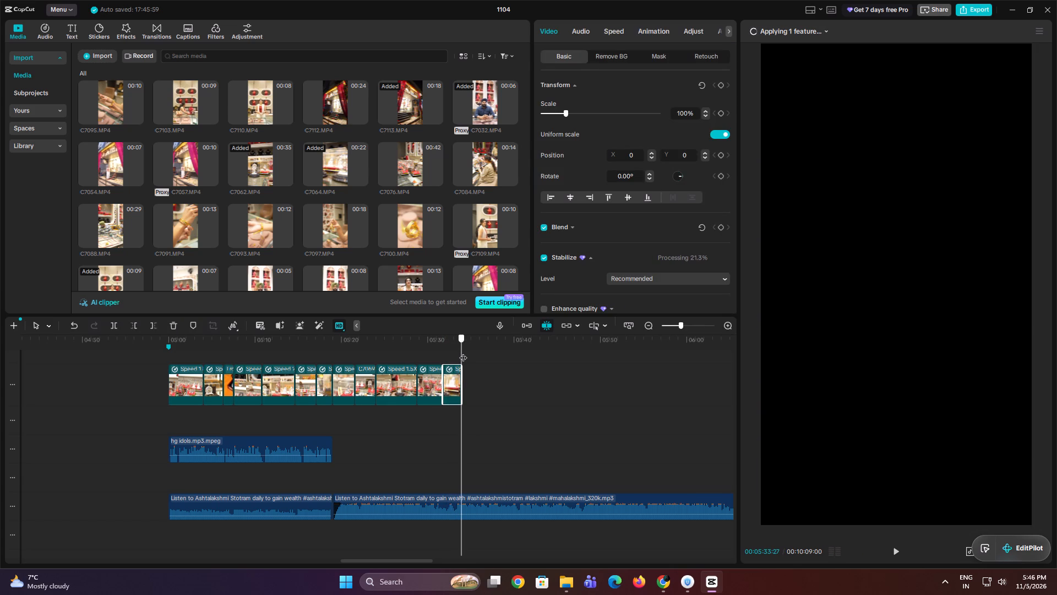
left_click_drag(463, 352, 462, 352)
Preview C7076 in the media library as a possible next clip.
left_click(413, 163)
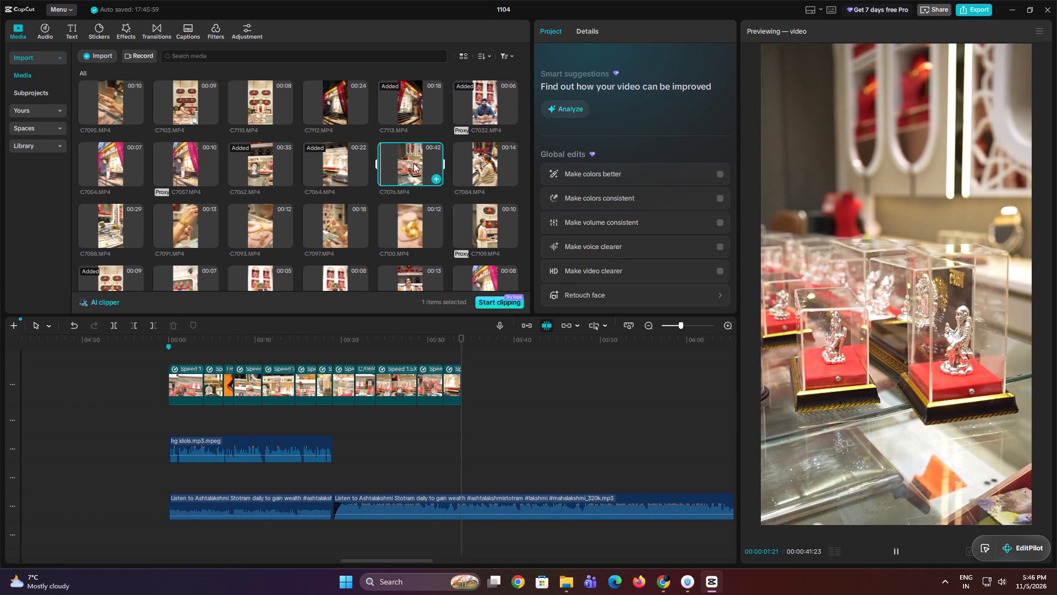
scroll(390, 164, "up", 2)
key("space")
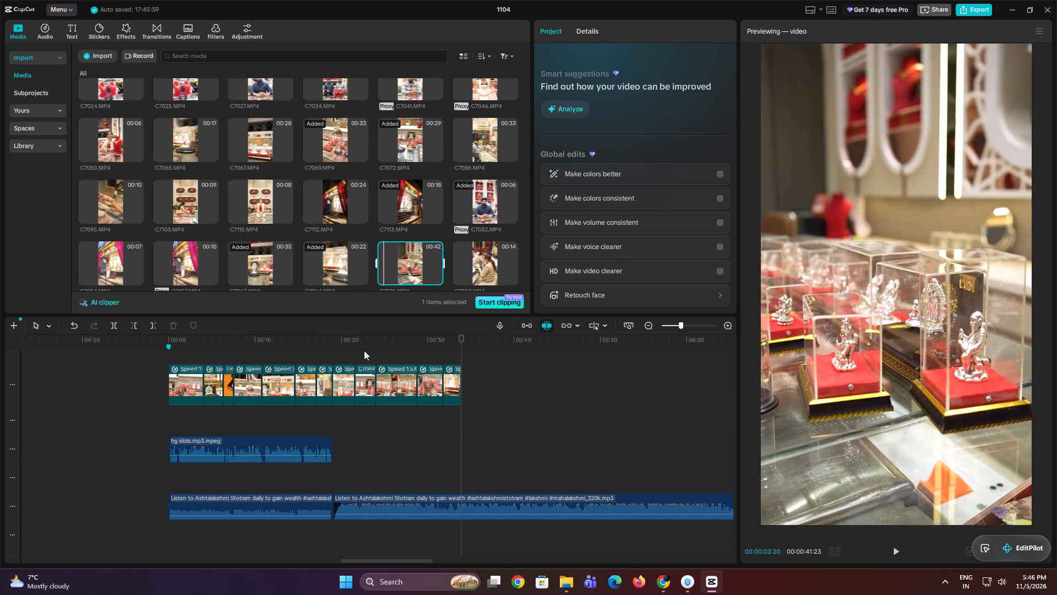
Play the opening clips, lift the original first clip aside, move the fourth clip, C7073, to 00:05:00 and extend it to fill the first slot.
left_click(364, 350)
left_click_drag(364, 350, 167, 389)
key("space")
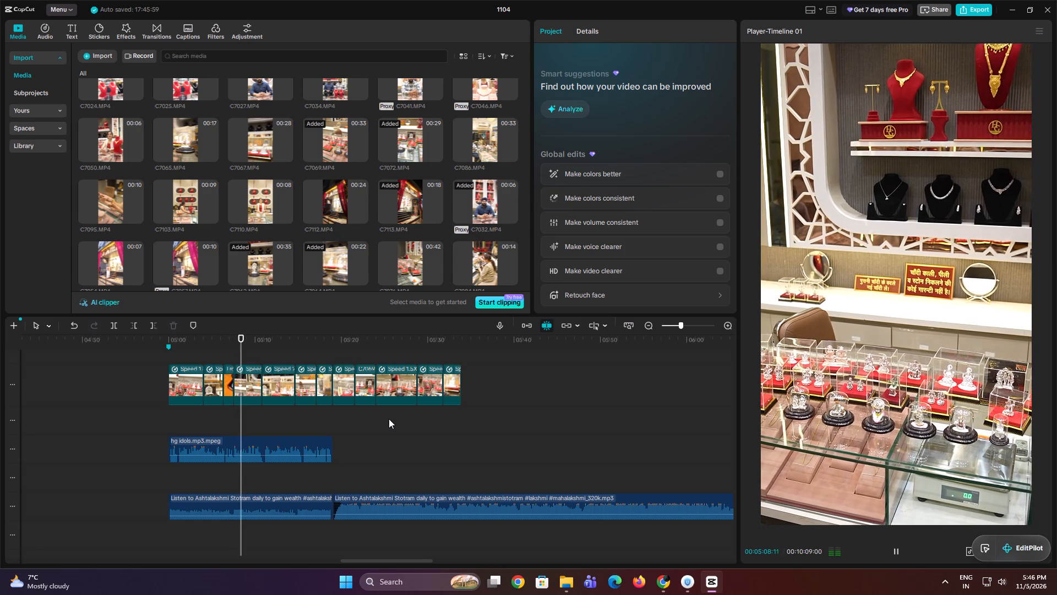
key("space")
left_click_drag(245, 390, 170, 371)
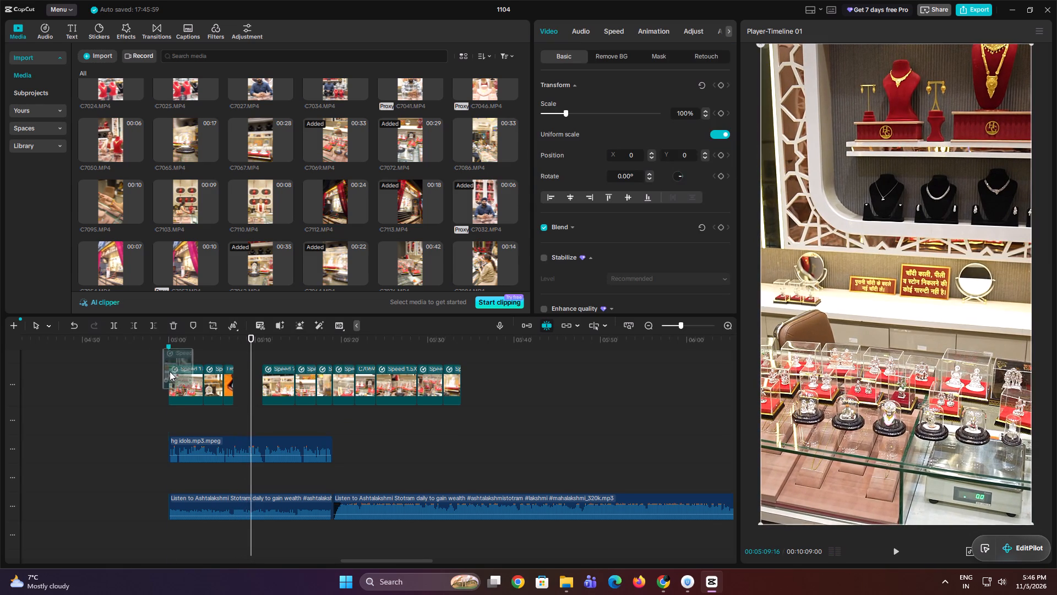
left_click_drag(170, 371, 169, 371)
left_click_drag(183, 384, 250, 370)
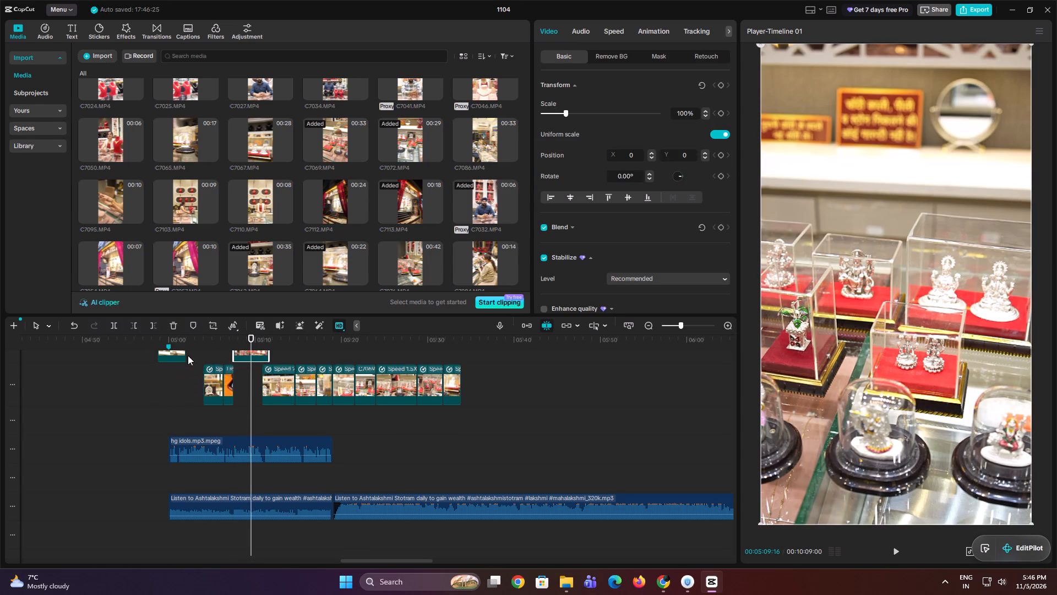
left_click_drag(177, 351, 188, 384)
left_click_drag(198, 379, 204, 379)
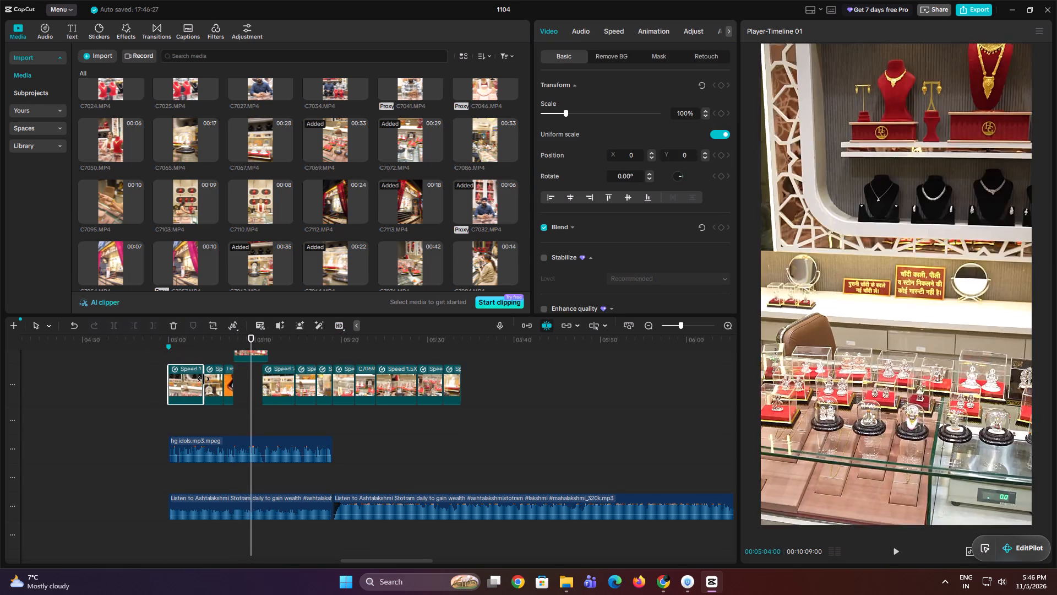
left_click_drag(204, 379, 204, 379)
Trim the end of the lifted former opening clip and place it in the gap left in fourth position.
left_click(168, 347)
key("space")
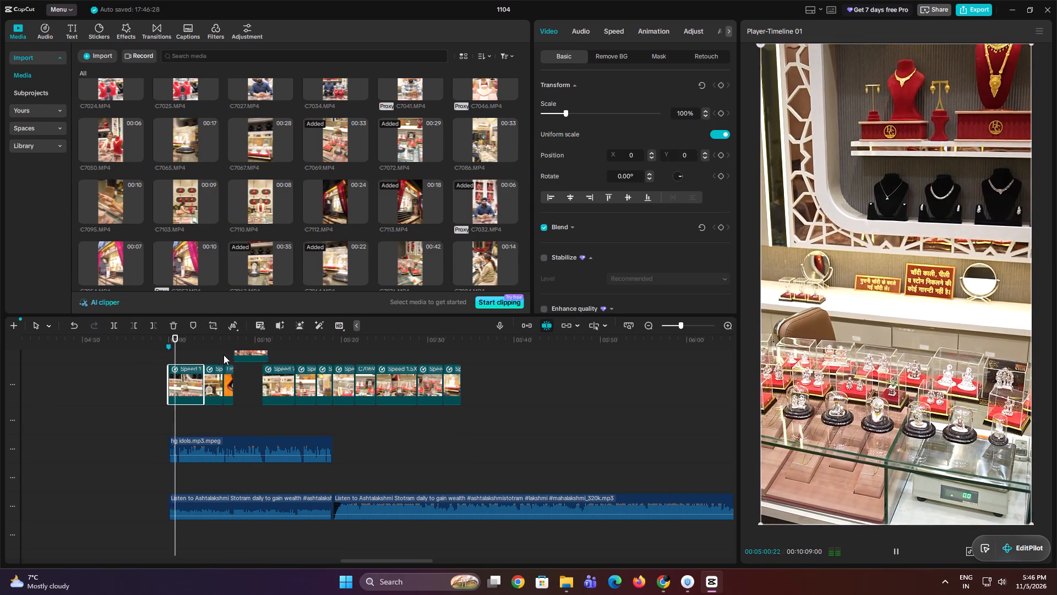
left_click(247, 355)
left_click_drag(269, 359, 266, 359)
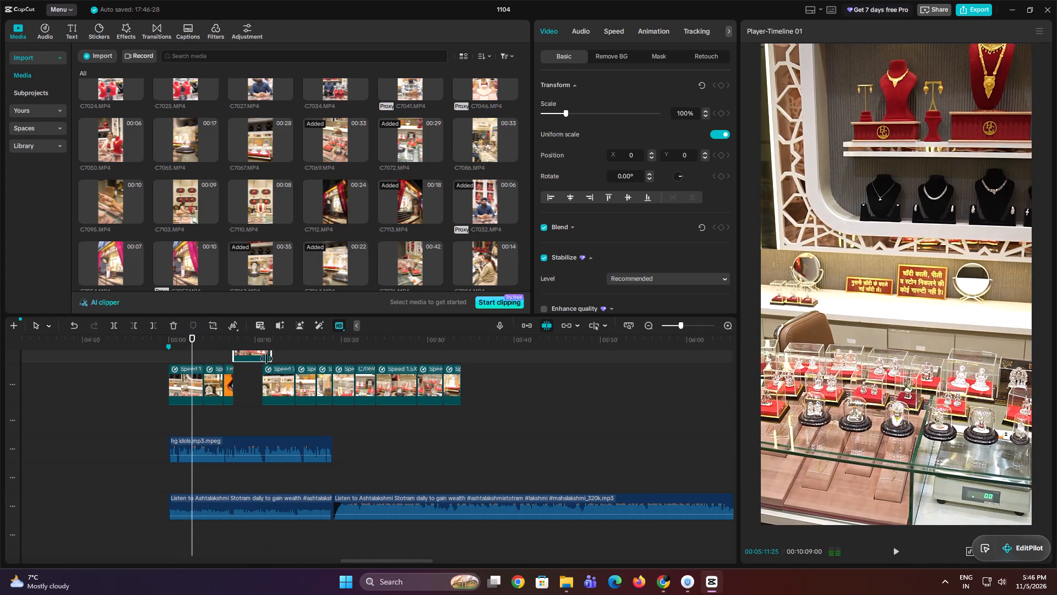
left_click_drag(266, 359, 262, 359)
left_click_drag(255, 358, 255, 382)
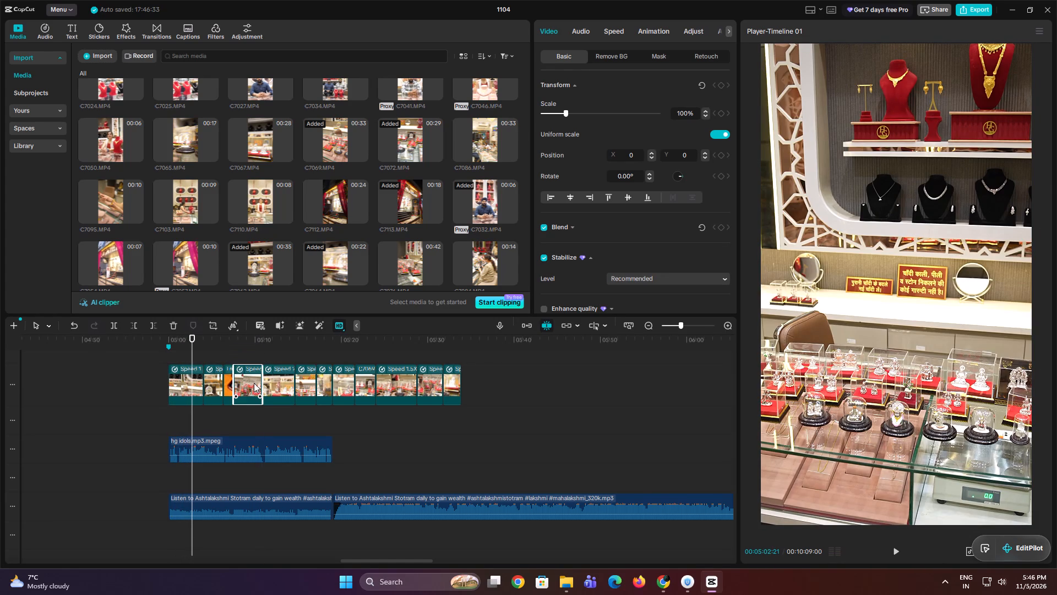
Review the reordered sequence to 00:05:31:13, find C7059 in the media library, and add it on a track above the main clips.
key("space")
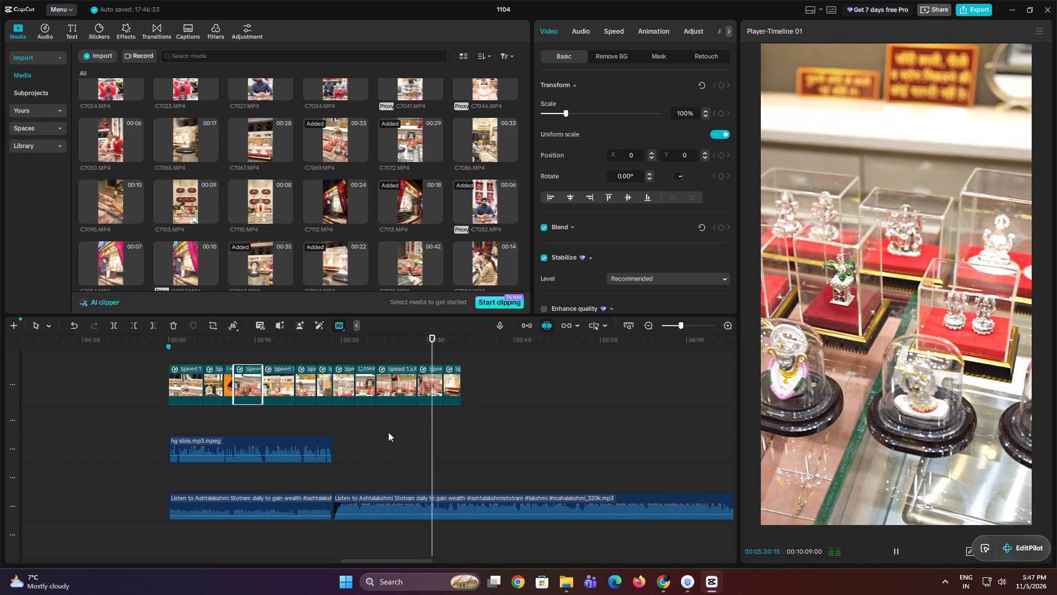
key("space")
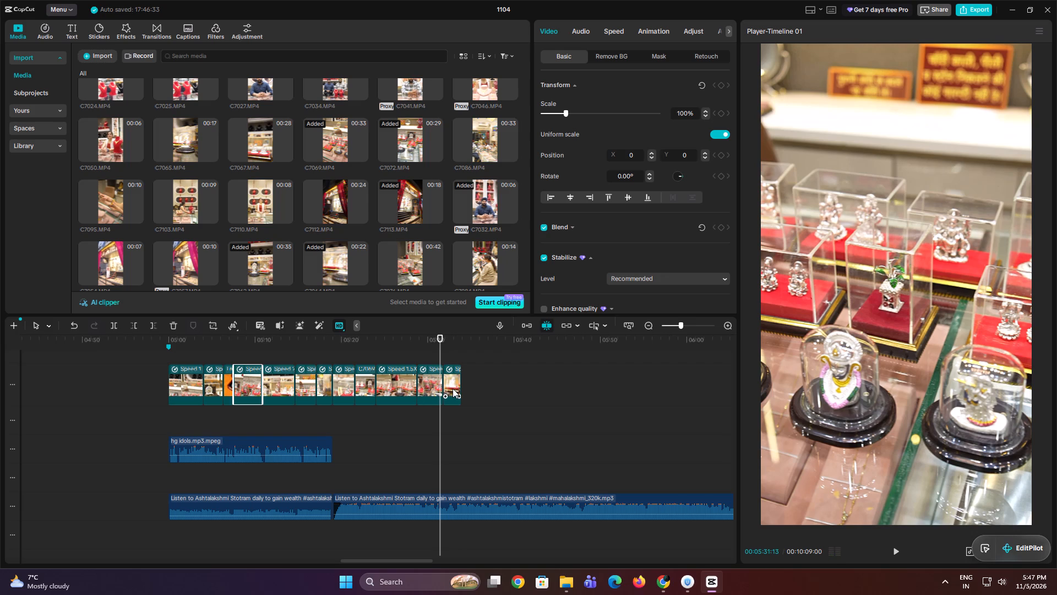
left_click(434, 383)
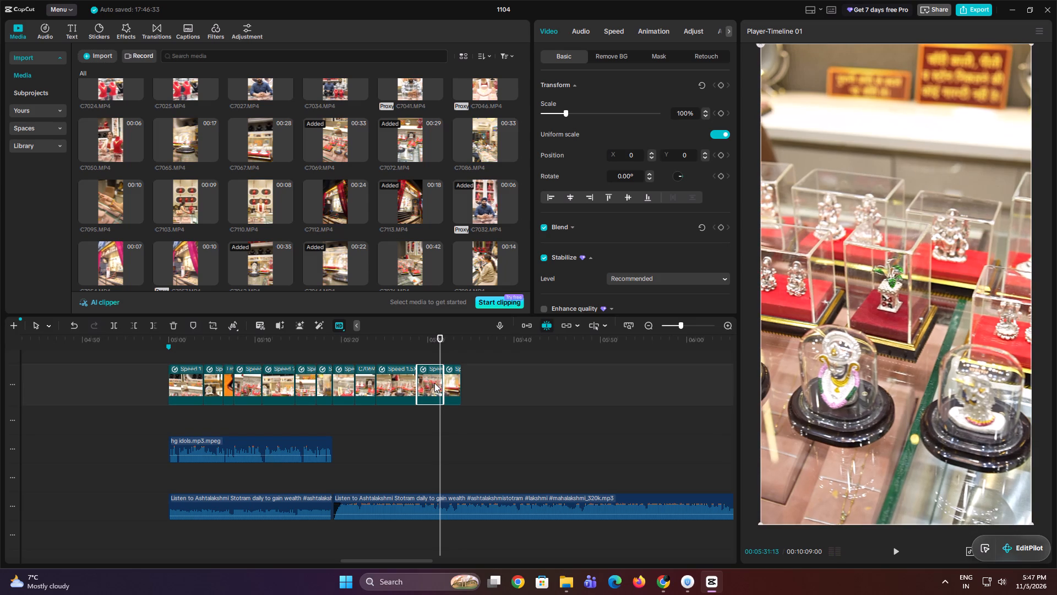
scroll(404, 208, "up", 1)
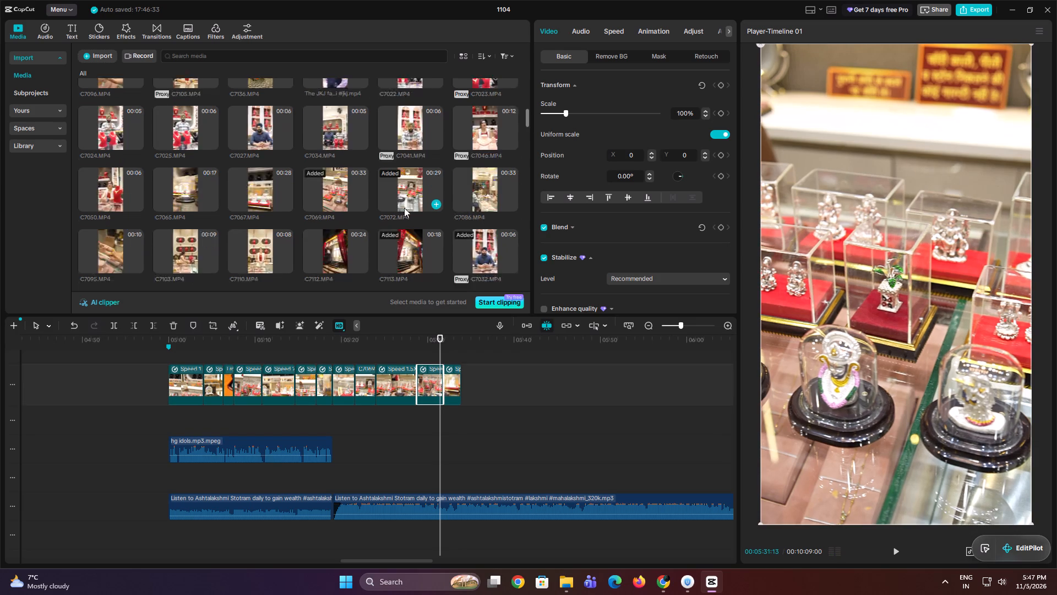
scroll(404, 208, "up", 4)
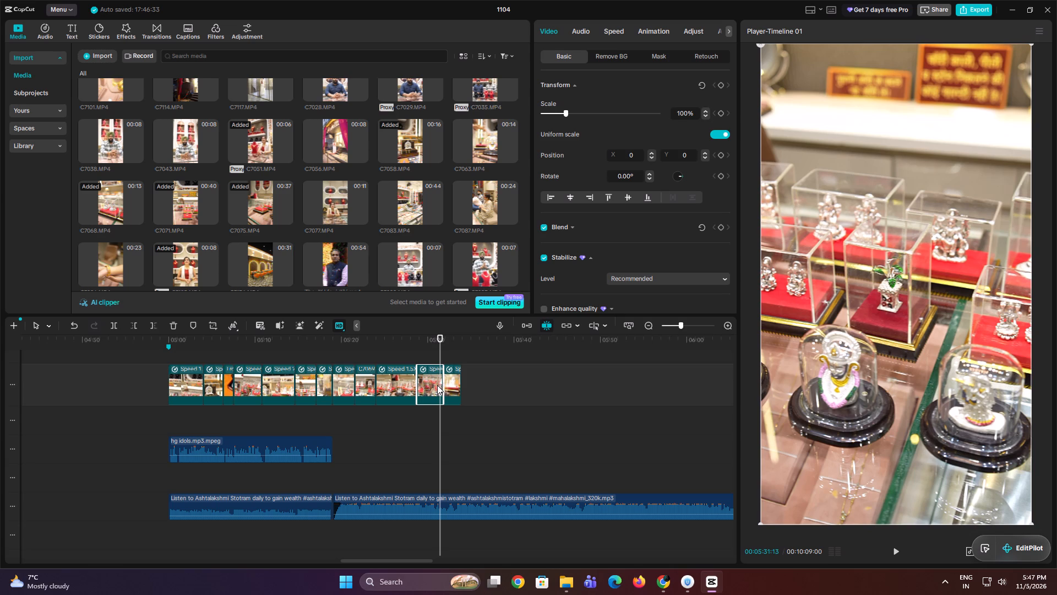
scroll(390, 207, "down", 4)
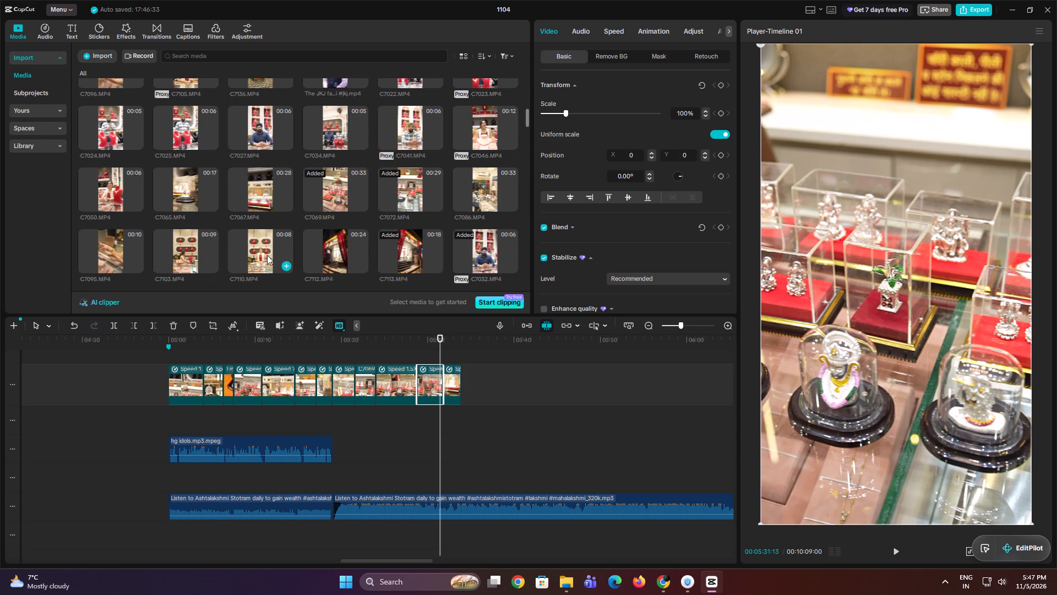
scroll(265, 255, "down", 4)
scroll(159, 248, "down", 4)
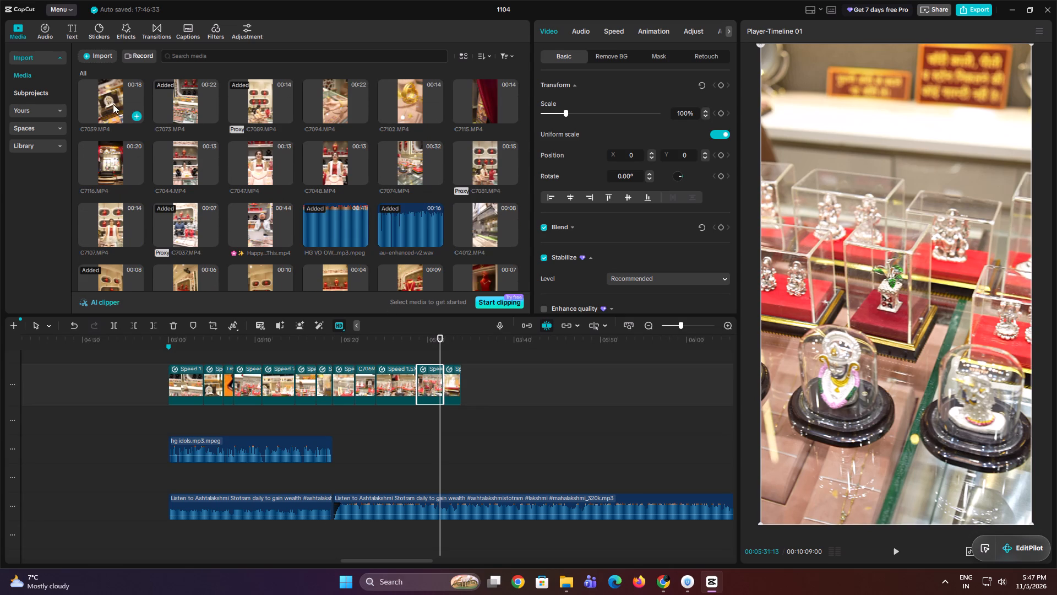
left_click_drag(111, 96, 363, 353)
Trim away the start of C7059 in two cuts, the second up to 00:05:34:18.
scroll(424, 369, "up", 3)
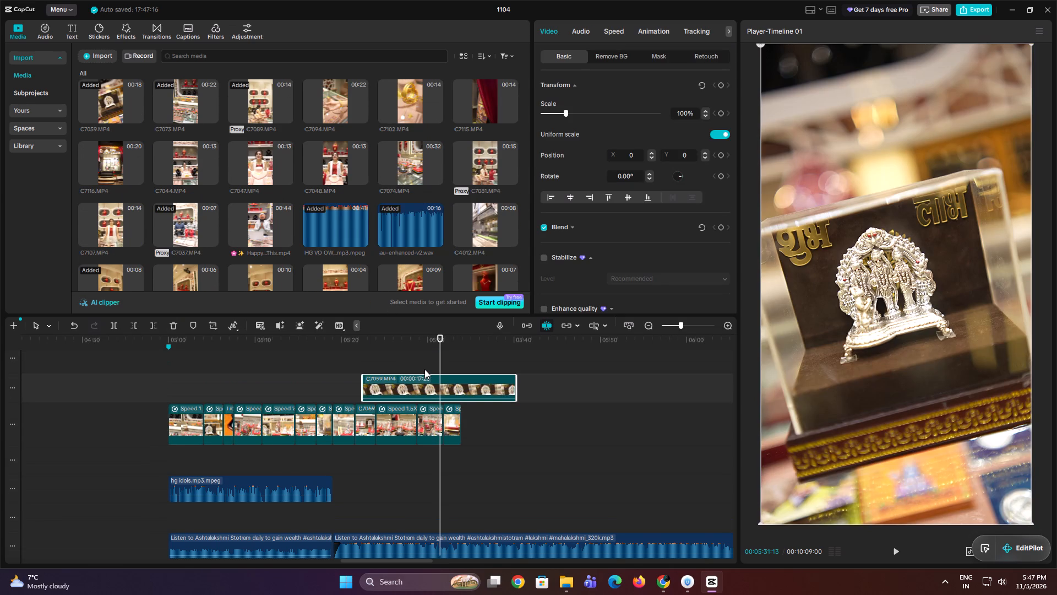
left_click(424, 369)
left_click(432, 382)
key("q")
left_click(443, 364)
left_click_drag(443, 363, 464, 363)
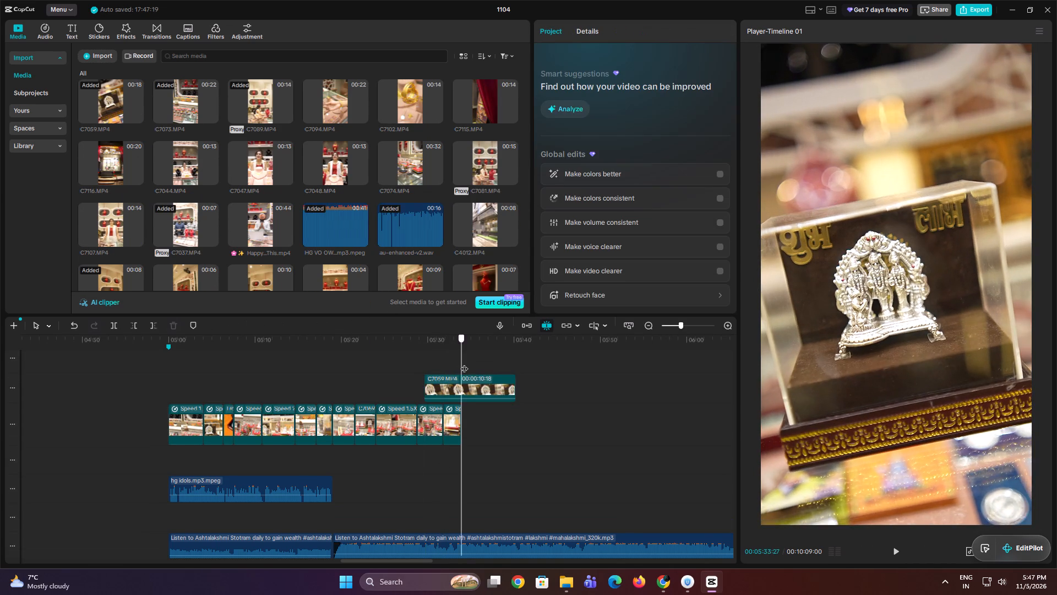
left_click_drag(464, 363, 467, 363)
left_click(473, 381)
key("q")
Move C7064 further along to make room, trim the start of C7059 to 00:05:31:24, and place C7059 on the main track there.
left_click_drag(476, 383, 449, 385)
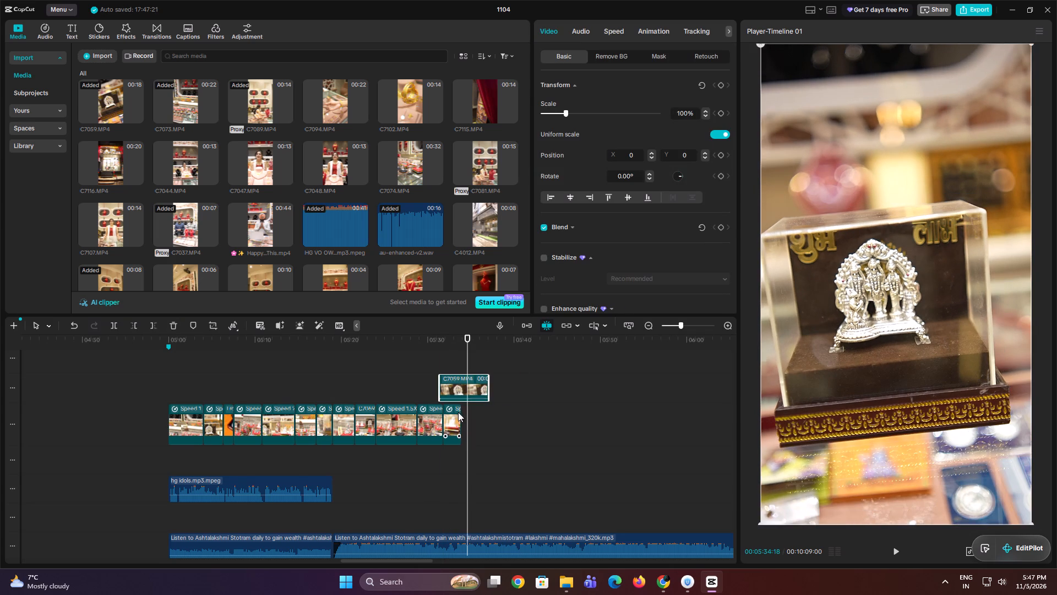
left_click_drag(459, 416, 491, 421)
left_click_drag(454, 415, 542, 441)
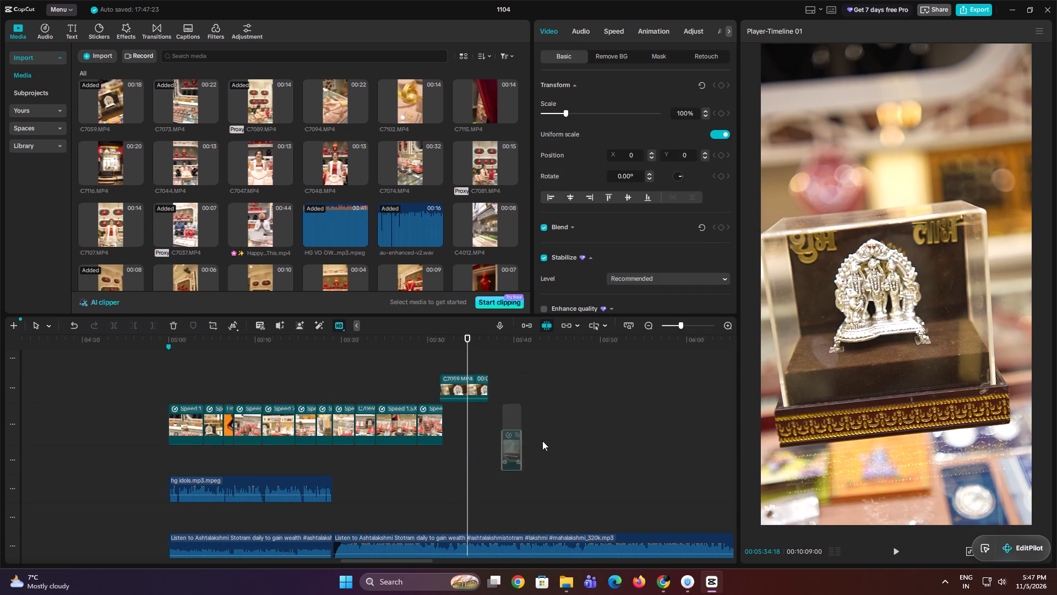
left_click_drag(542, 441, 550, 436)
left_click(446, 367)
left_click(456, 386)
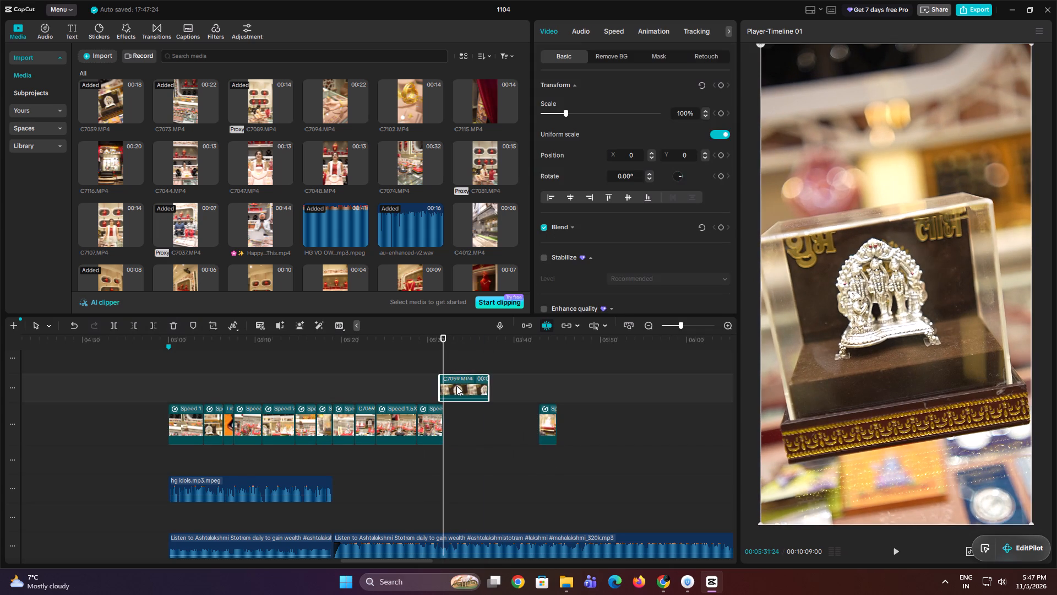
key("q")
left_click_drag(456, 386, 458, 415)
left_click_drag(464, 440, 466, 448)
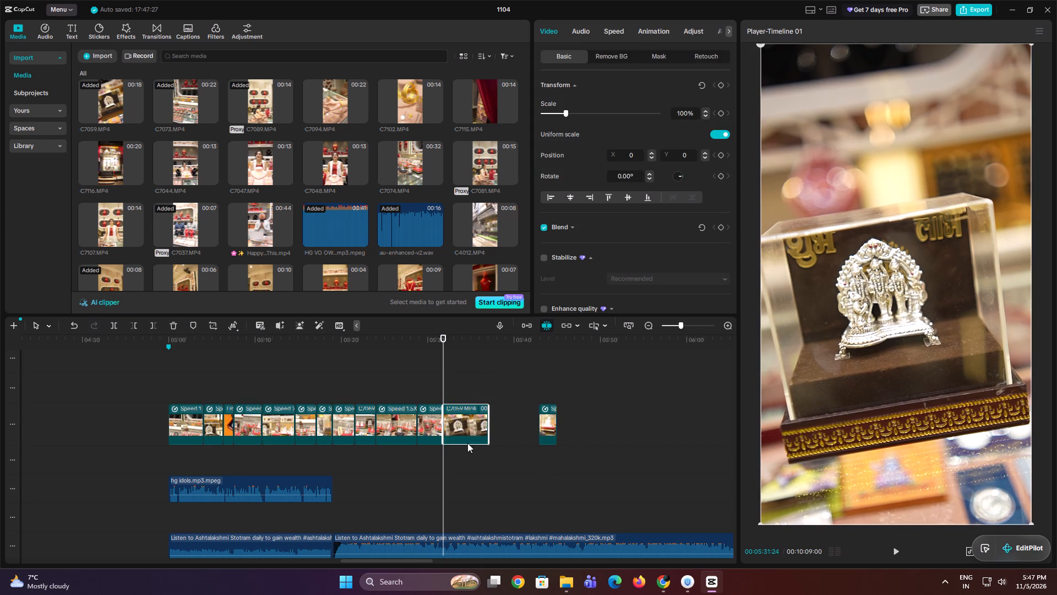
Set the speed of C7059 to 1.32x and play the result.
key("space")
key("space")
left_click(615, 35)
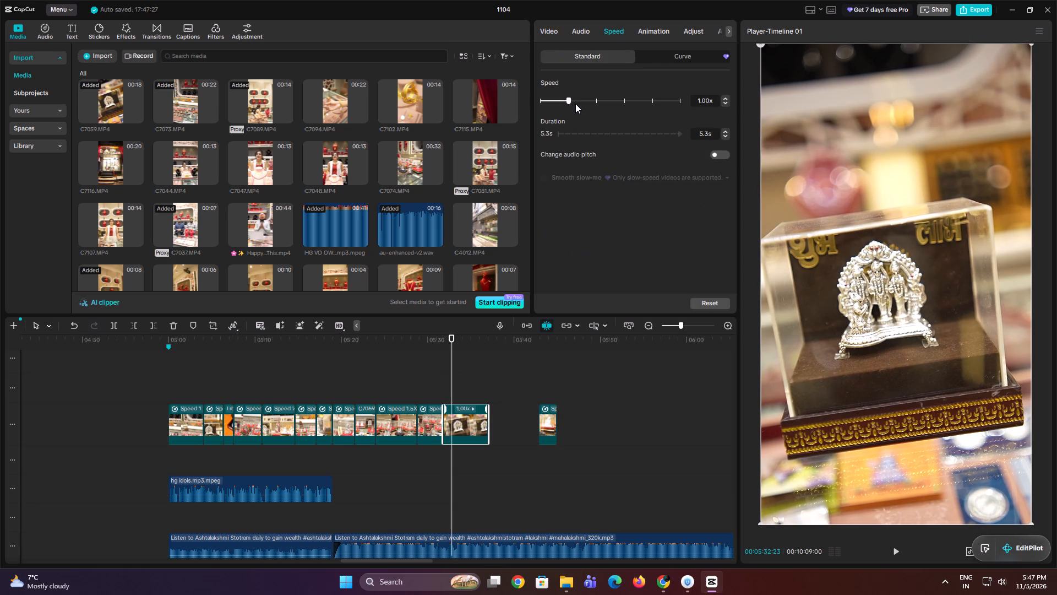
left_click(575, 104)
key("space")
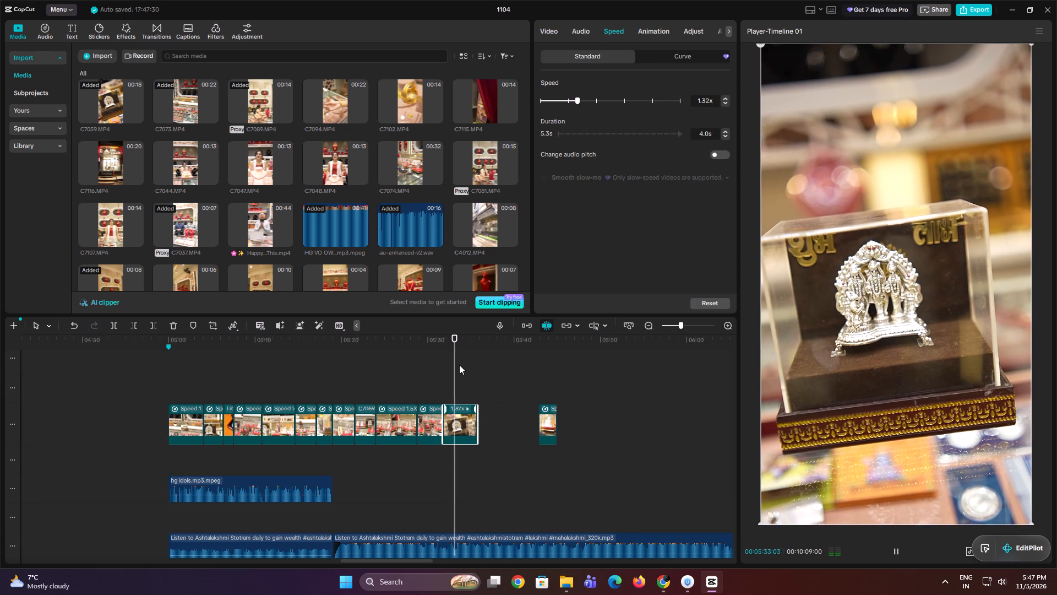
key("space")
key("space")
key("space")
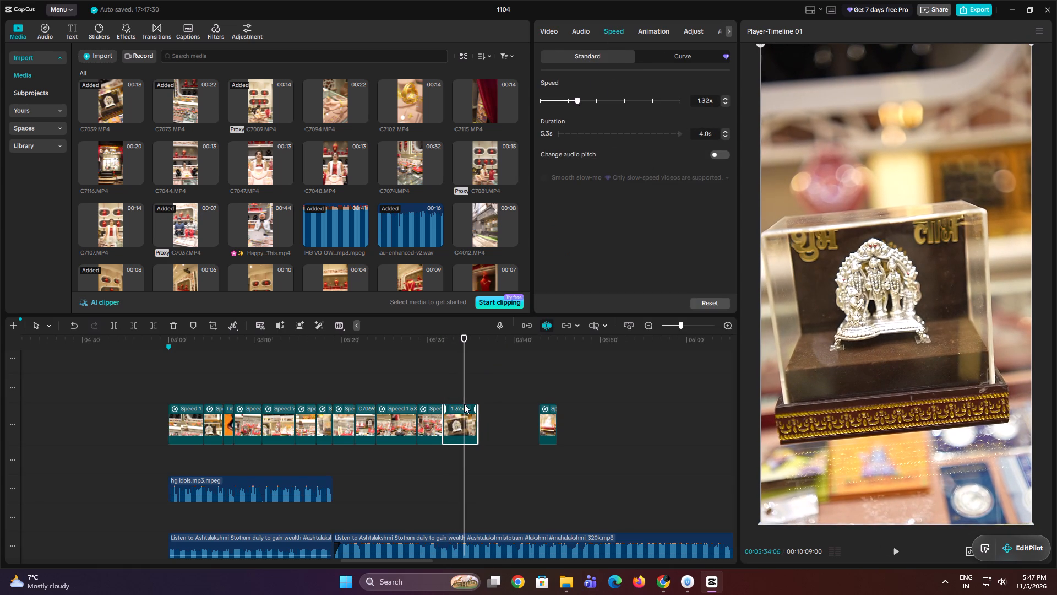
Trim the end of C7059 at 00:05:34:06 and move C7064 back directly behind it.
key("w")
left_click_drag(546, 419, 477, 423)
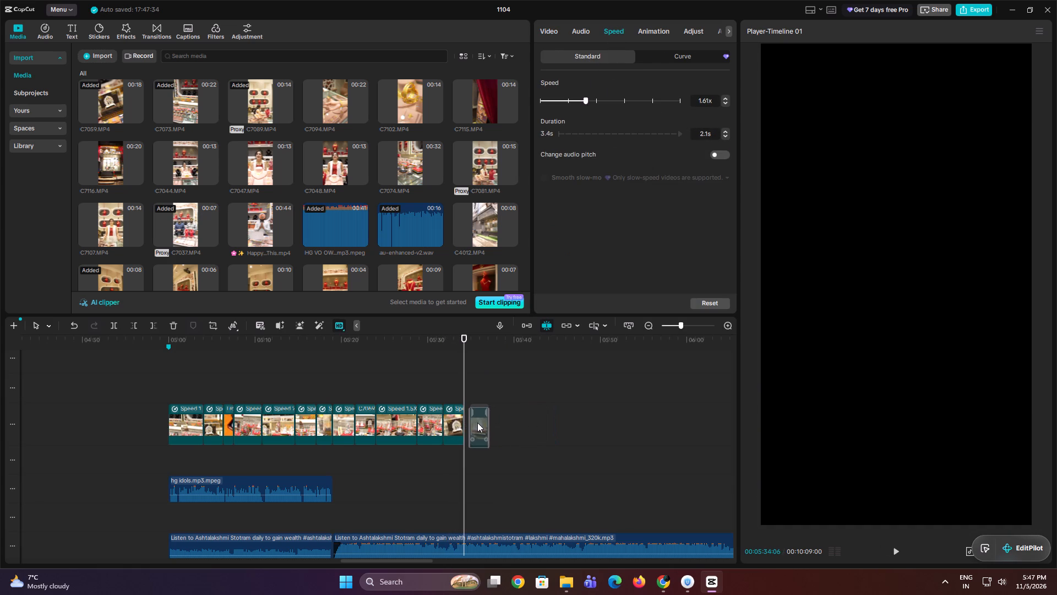
Close the gap so C7064 starts at 00:05:34:06 directly behind C7059, and play it through.
left_click_drag(477, 423, 473, 424)
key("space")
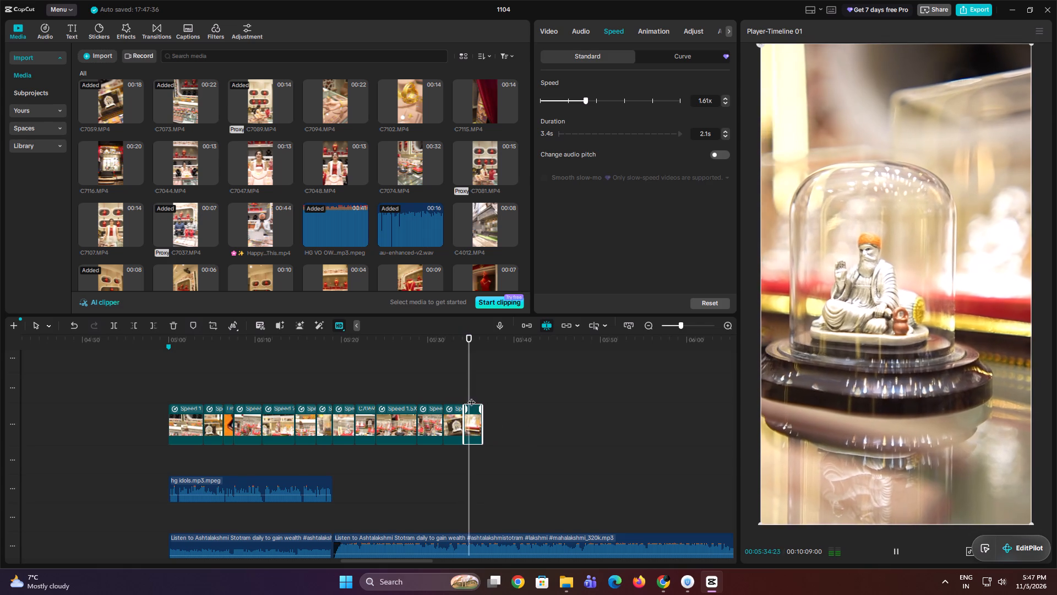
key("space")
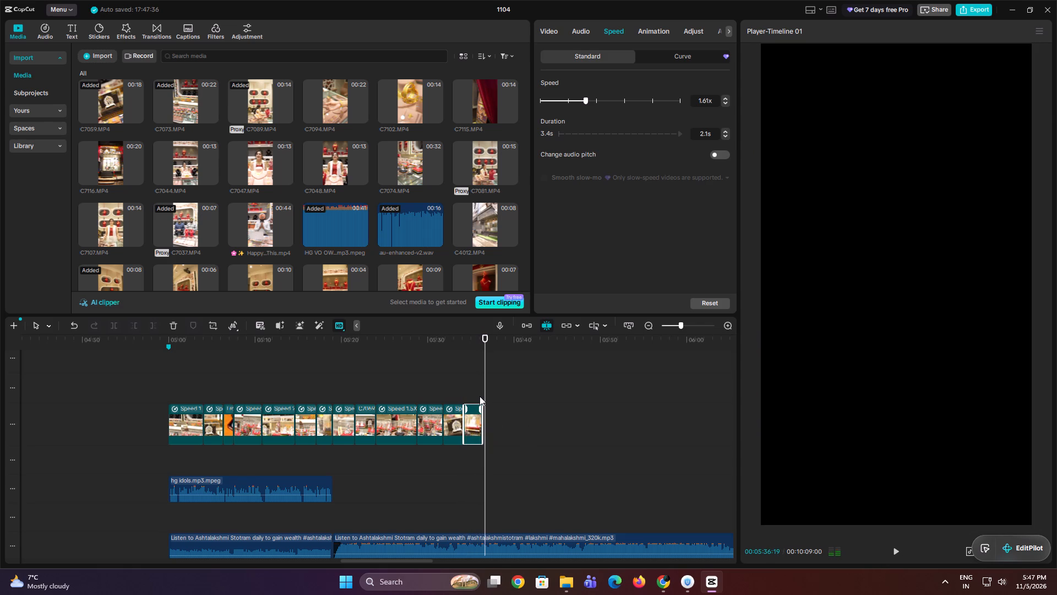
Look through the imported media library for material to follow the last clip at 00:05:36:09.
left_click(481, 388)
scroll(465, 200, "up", 5)
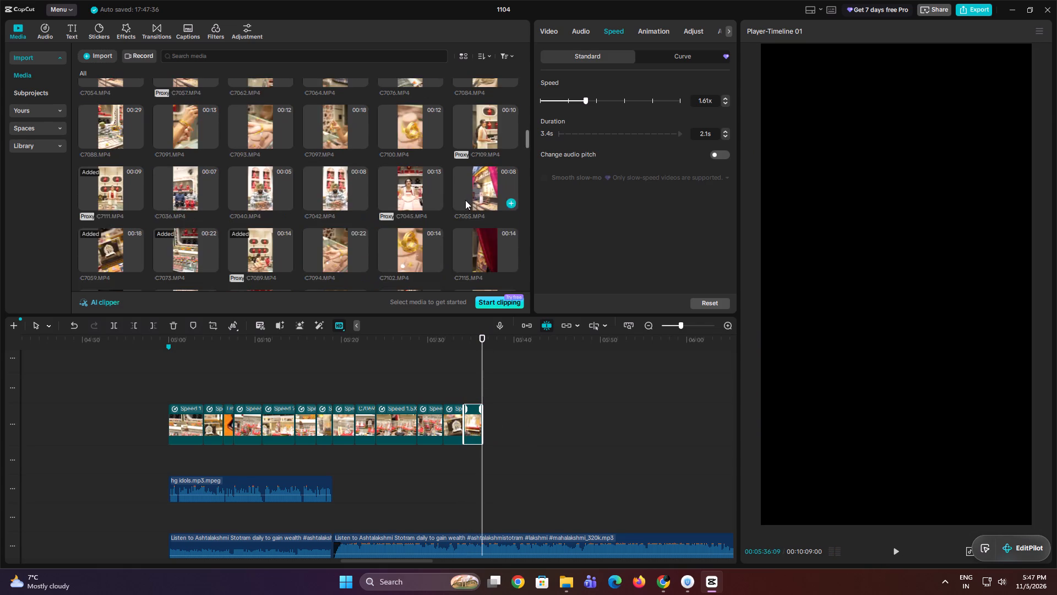
scroll(465, 200, "up", 5)
scroll(465, 200, "down", 20)
scroll(465, 200, "down", 1)
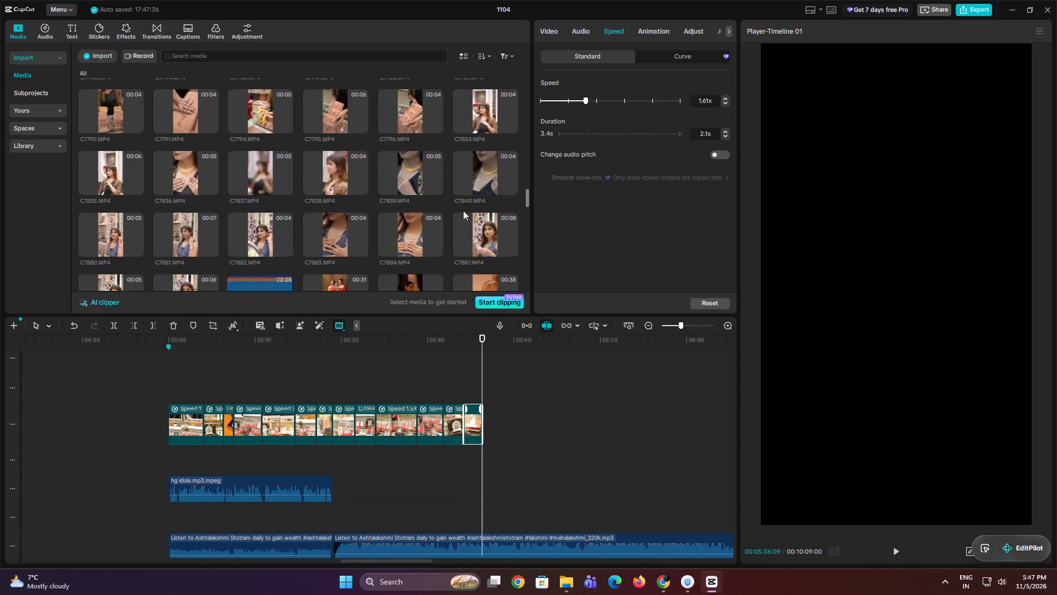
scroll(463, 210, "down", 14)
scroll(463, 218, "up", 3)
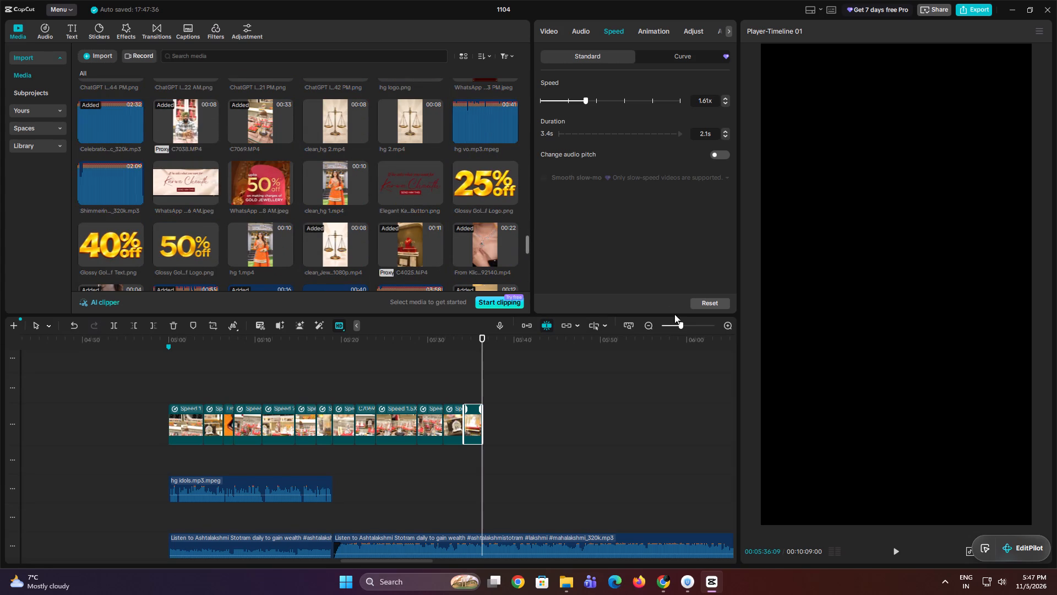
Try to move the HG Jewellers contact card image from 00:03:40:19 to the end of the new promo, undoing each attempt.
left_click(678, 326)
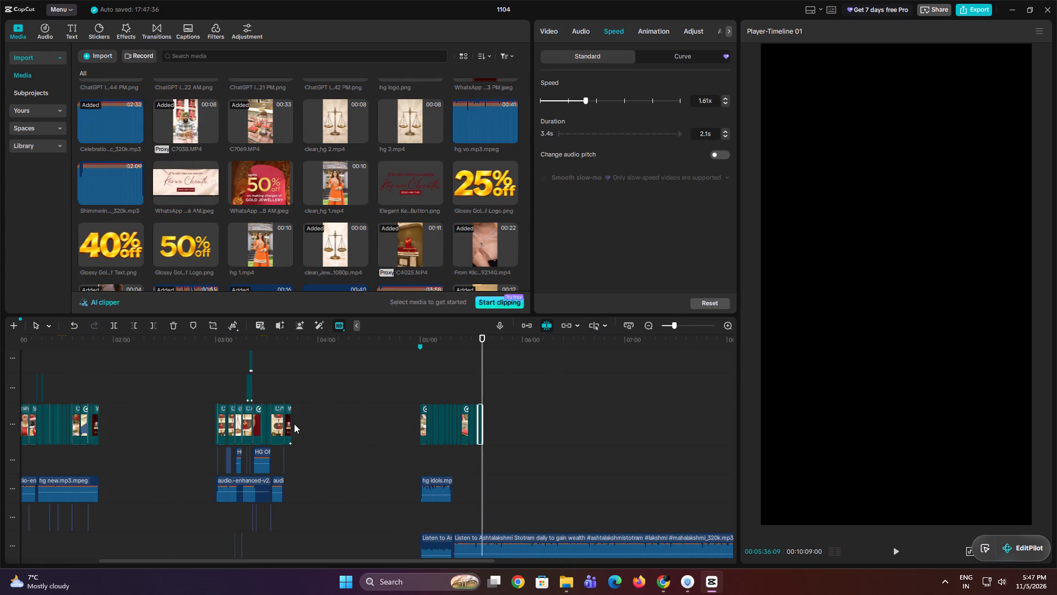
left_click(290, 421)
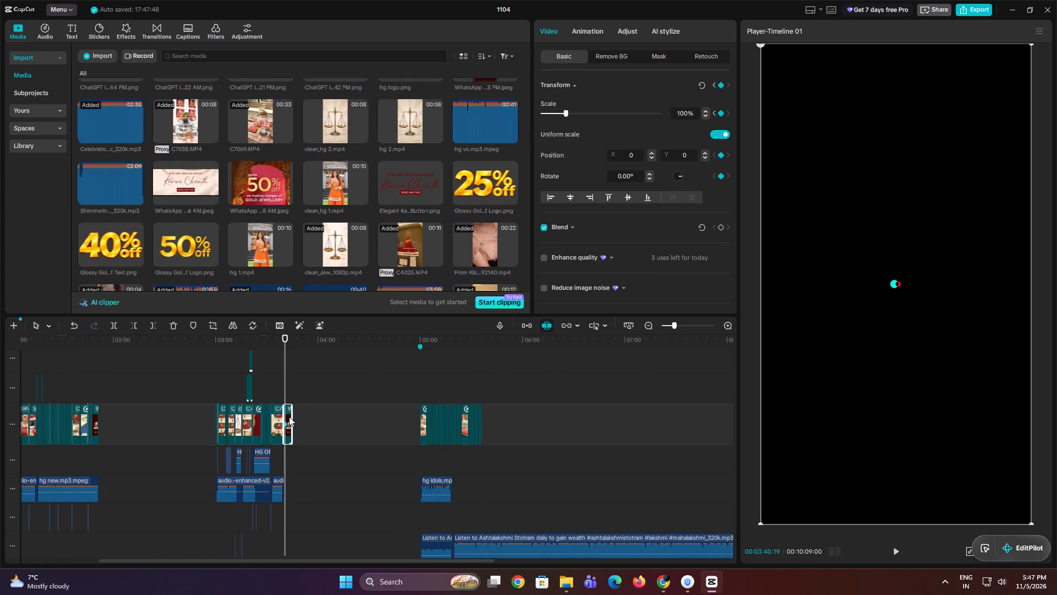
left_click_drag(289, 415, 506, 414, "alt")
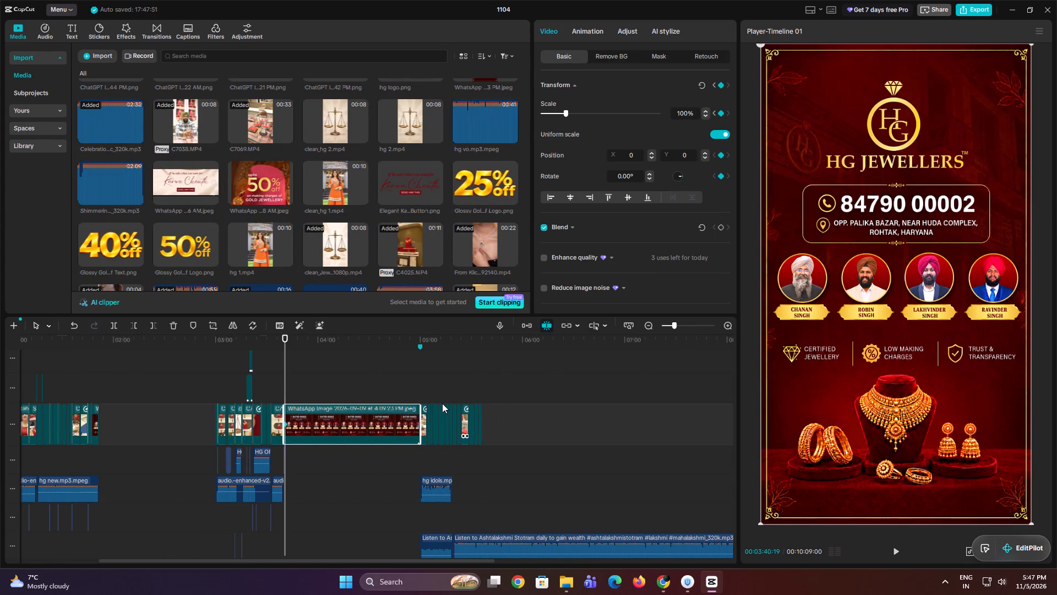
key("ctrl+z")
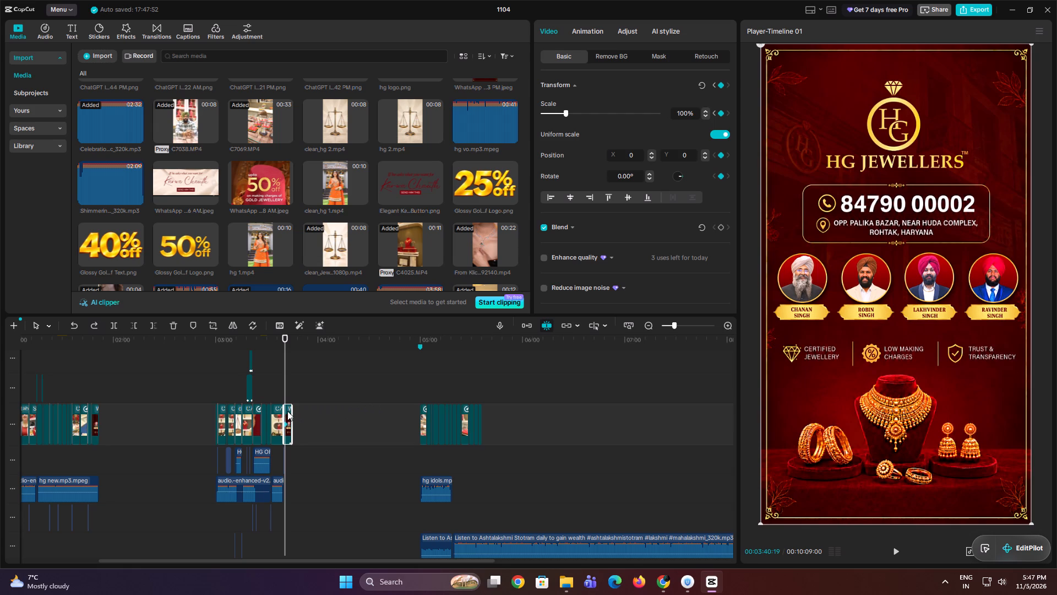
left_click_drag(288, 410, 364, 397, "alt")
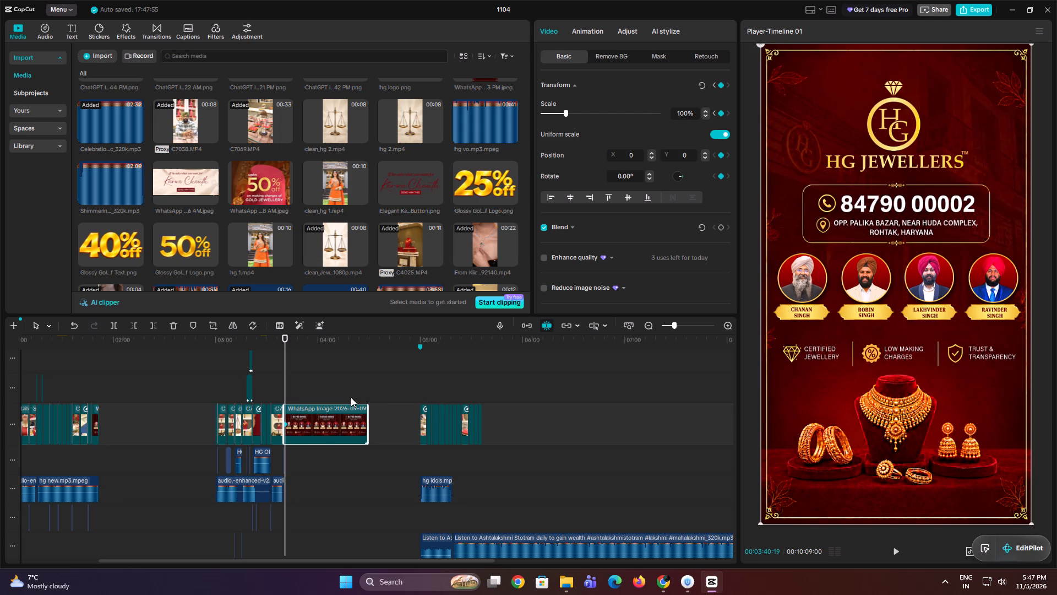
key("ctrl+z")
Move the HG Jewellers contact card image from 00:03:40:19 to 00:05:36:09 on the main track, directly behind C7064.
left_click_drag(676, 328, 682, 327)
left_click(300, 423)
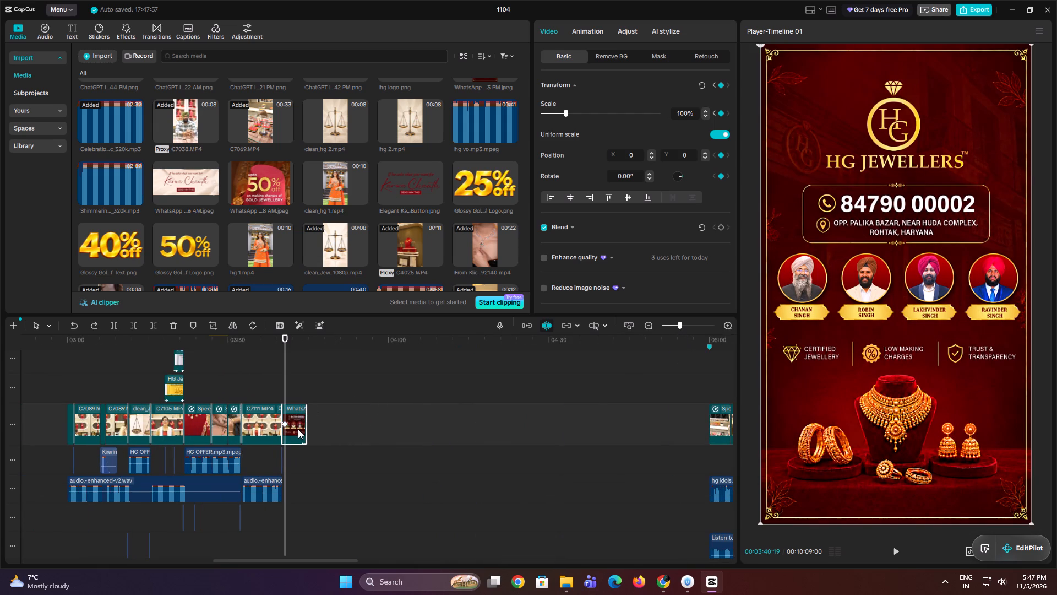
left_click_drag(298, 429, 812, 446, "alt")
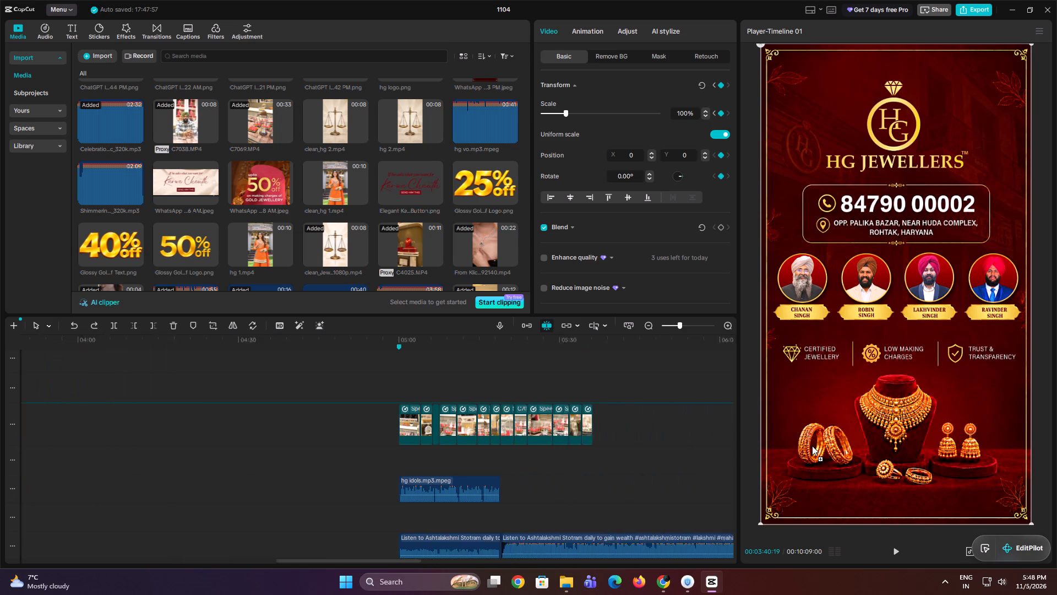
left_click_drag(812, 446, 510, 425, "alt")
Trim the end of the Ashtalakshmi Stotram music at 00:05:40:23, level with the end of the contact card image.
left_click(478, 393)
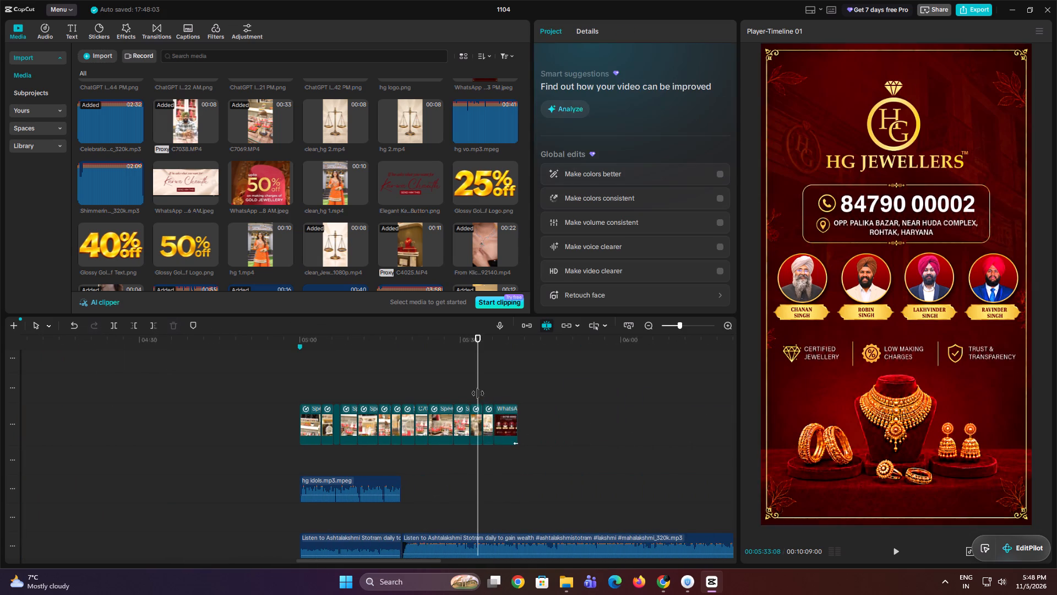
left_click_drag(478, 393, 518, 396)
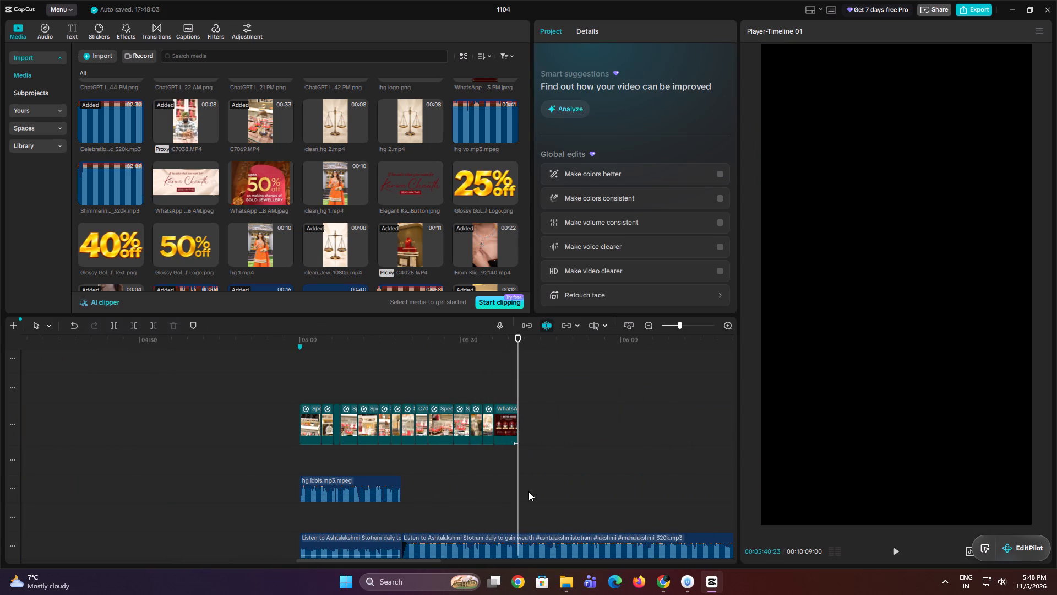
left_click(540, 548)
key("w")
scroll(540, 383, "up", 8)
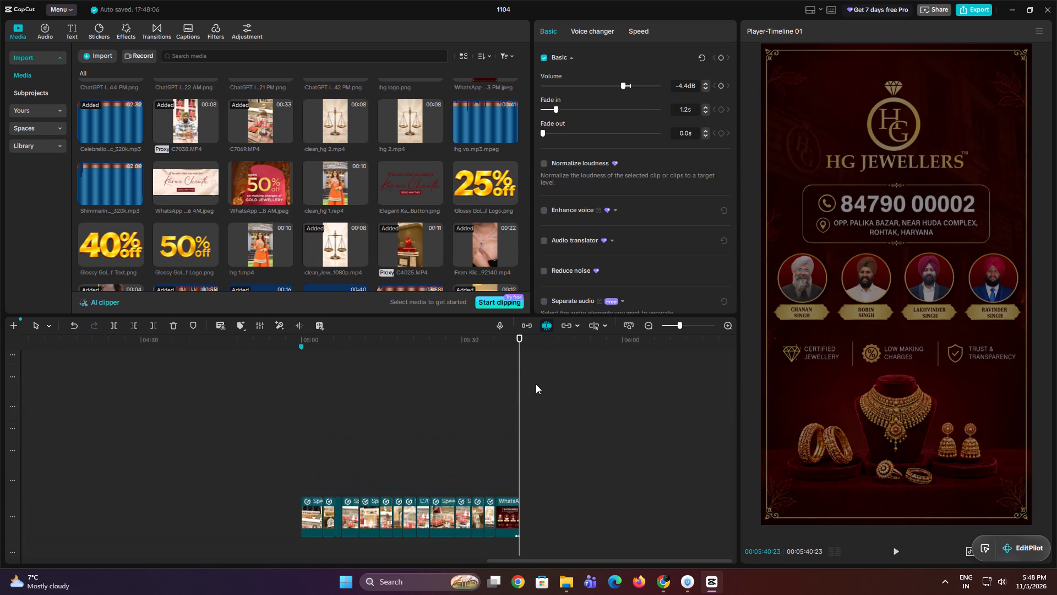
Turn on linkage for the timeline clips.
scroll(610, 383, "down", 9)
left_click(568, 328)
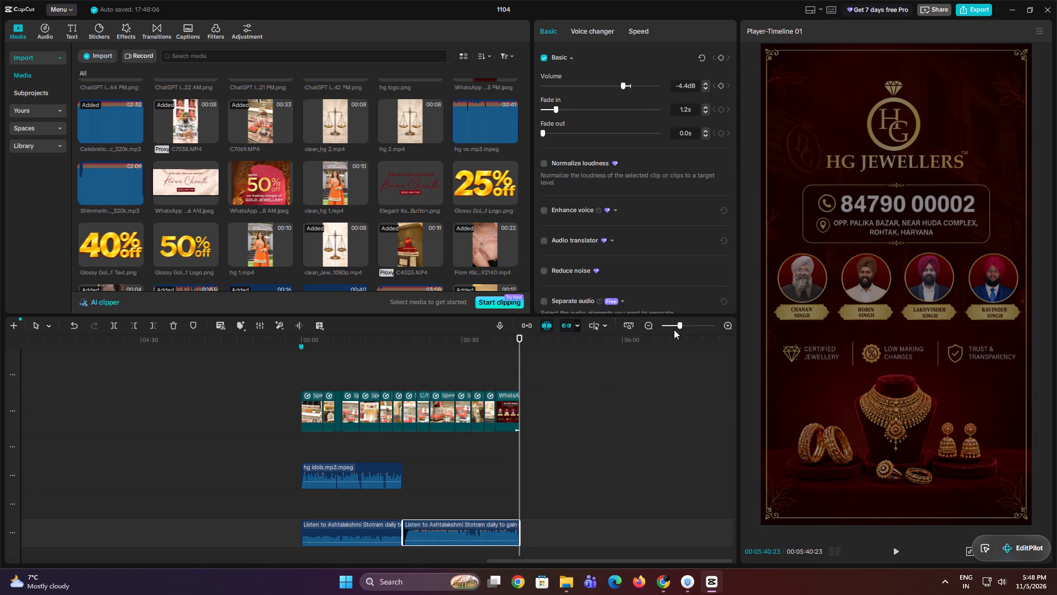
Copy the two 00:00:40:04 dark overlays and the Clear II filter from the 00:03:00 section to 00:05:00.
left_click_drag(682, 324, 677, 324)
scroll(347, 426, "up", 8)
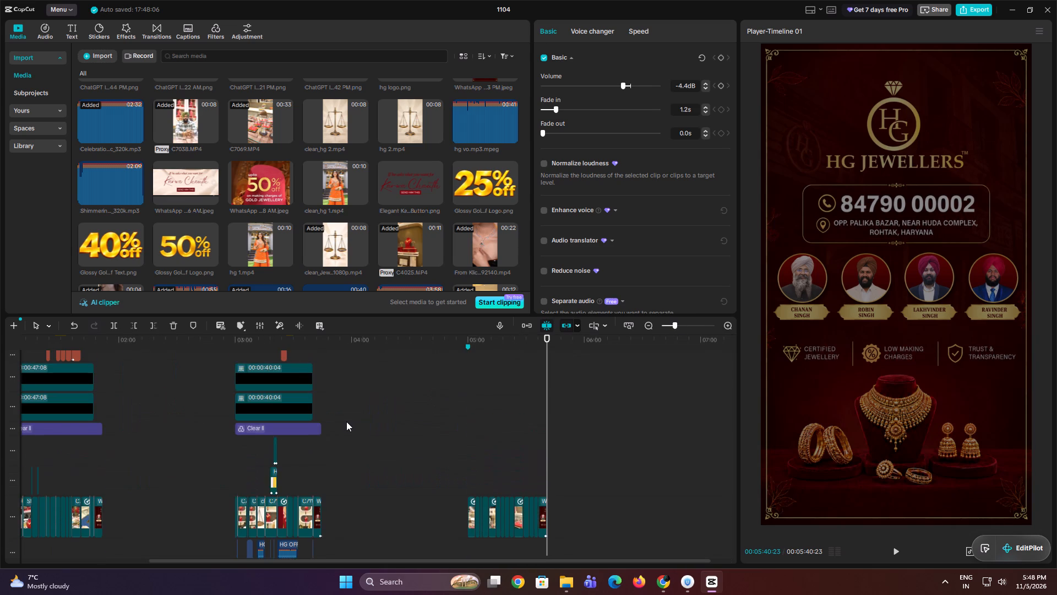
scroll(346, 412, "up", 4)
left_click_drag(363, 381, 317, 459)
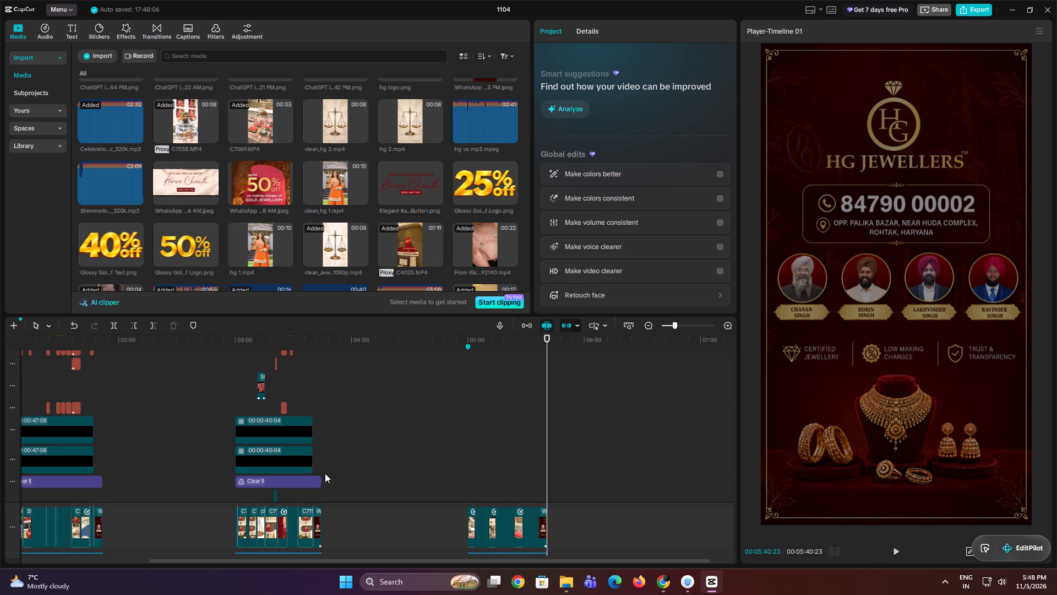
left_click_drag(355, 420, 286, 480)
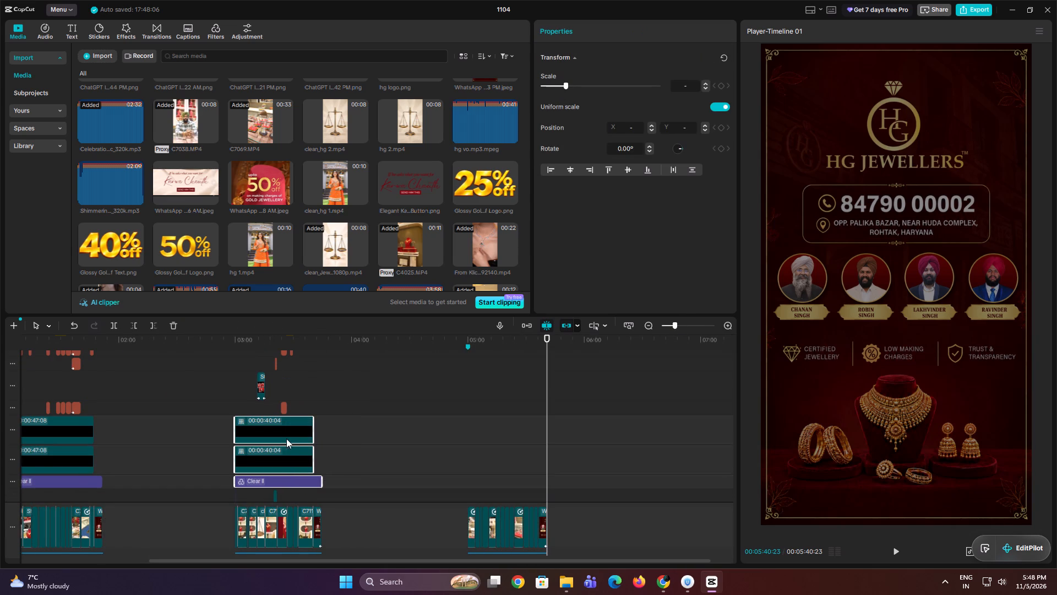
left_click_drag(286, 431, 519, 452, "alt")
Copy hg logo.png from the 00:03:00 section to the idols section and place it on the track above the copied overlays.
scroll(348, 416, "up", 10)
left_click(301, 440)
left_click_drag(296, 440, 532, 473, "alt")
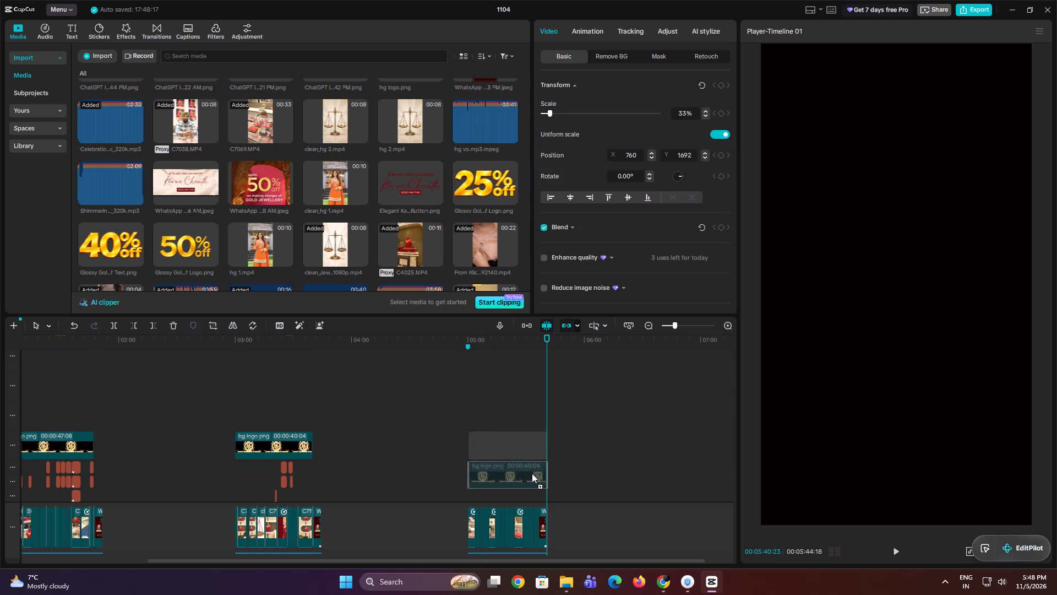
left_click_drag(532, 473, 530, 479, "alt")
scroll(528, 477, "down", 4)
left_click_drag(505, 423, 526, 433)
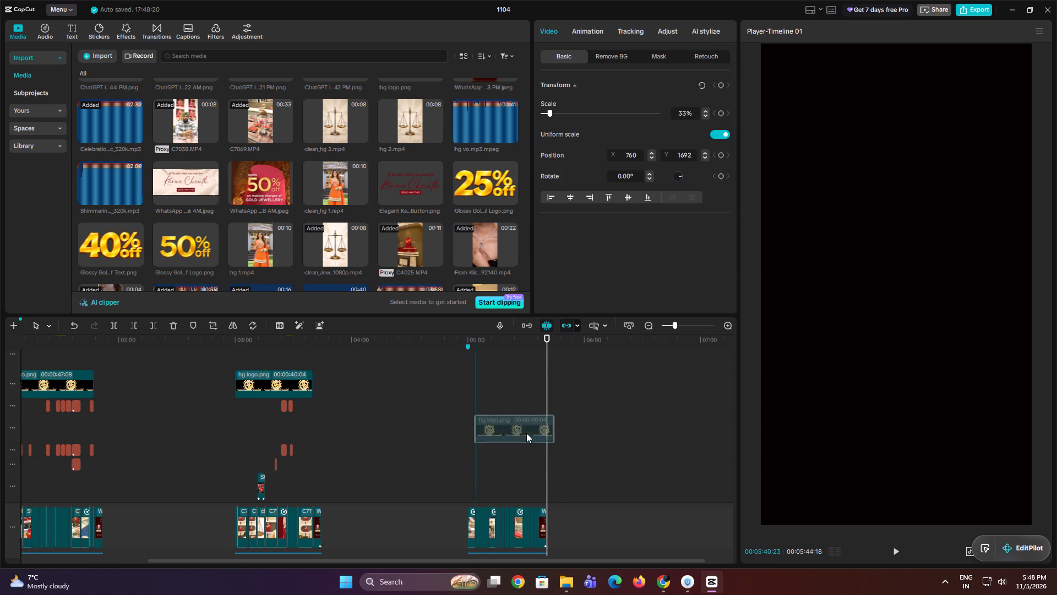
left_click_drag(526, 433, 503, 387)
scroll(524, 433, "down", 11)
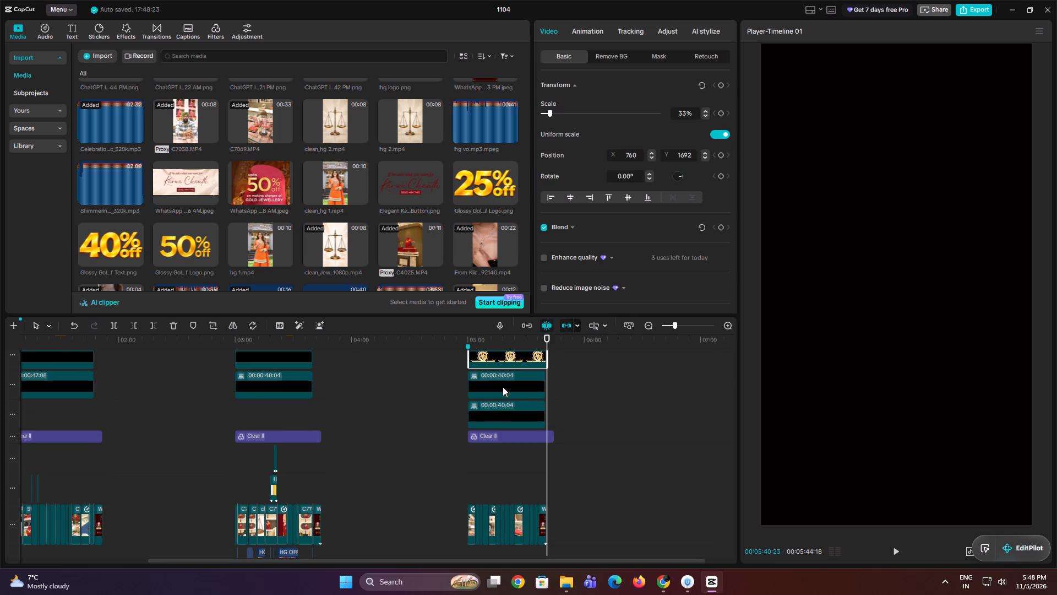
Align the start of the copied hg logo.png with 00:05:00 and play the opening with its logo and overlays.
left_click(466, 462)
key("space")
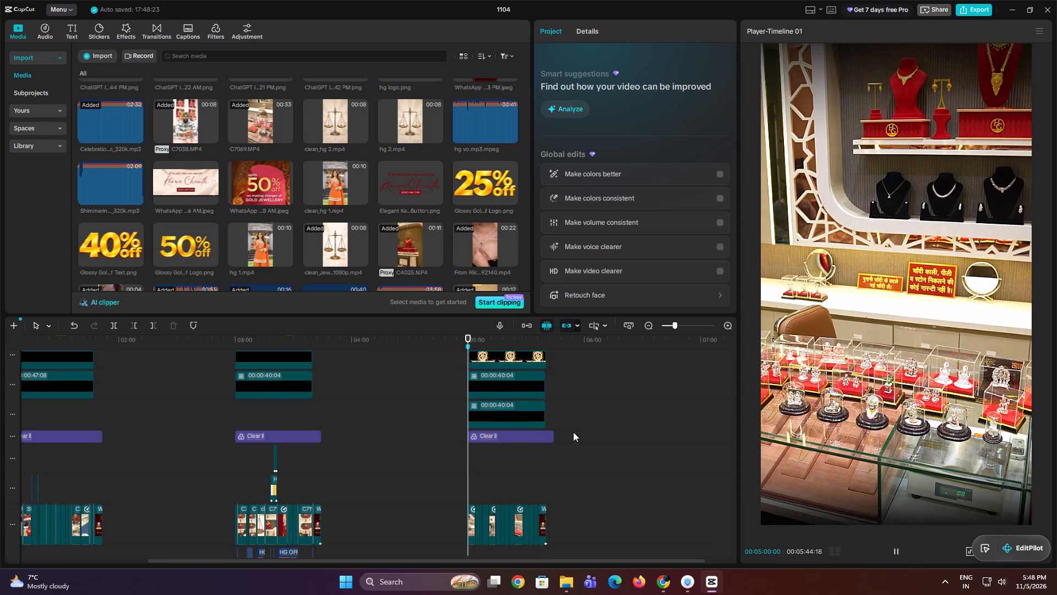
key("space")
left_click_drag(679, 327, 689, 325)
left_click_drag(438, 359, 408, 363)
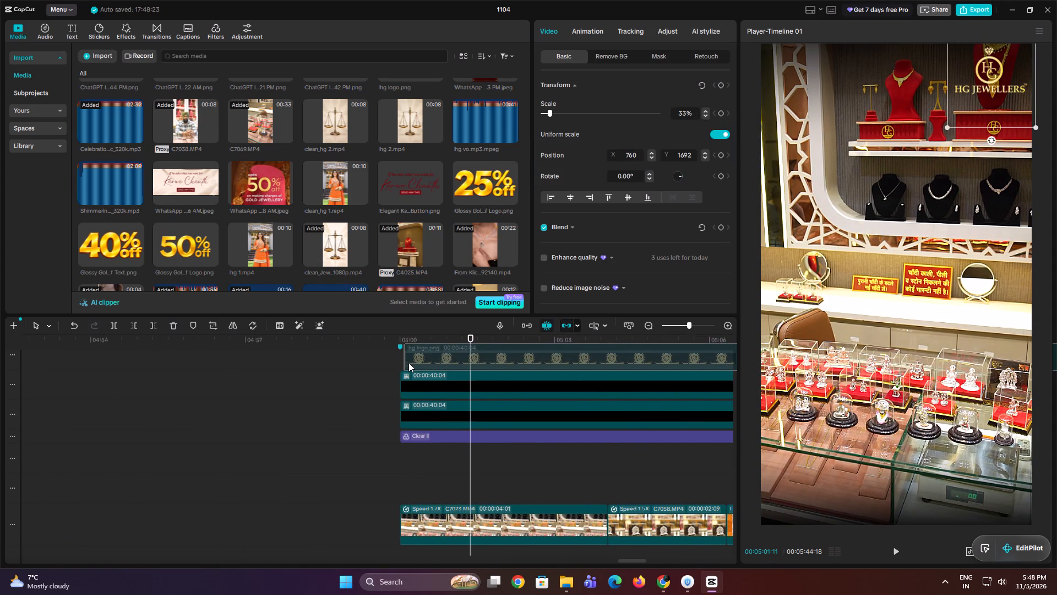
left_click_drag(408, 363, 407, 363)
key("space")
left_click_drag(690, 326, 688, 324)
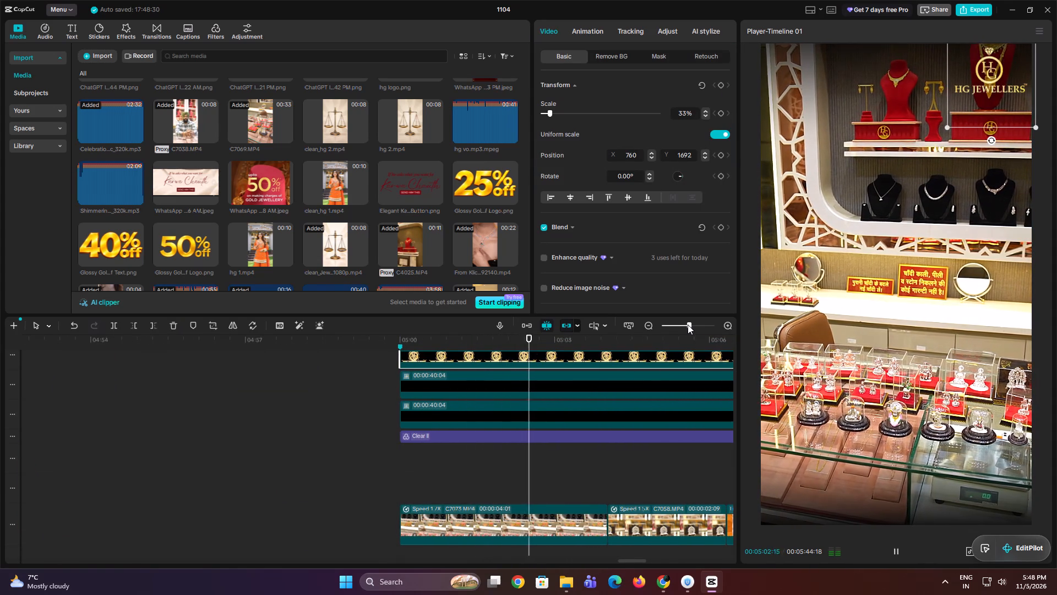
left_click_drag(688, 324, 690, 324)
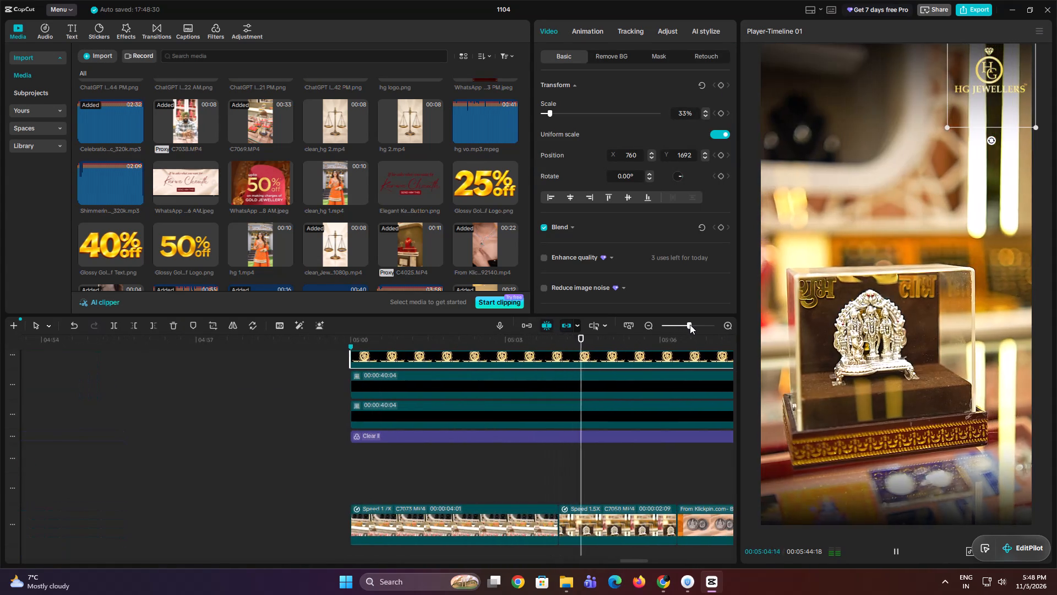
Trim the end of the Clear II filter in the idols section to the end of the video clips at 00:05:40:23.
left_click_drag(690, 324, 680, 337)
left_click(648, 468)
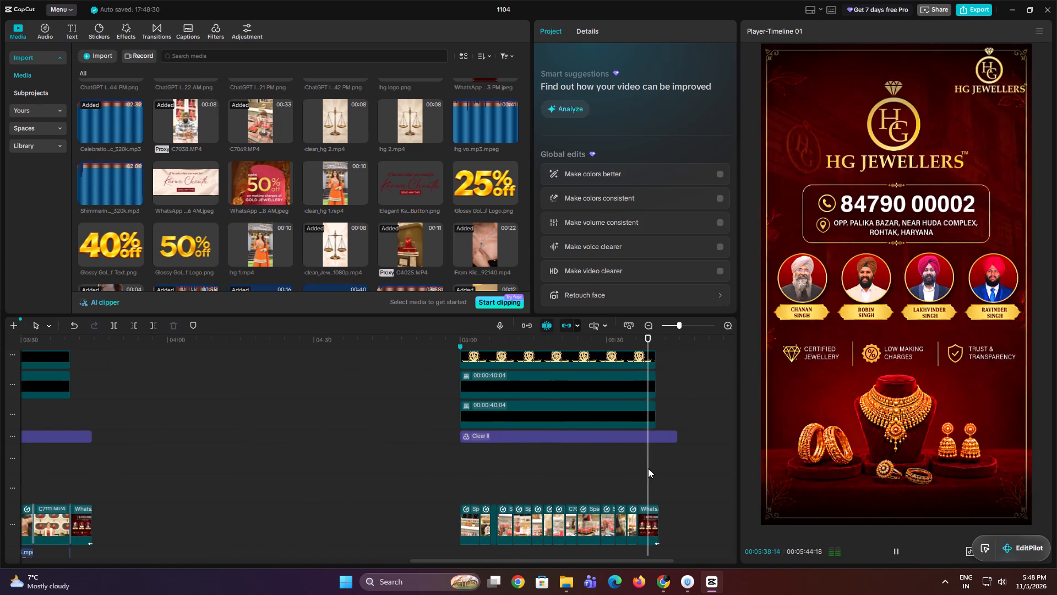
left_click_drag(649, 468, 659, 466)
left_click(663, 436)
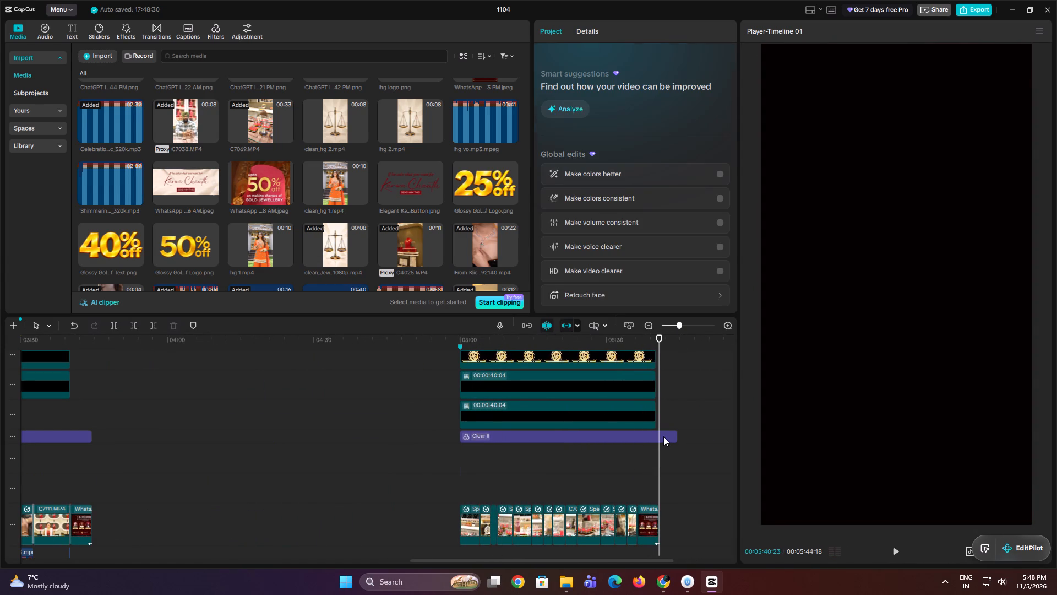
key("w")
Trim the ends of the idols section's logo and both dark overlays to the start of the end card at 00:05:36:09.
left_click(649, 463)
left_click_drag(649, 463, 640, 465)
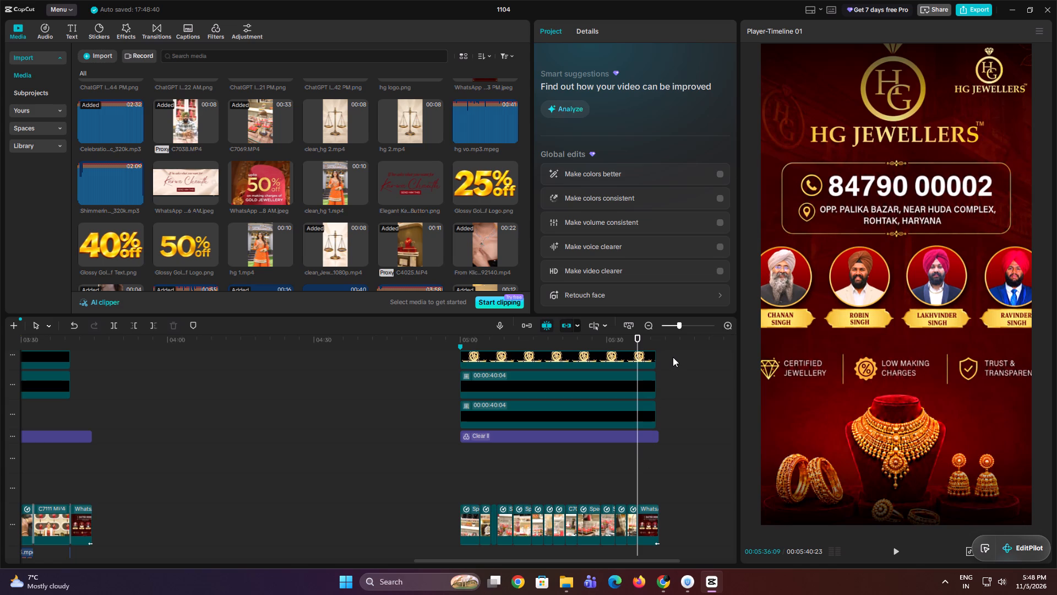
left_click_drag(673, 357, 640, 417)
key("w")
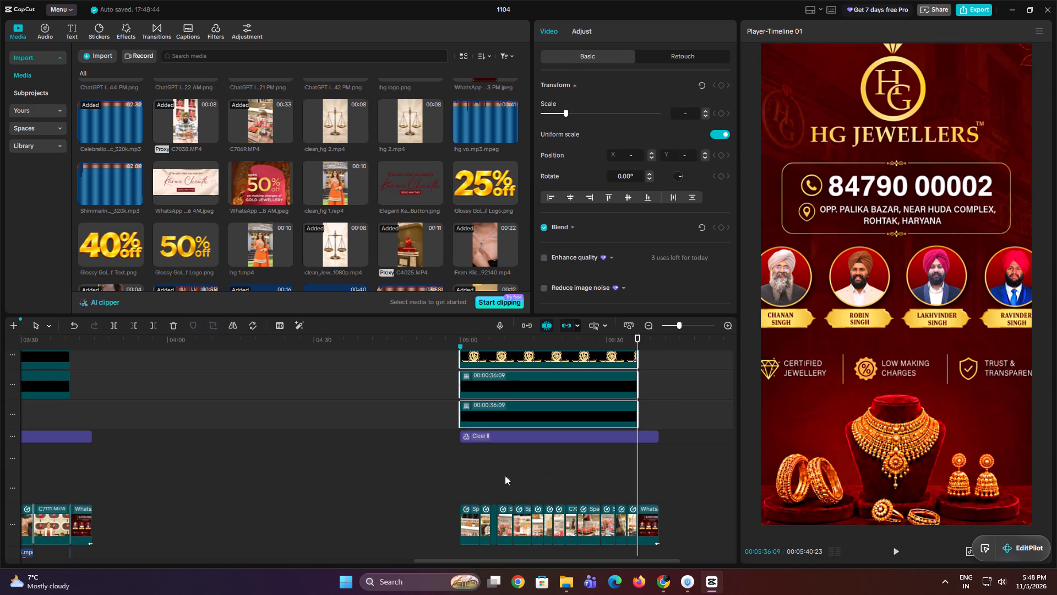
Play the idols section and set a 2.5 s fade-in on the second Listen to Ashtalakshmi Stotram audio clip.
left_click(458, 468)
key("space")
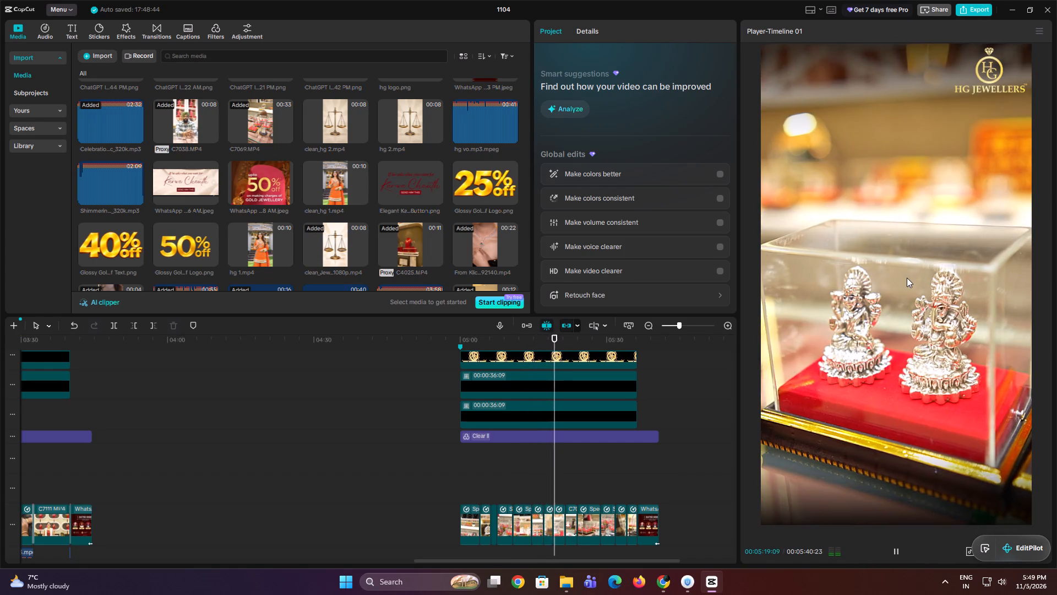
scroll(591, 468, "down", 7)
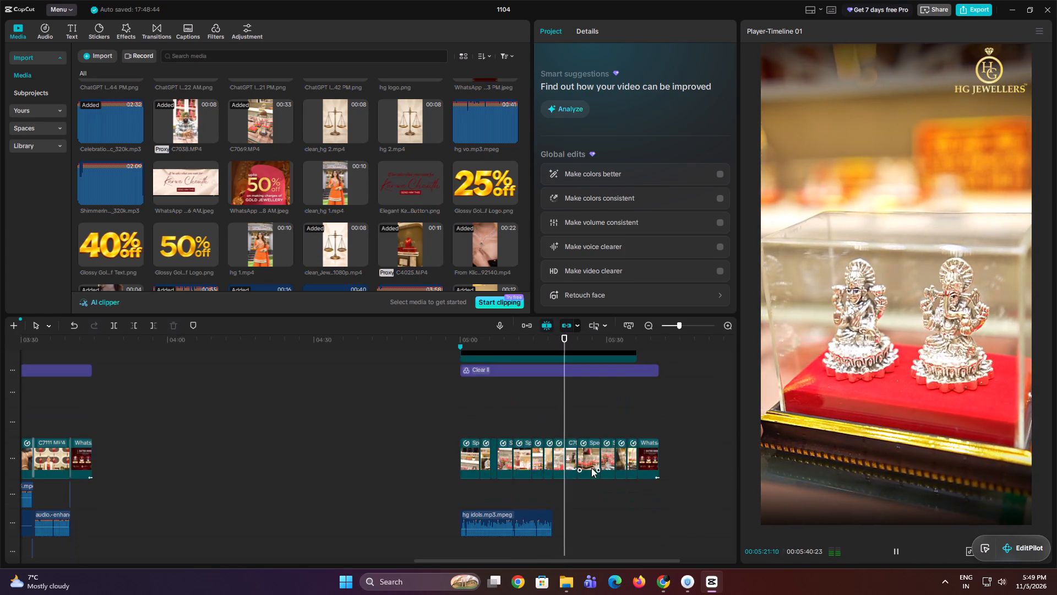
scroll(591, 468, "down", 3)
key("space")
left_click_drag(558, 510, 560, 510)
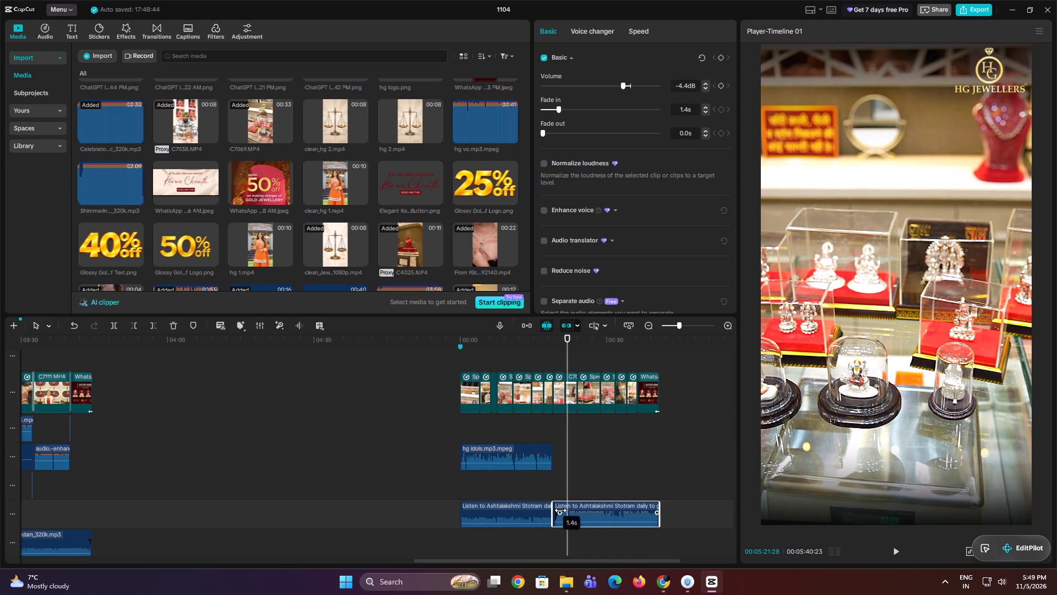
left_click_drag(560, 510, 564, 510)
left_click(553, 479)
key("space")
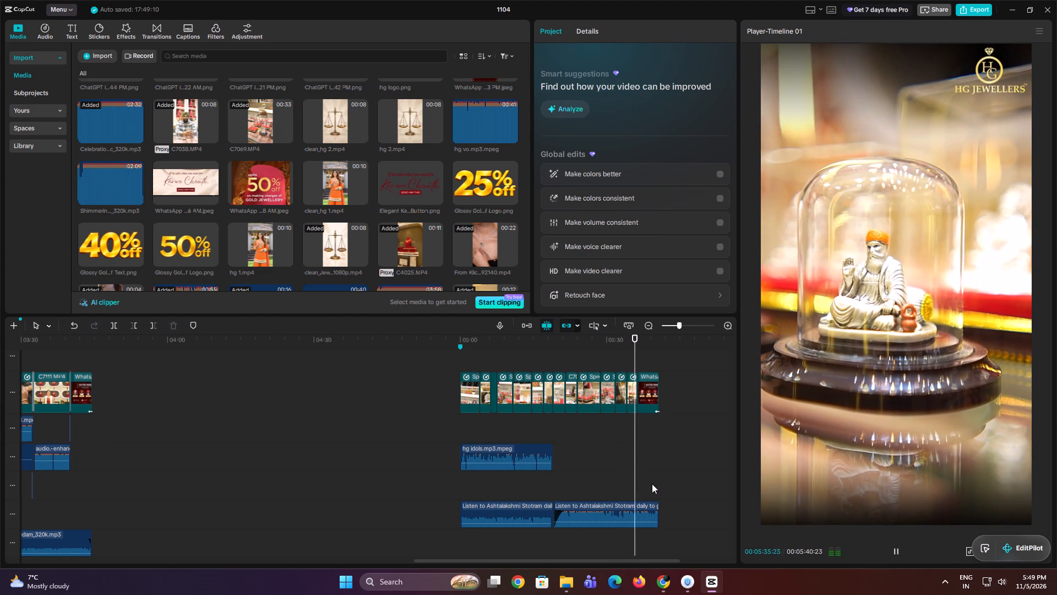
Add a fade-out to the second Ashtalakshmi Stotram audio clip and play the end card.
left_click_drag(643, 464, 646, 464)
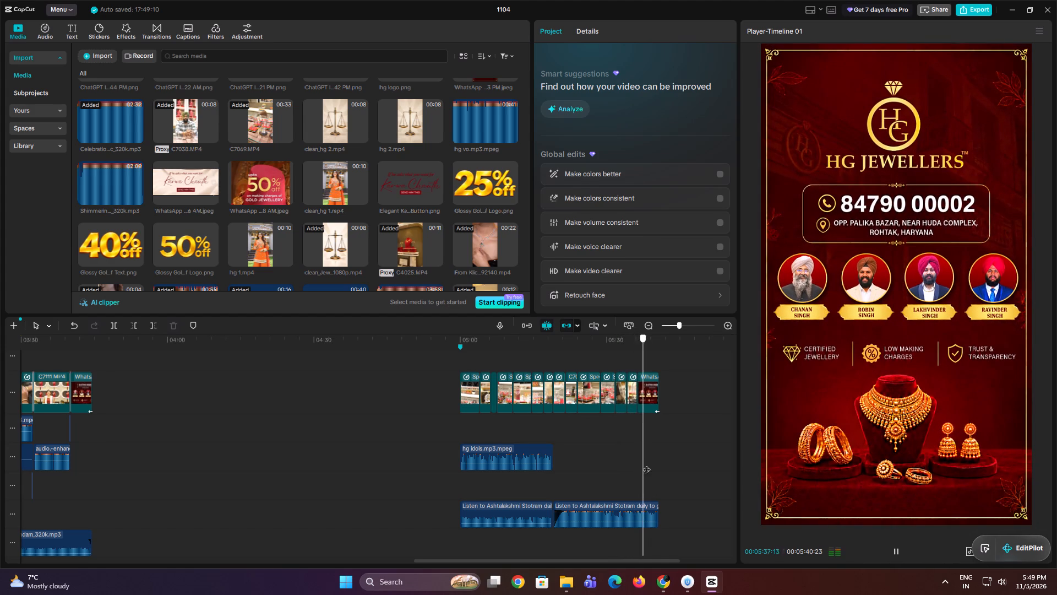
left_click_drag(646, 464, 661, 465)
left_click(640, 522)
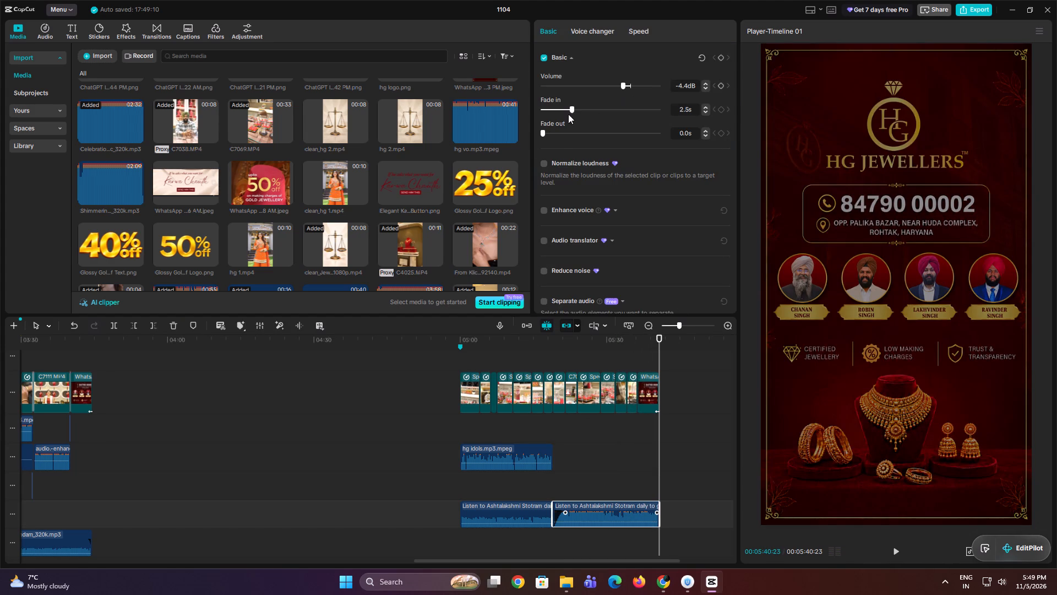
left_click_drag(541, 129, 563, 133)
left_click(634, 444)
key("space")
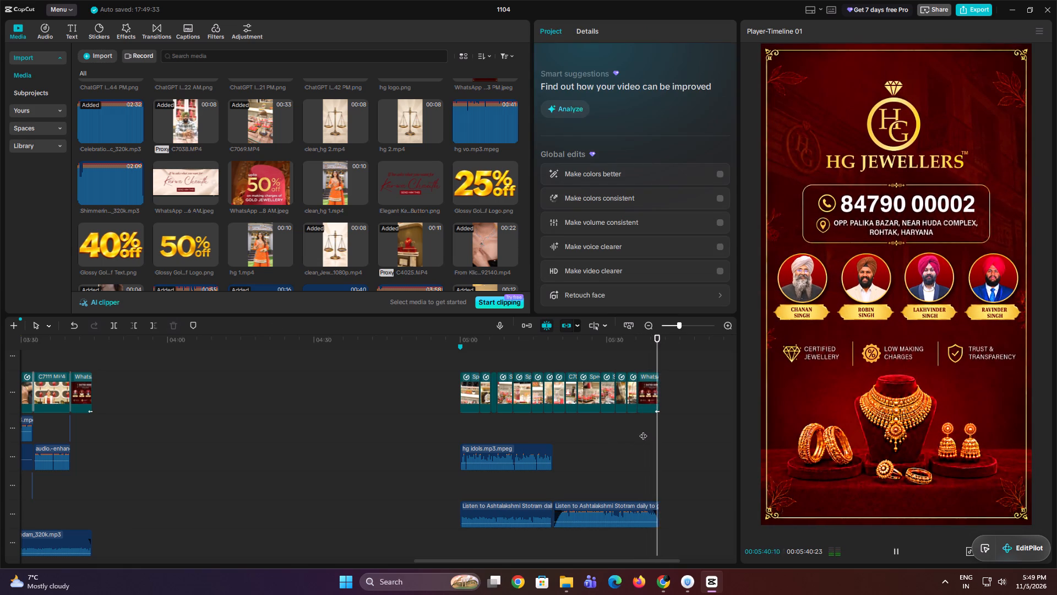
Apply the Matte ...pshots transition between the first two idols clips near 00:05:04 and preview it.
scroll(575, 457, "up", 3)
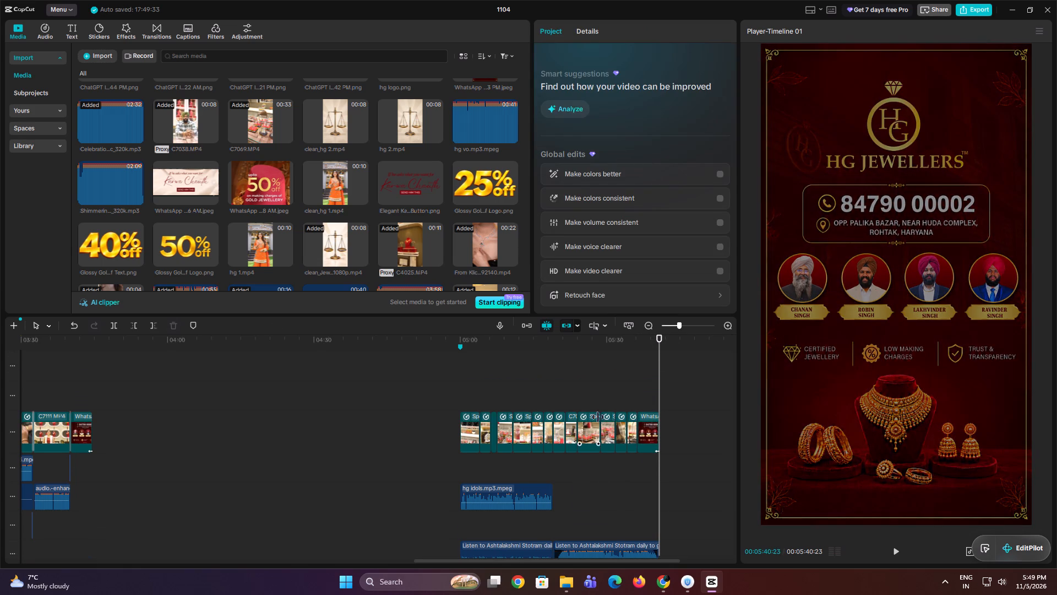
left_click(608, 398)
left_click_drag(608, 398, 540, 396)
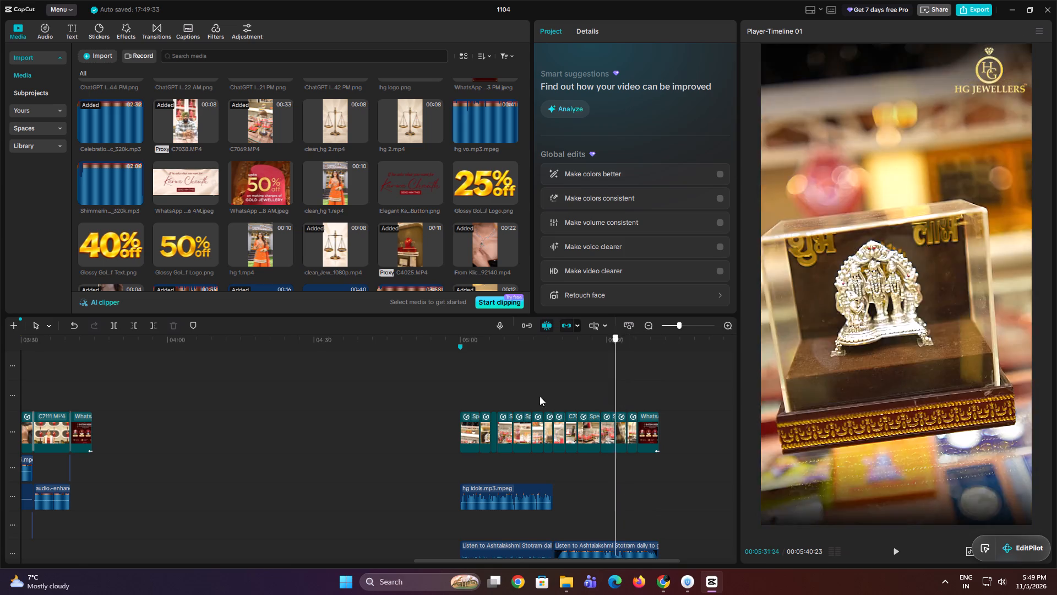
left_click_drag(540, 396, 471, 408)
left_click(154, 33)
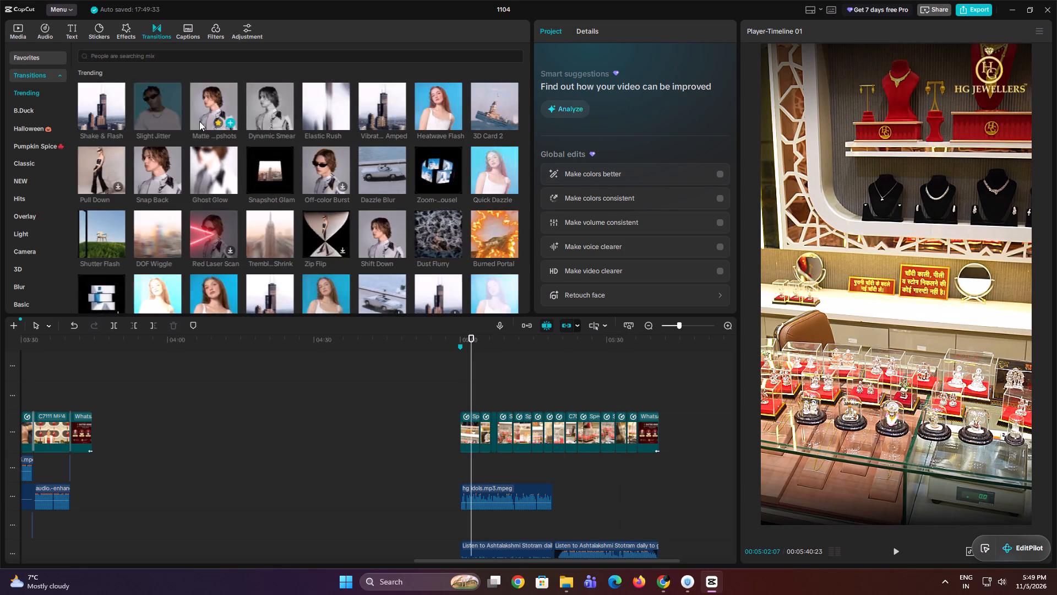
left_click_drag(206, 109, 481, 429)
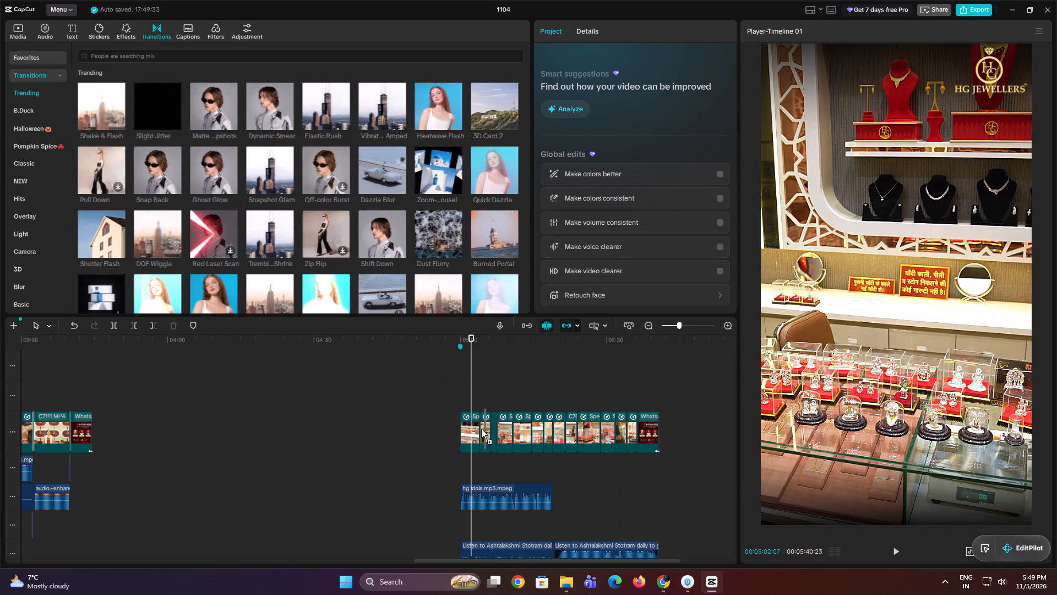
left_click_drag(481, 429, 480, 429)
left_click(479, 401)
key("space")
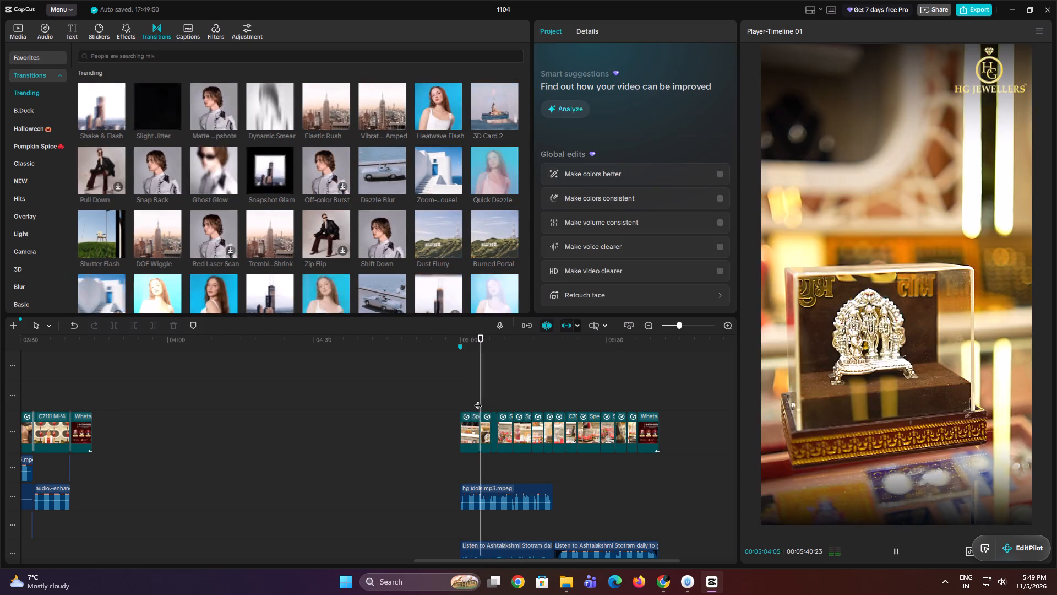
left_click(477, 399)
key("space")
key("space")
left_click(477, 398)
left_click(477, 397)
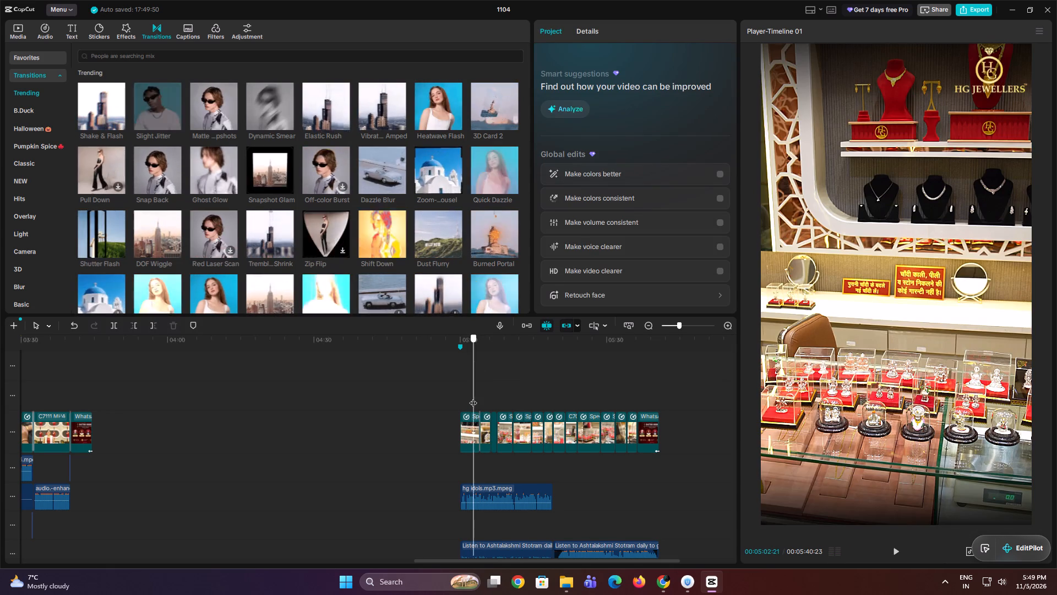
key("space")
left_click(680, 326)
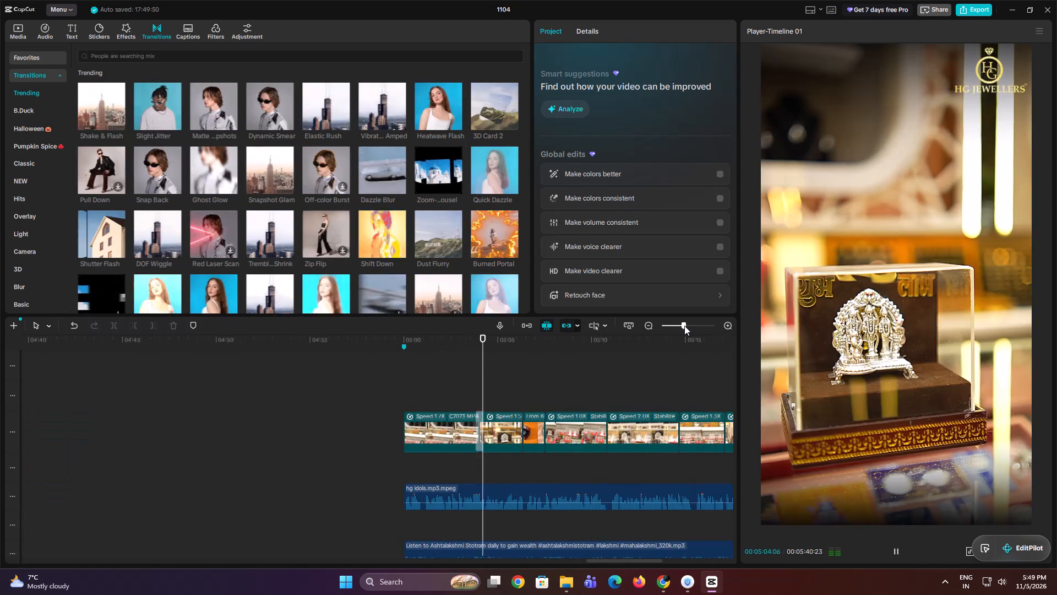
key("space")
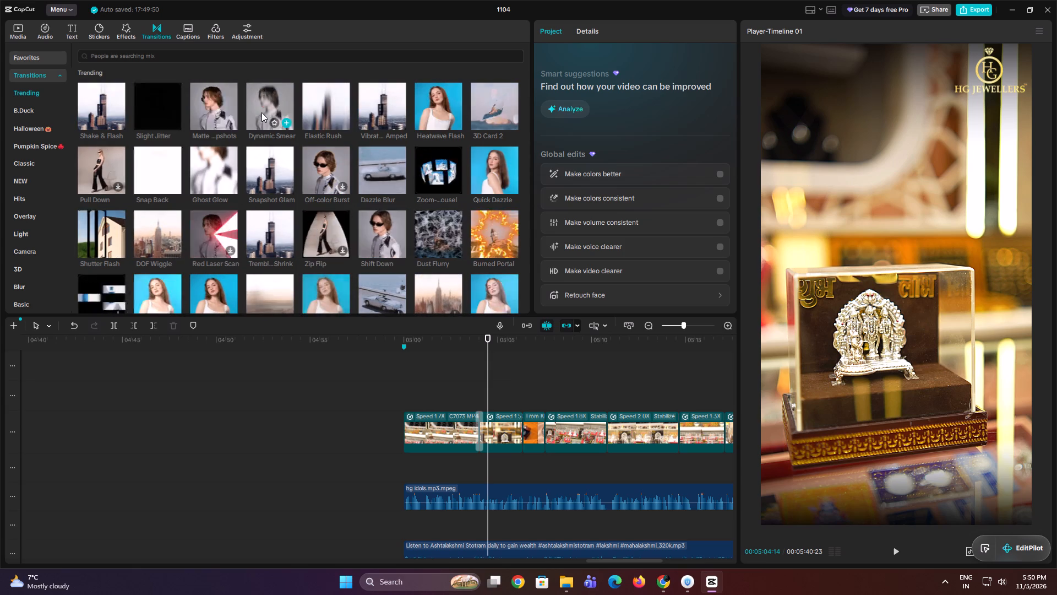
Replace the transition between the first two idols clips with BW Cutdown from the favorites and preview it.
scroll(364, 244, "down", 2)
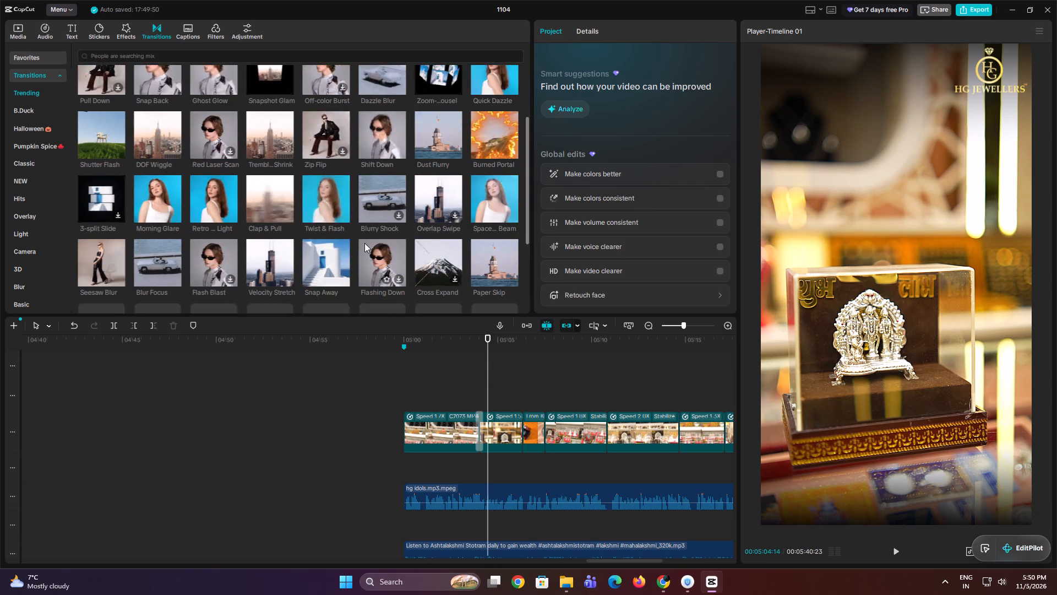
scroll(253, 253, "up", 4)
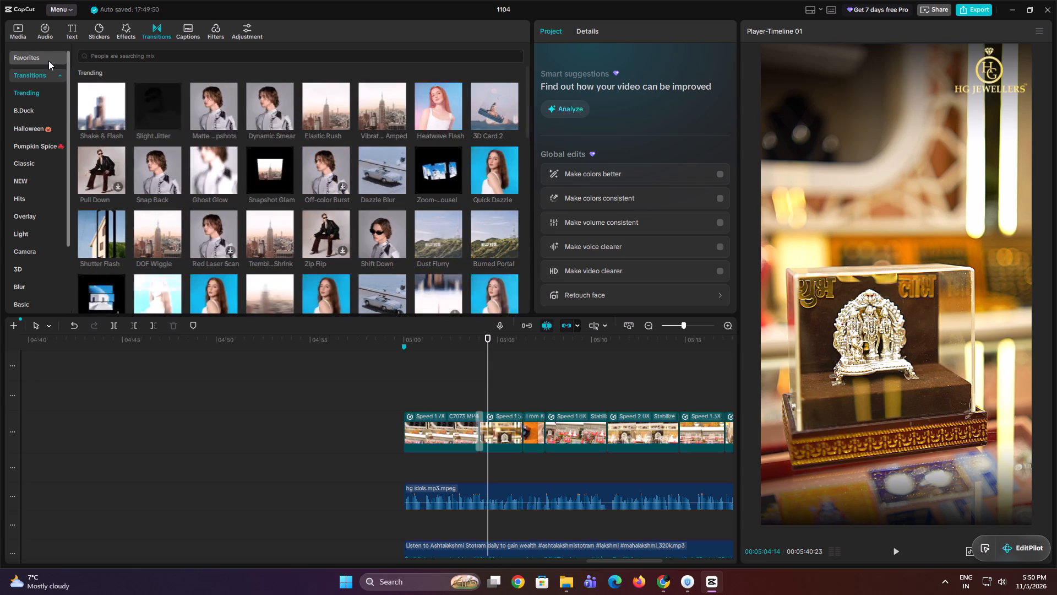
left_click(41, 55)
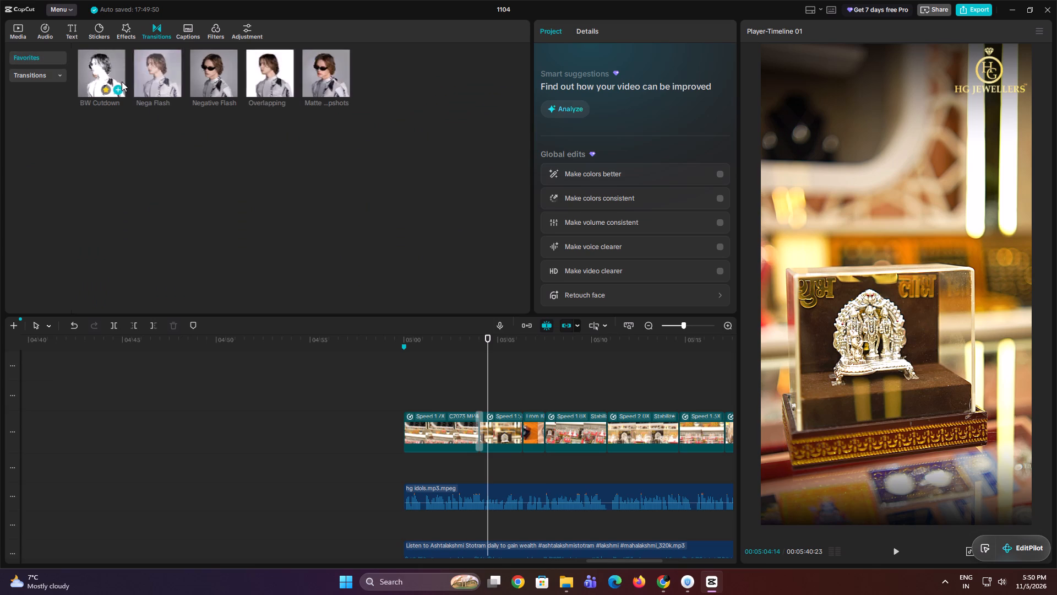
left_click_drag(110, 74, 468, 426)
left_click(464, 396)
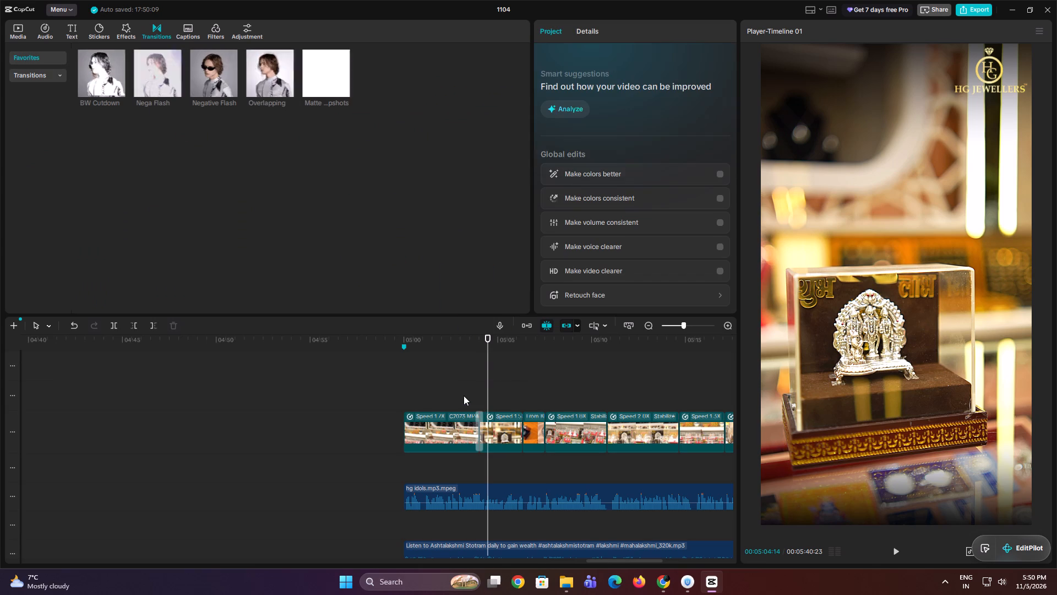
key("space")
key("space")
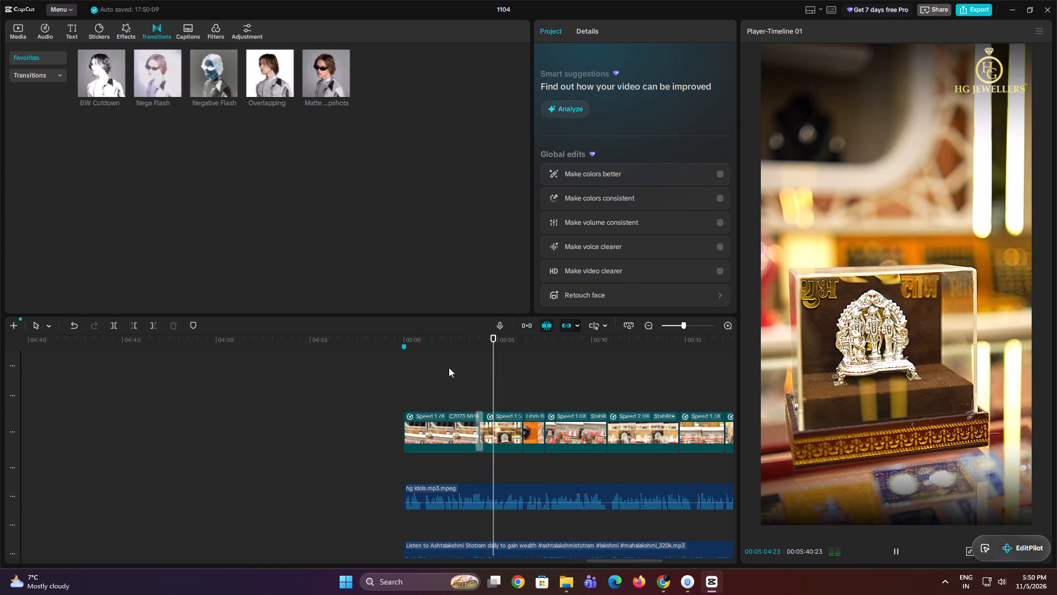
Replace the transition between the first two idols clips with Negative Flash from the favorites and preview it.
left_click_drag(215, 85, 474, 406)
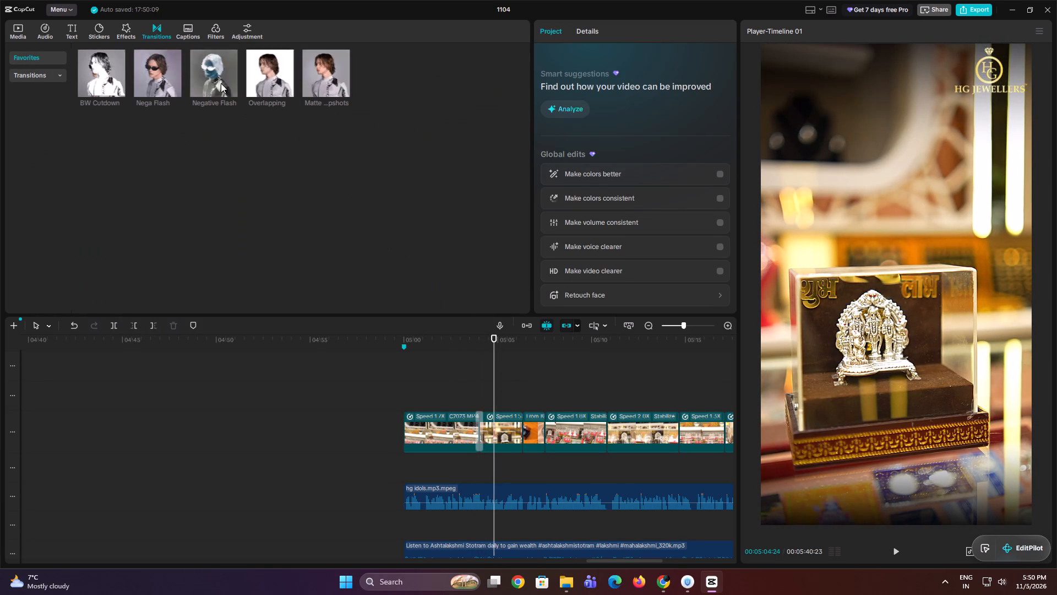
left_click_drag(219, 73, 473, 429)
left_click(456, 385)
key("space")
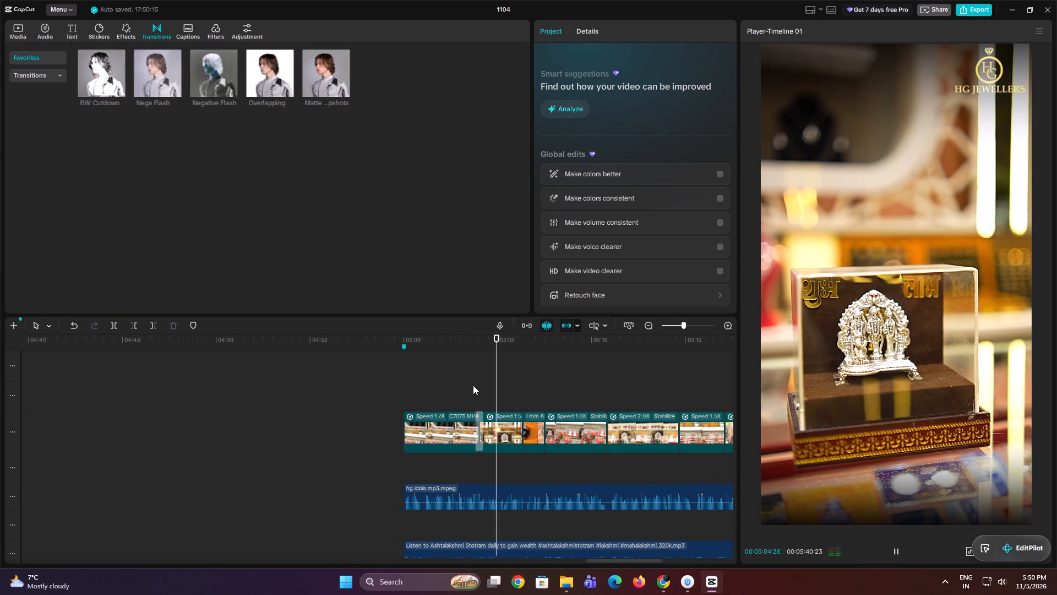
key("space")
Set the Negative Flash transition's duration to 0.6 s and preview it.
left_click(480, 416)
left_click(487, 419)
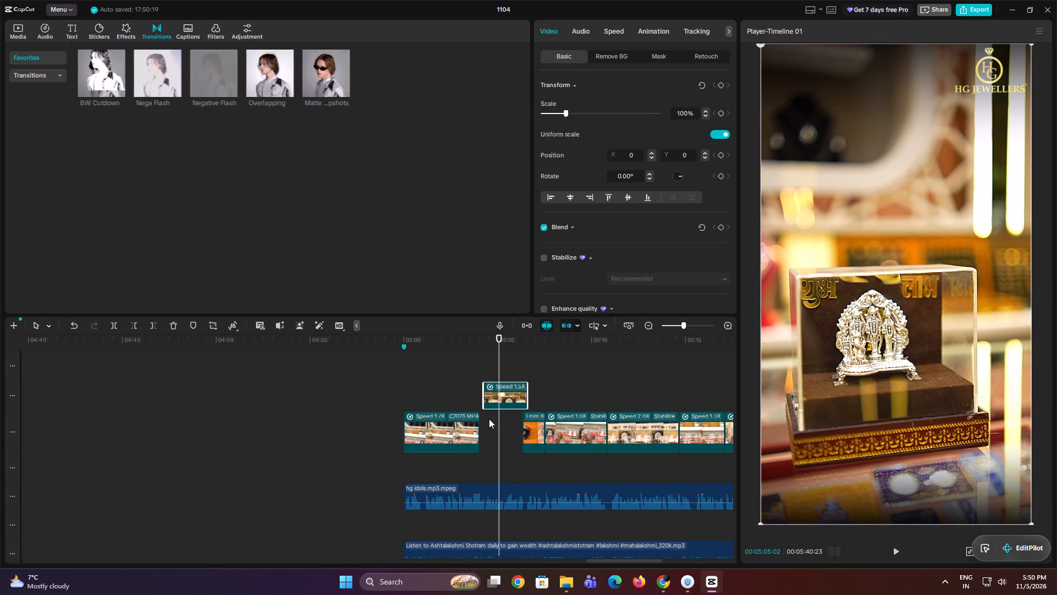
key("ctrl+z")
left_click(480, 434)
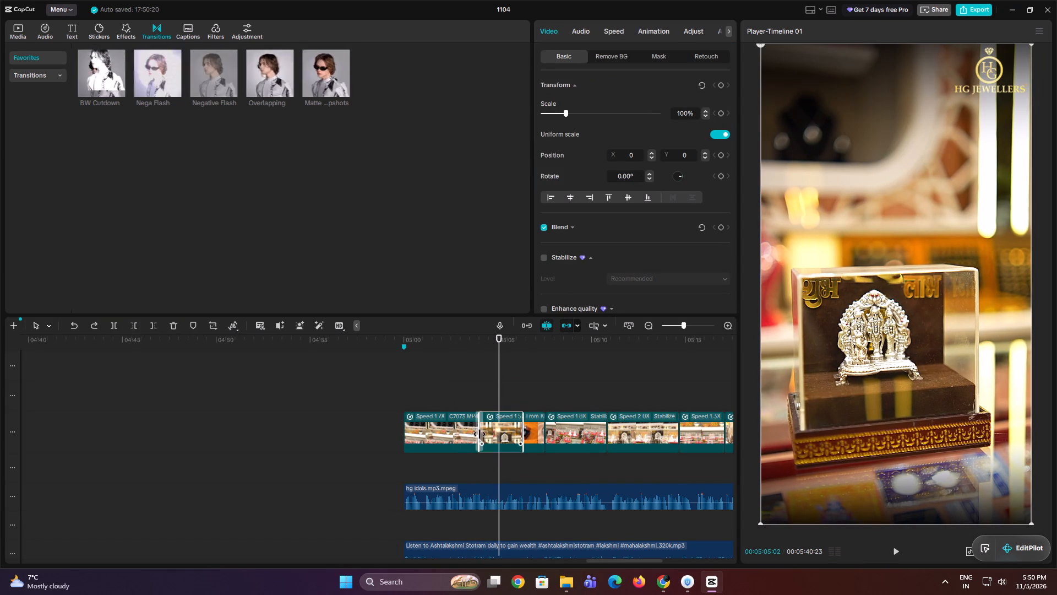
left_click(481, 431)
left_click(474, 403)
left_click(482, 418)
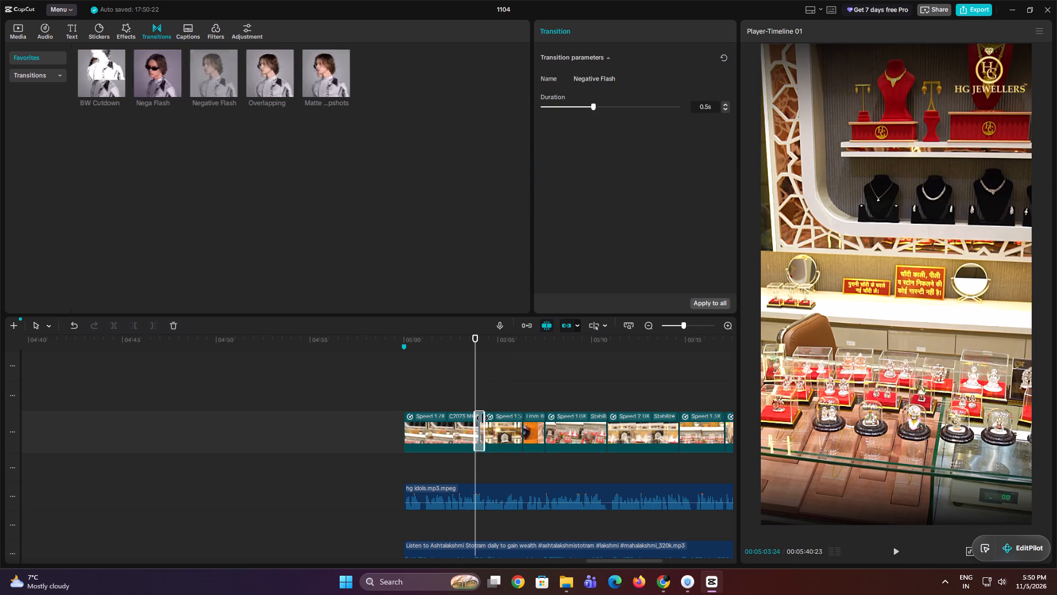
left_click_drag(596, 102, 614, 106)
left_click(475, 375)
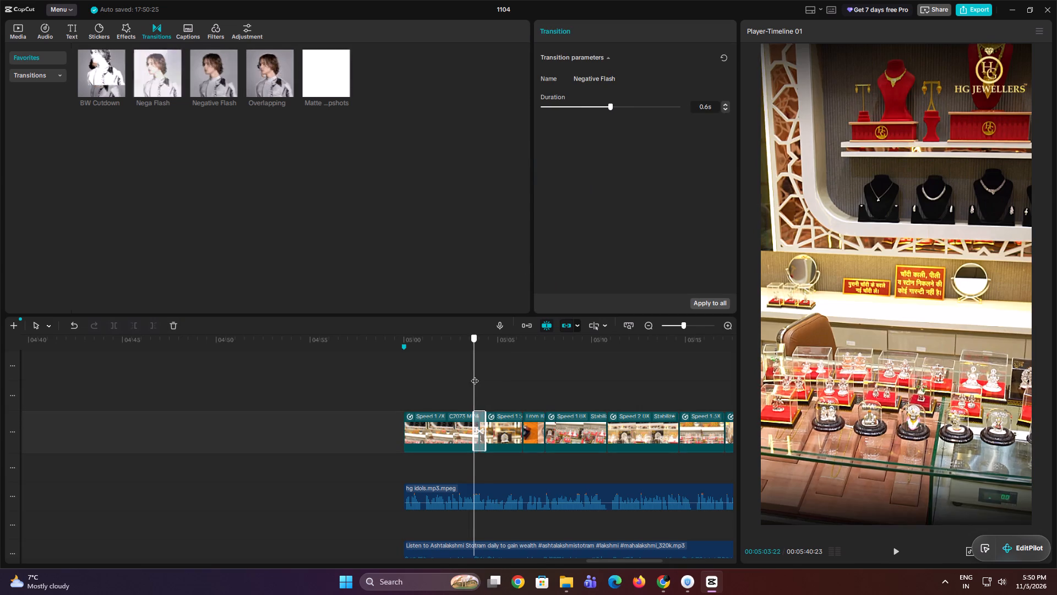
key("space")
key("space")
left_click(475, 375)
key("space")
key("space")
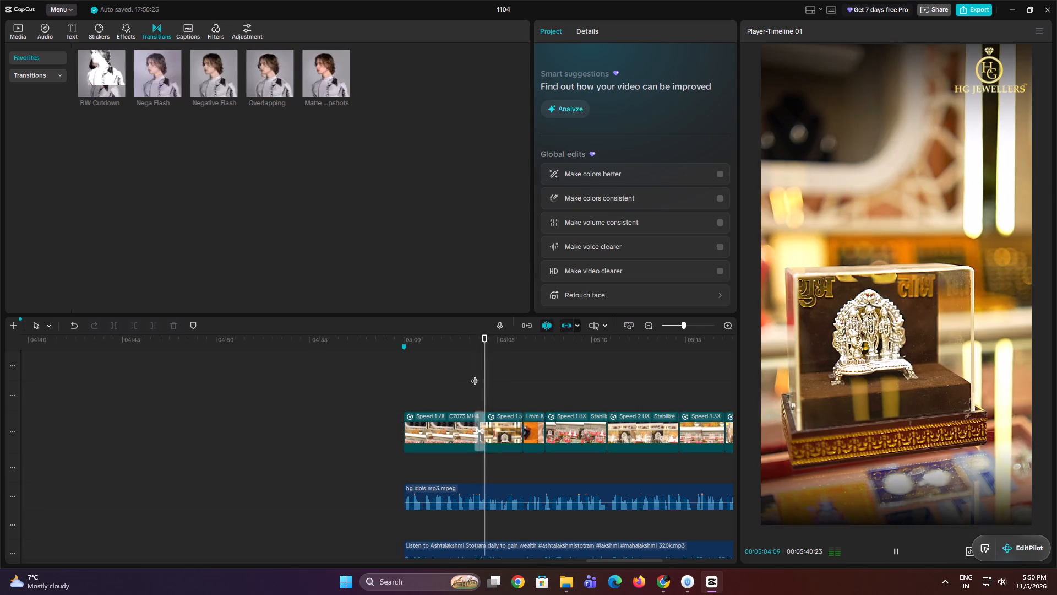
Replace the transition between the first two idols clips with the trending Shake & Flash and preview it.
left_click(35, 72)
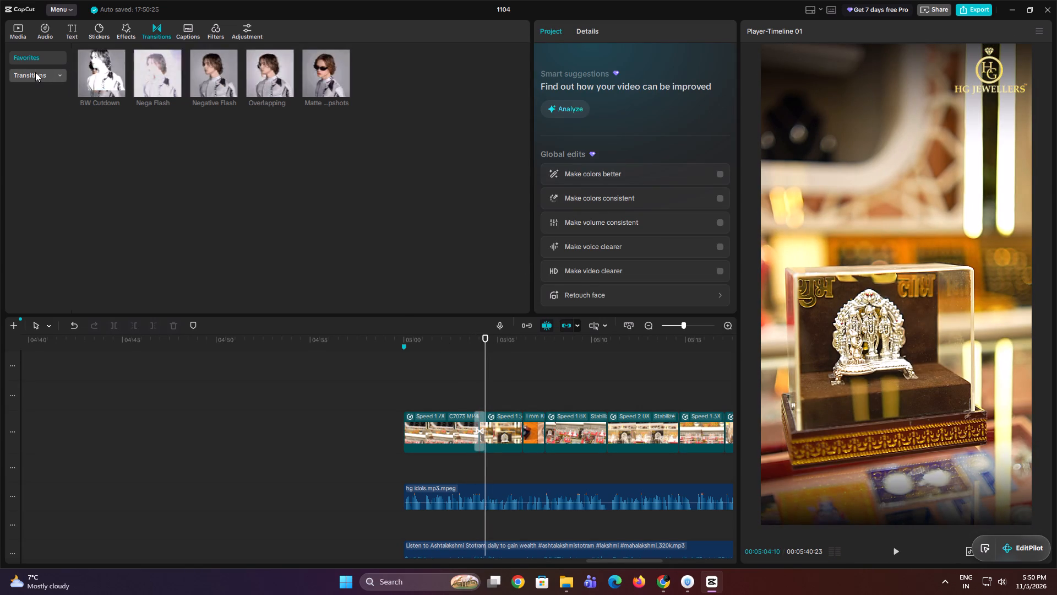
left_click_drag(103, 109, 453, 386)
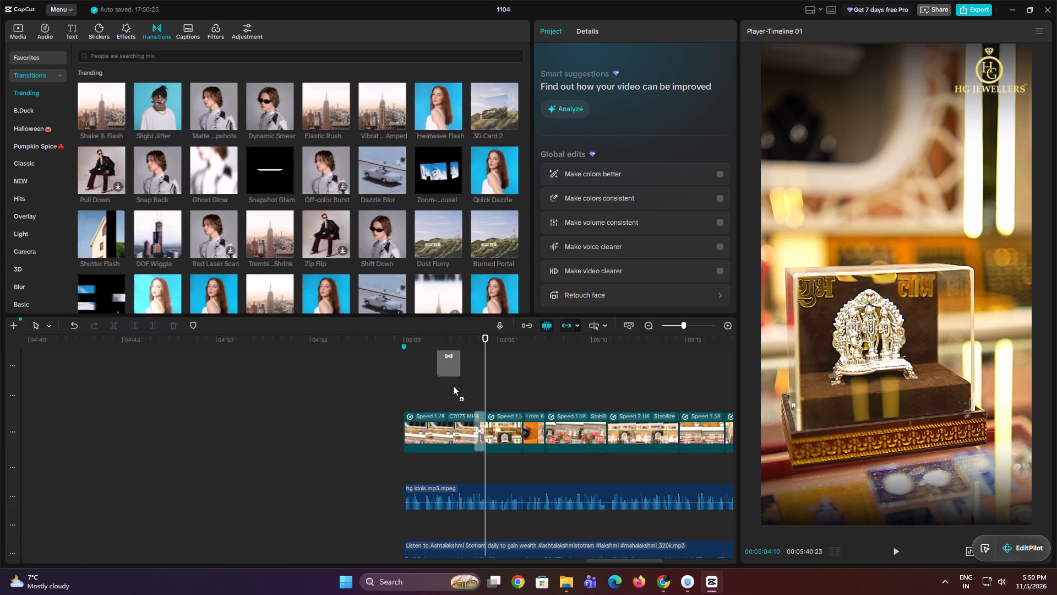
left_click_drag(453, 386, 471, 428)
left_click(465, 394)
key("space")
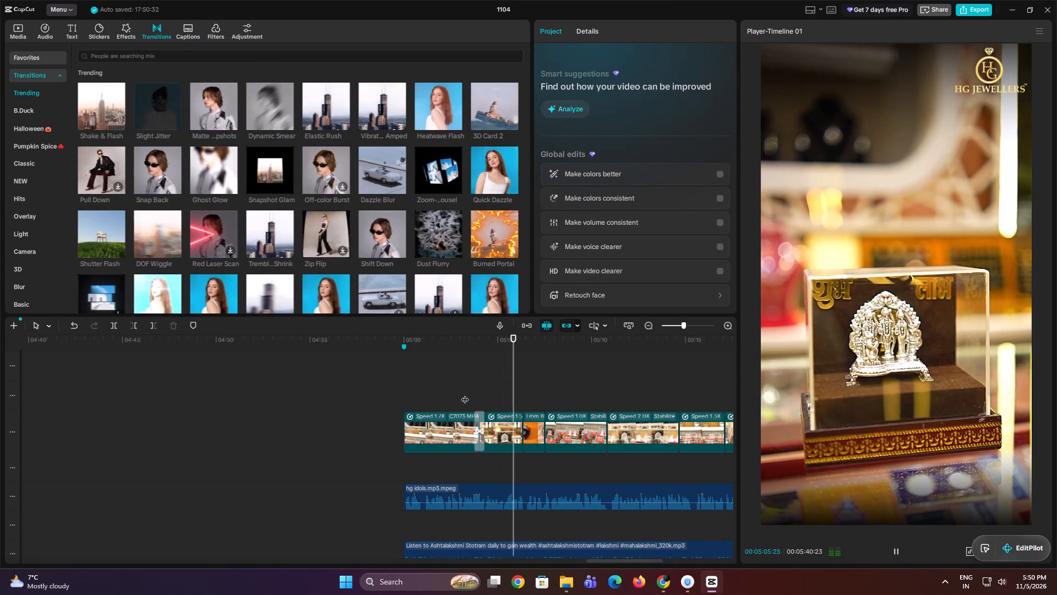
key("space")
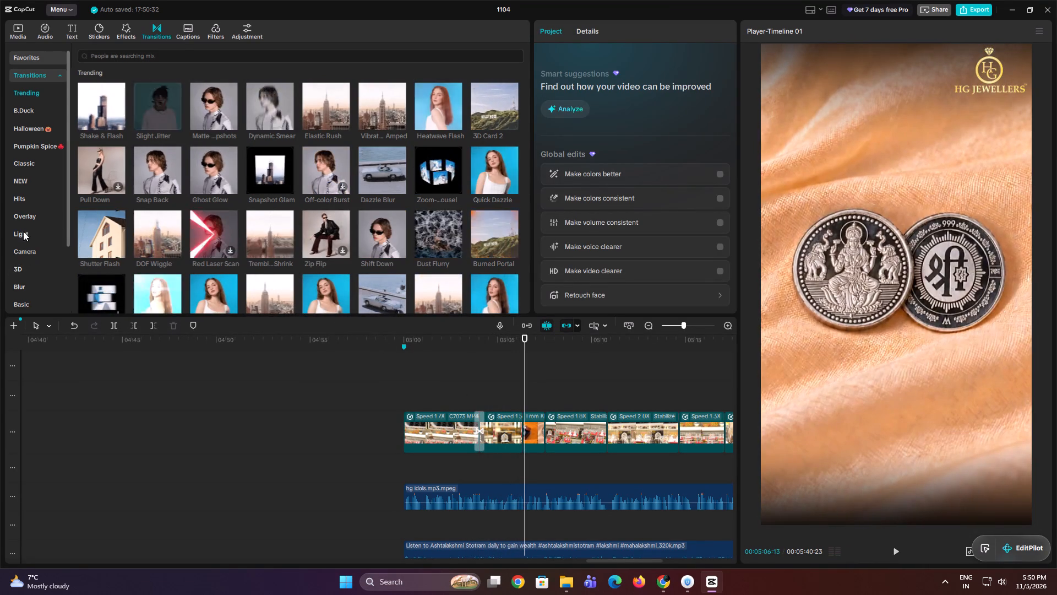
Replace the transition between the first two idols clips with Heat Flicks from the Light category and preview it.
left_click(23, 231)
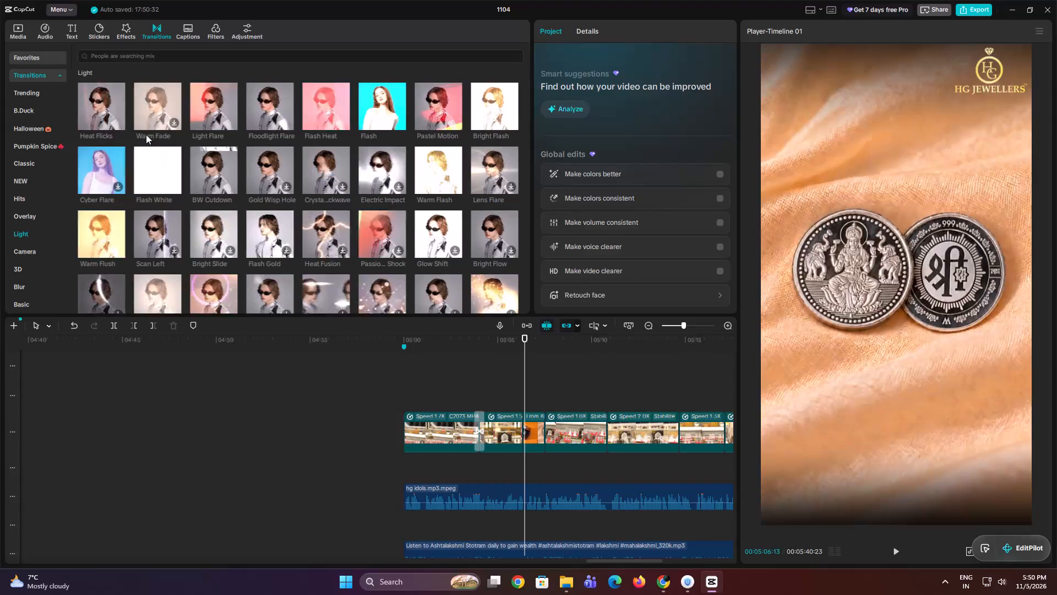
left_click_drag(113, 98, 463, 421)
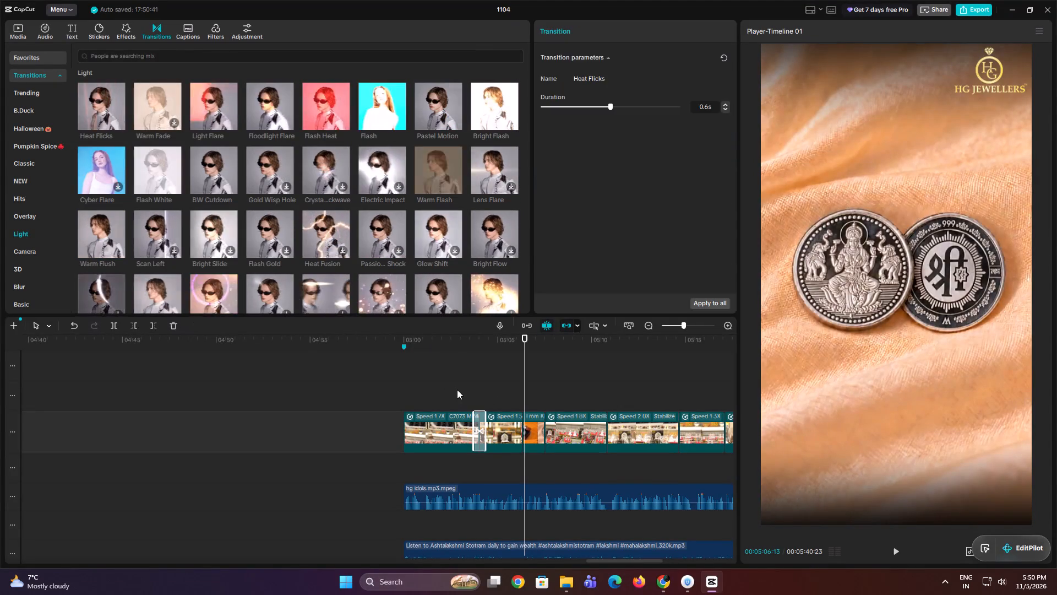
left_click(457, 390)
key("space")
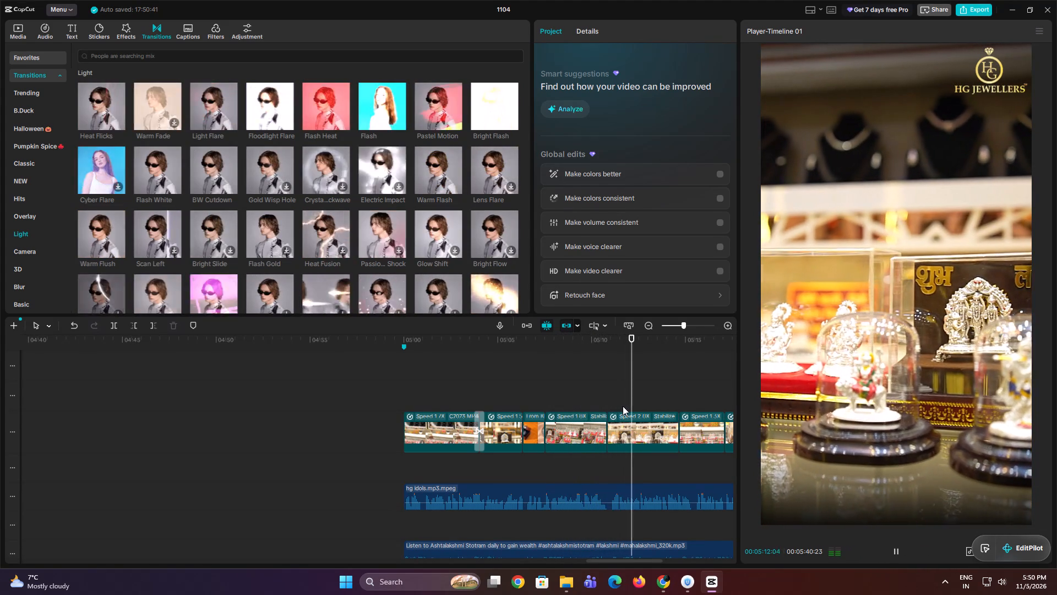
key("space")
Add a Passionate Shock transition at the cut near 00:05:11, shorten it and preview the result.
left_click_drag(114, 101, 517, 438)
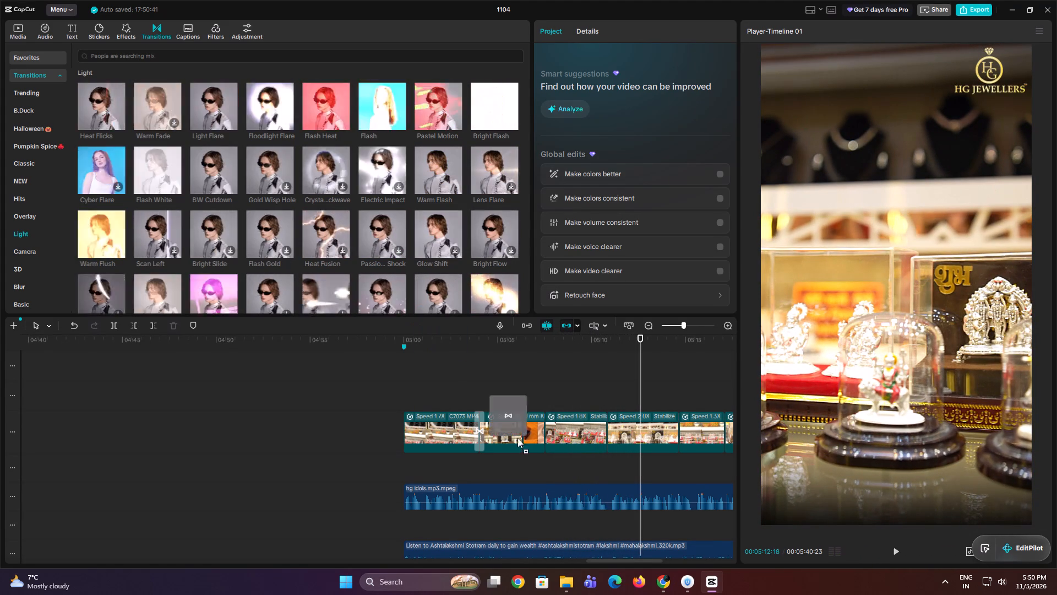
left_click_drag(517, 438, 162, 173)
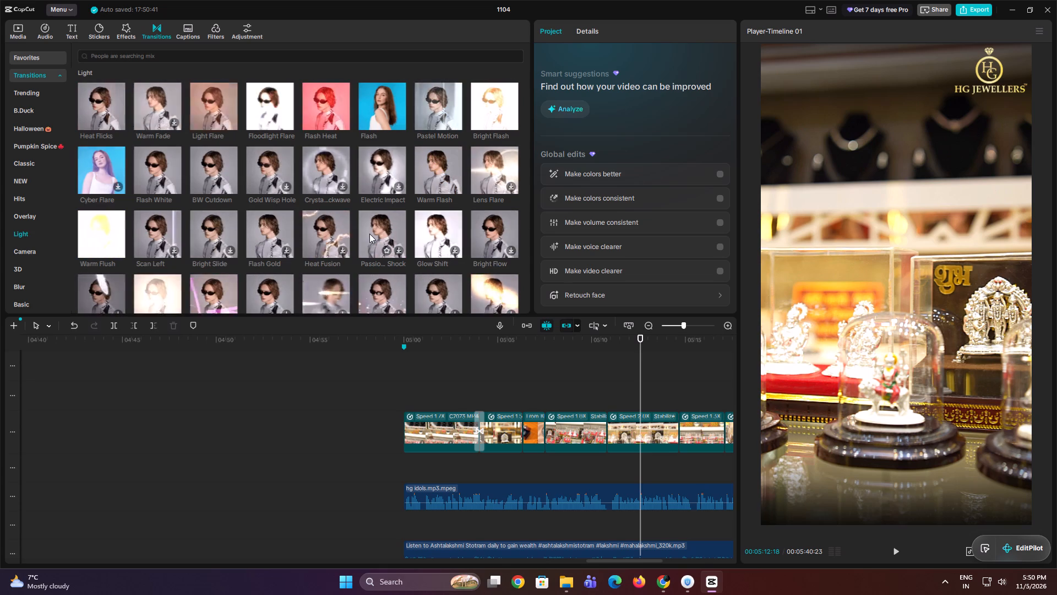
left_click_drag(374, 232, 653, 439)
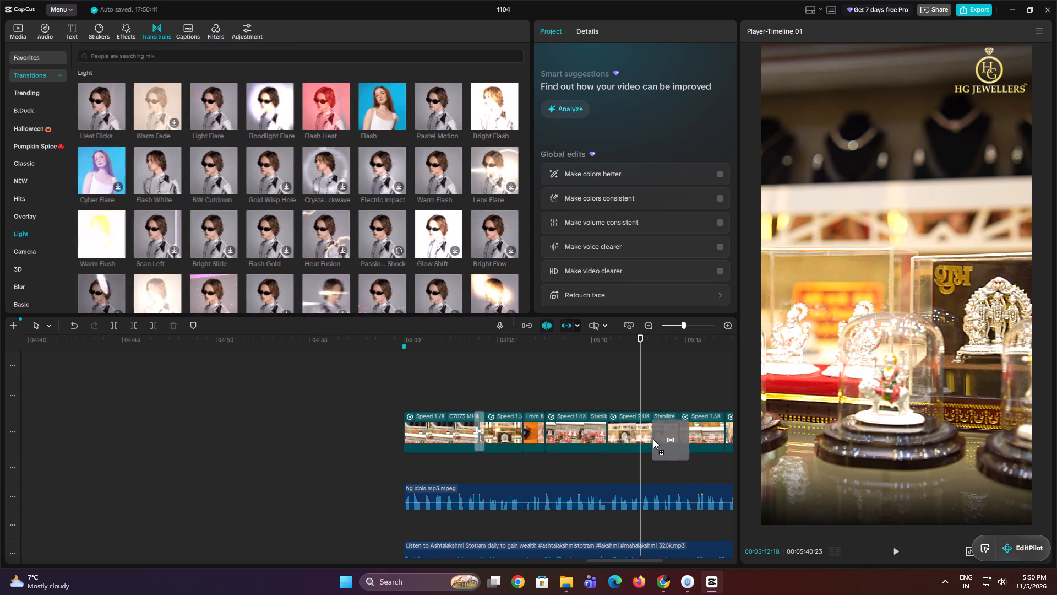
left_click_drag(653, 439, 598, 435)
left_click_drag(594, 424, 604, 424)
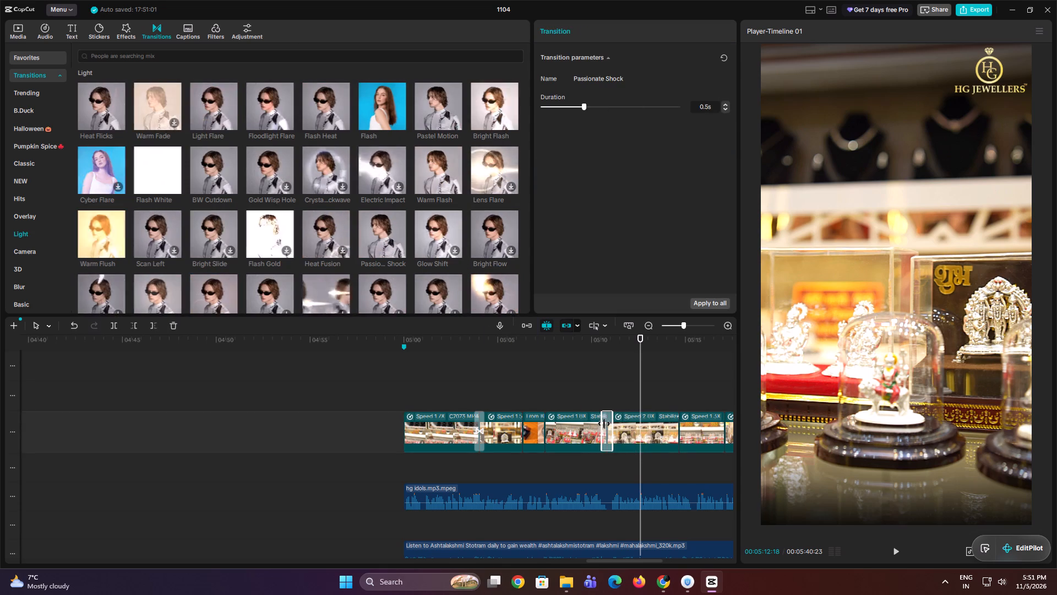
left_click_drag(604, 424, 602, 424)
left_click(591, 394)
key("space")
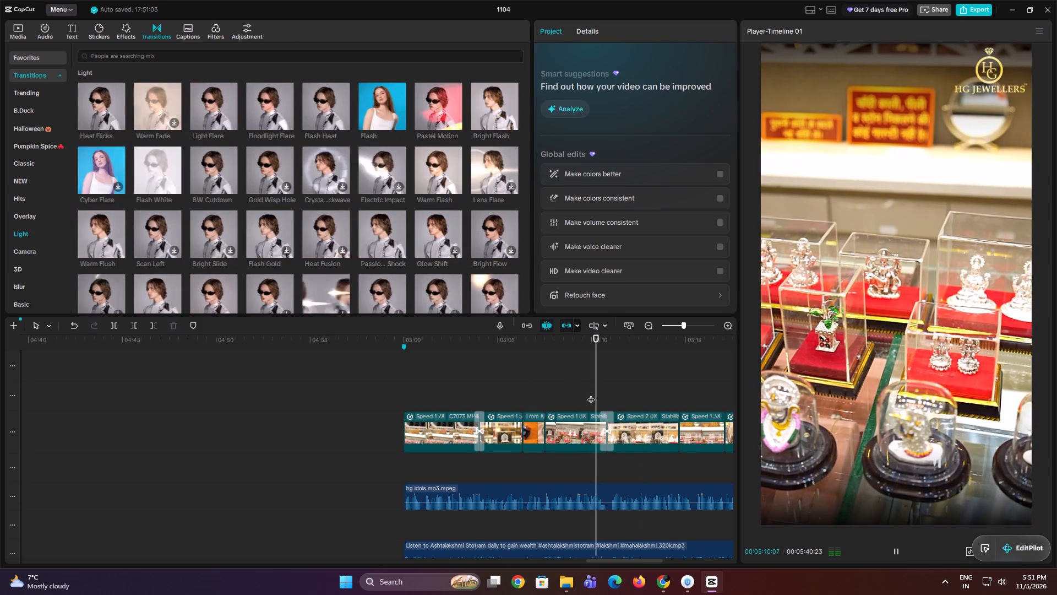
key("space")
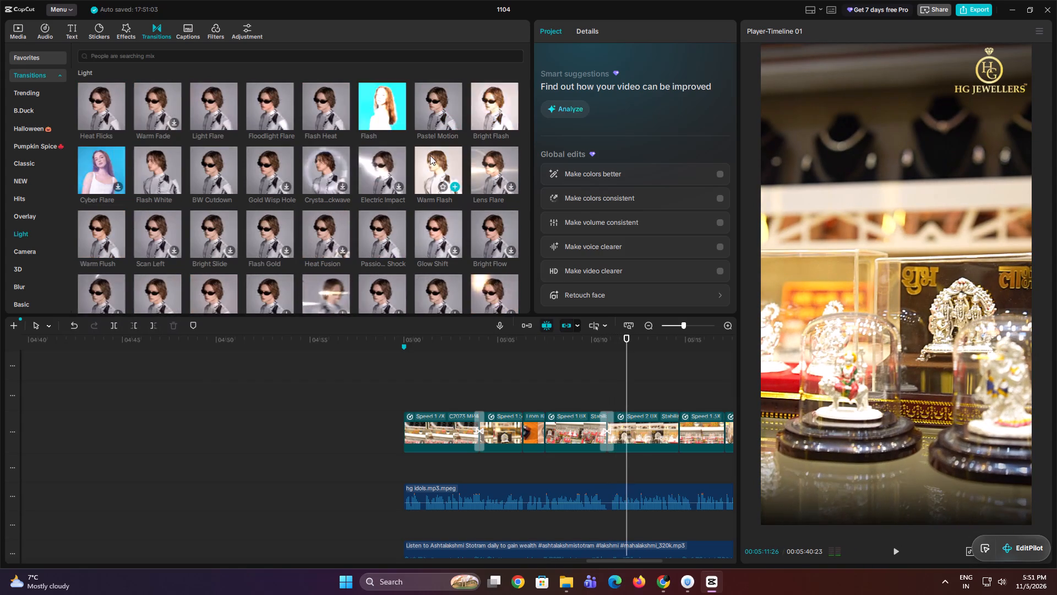
Replace the transition at the cut near 00:05:11 with Warm Flash and preview it.
left_click_drag(448, 169, 596, 436)
left_click(597, 395)
key("space")
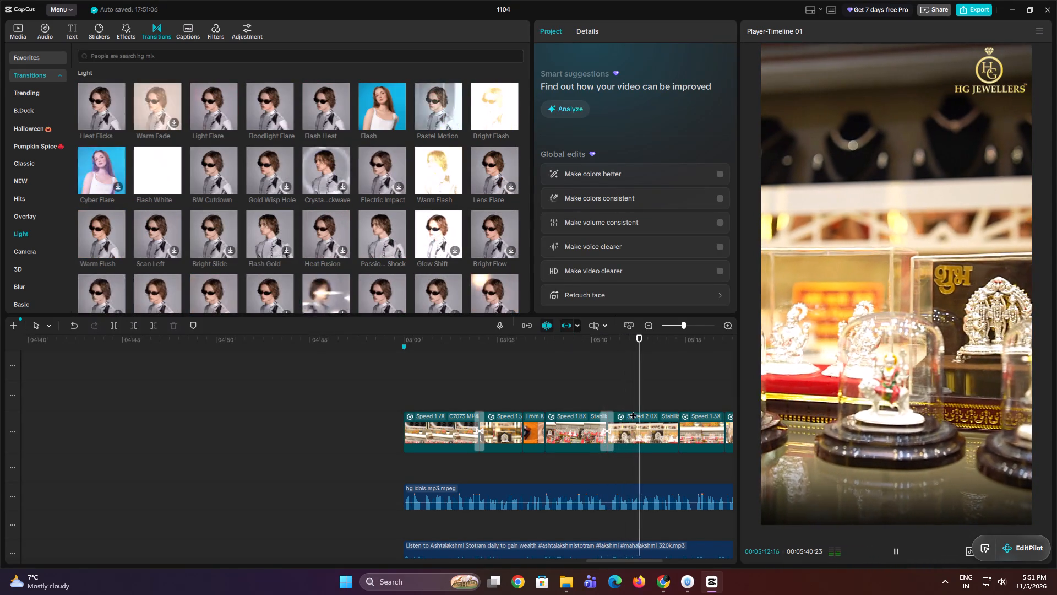
key("space")
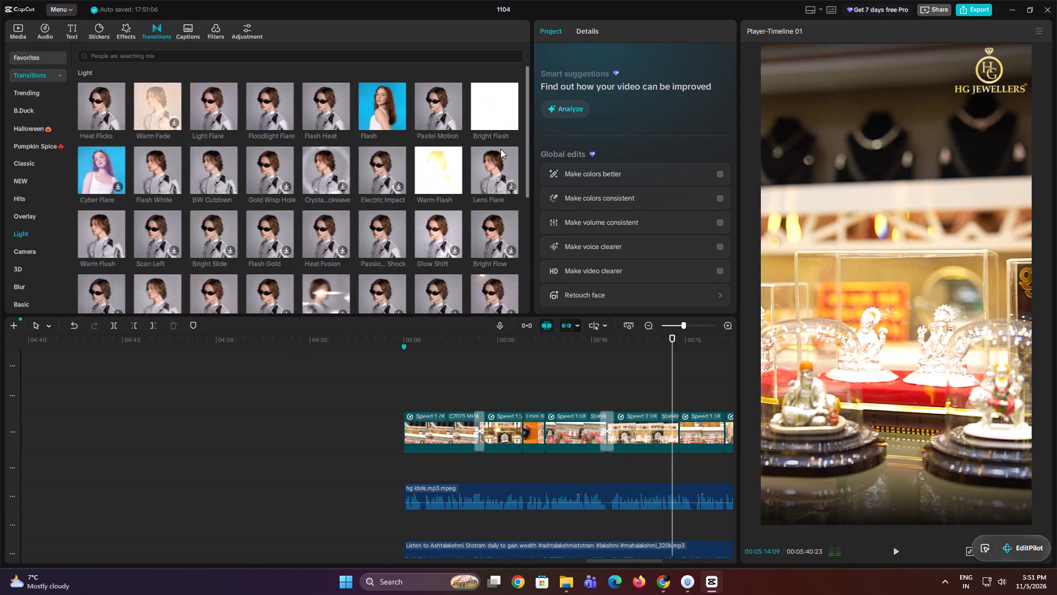
Add a Bright Flash transition at the cut near 00:05:15, shorten it to 0.6 s and preview it.
left_click_drag(492, 109, 675, 428)
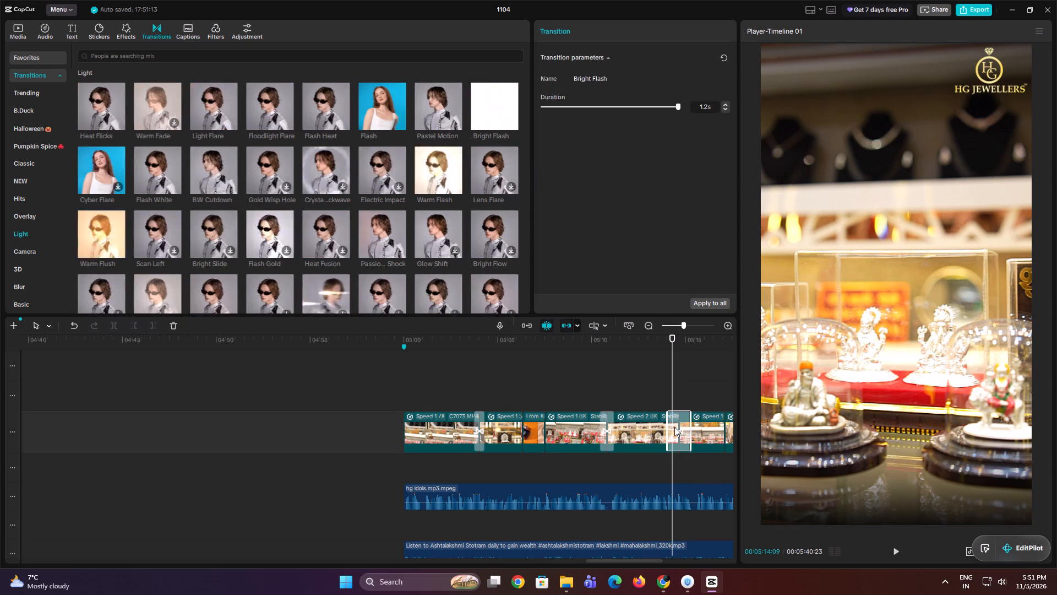
left_click_drag(669, 421, 675, 421)
left_click(669, 388)
key("space")
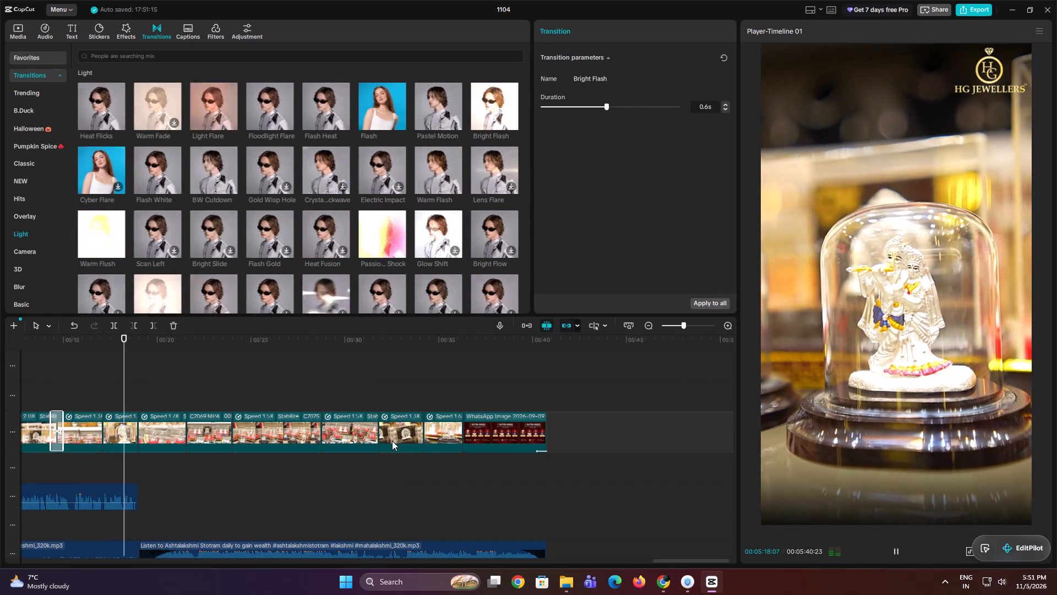
key("space")
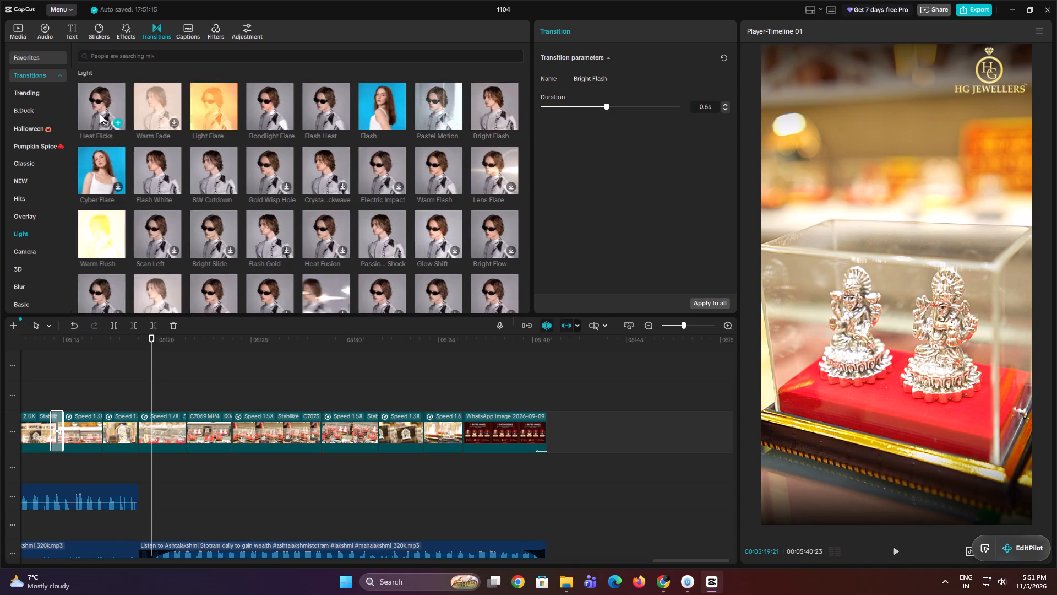
Add a Heat Flicks transition at the cut near 00:05:19, shorten it to 0.5 s and continue the playback.
left_click_drag(100, 114, 138, 426)
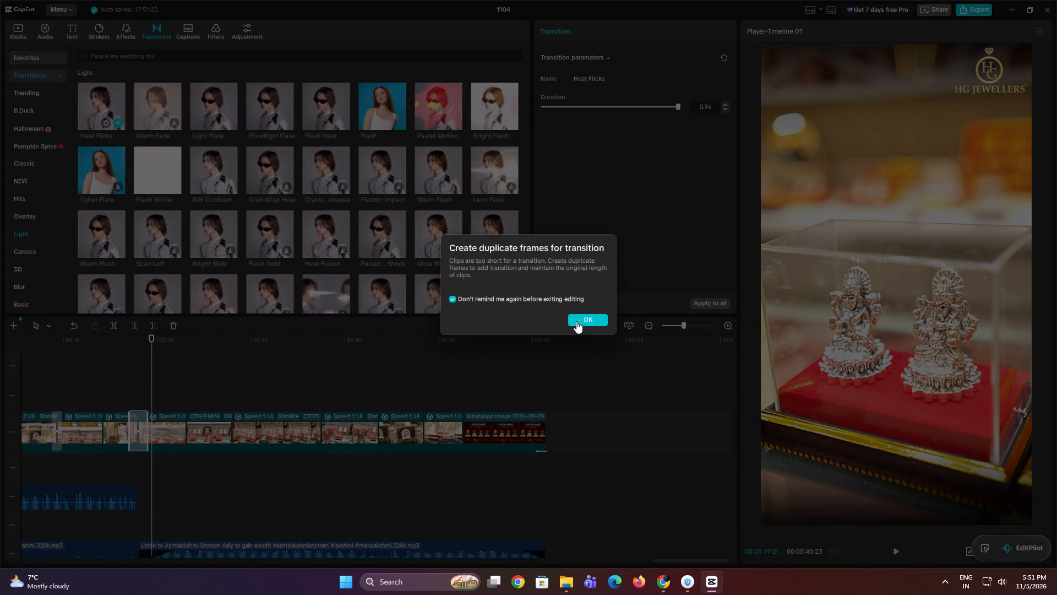
left_click(581, 319)
left_click(130, 418)
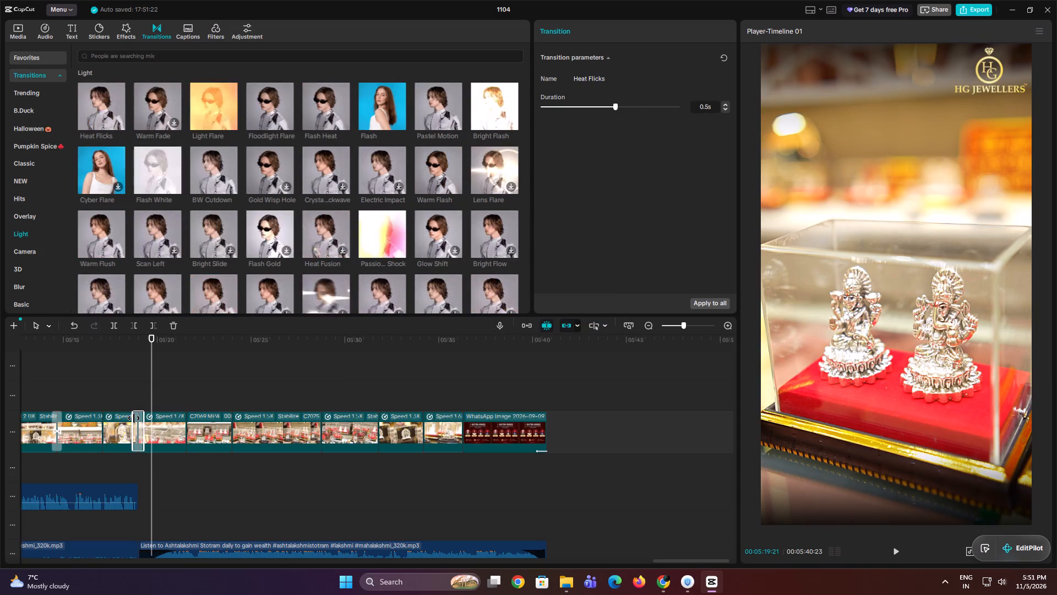
left_click(132, 403)
key("space")
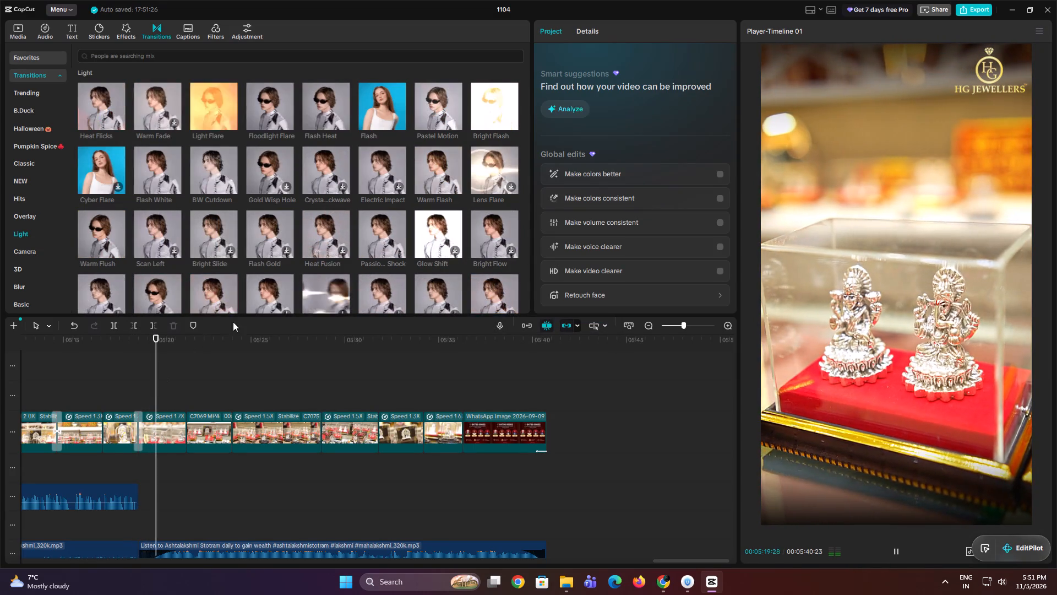
Add a Light Flare transition at the cut near 00:05:24, shorten it and preview the result.
left_click_drag(208, 106, 306, 431)
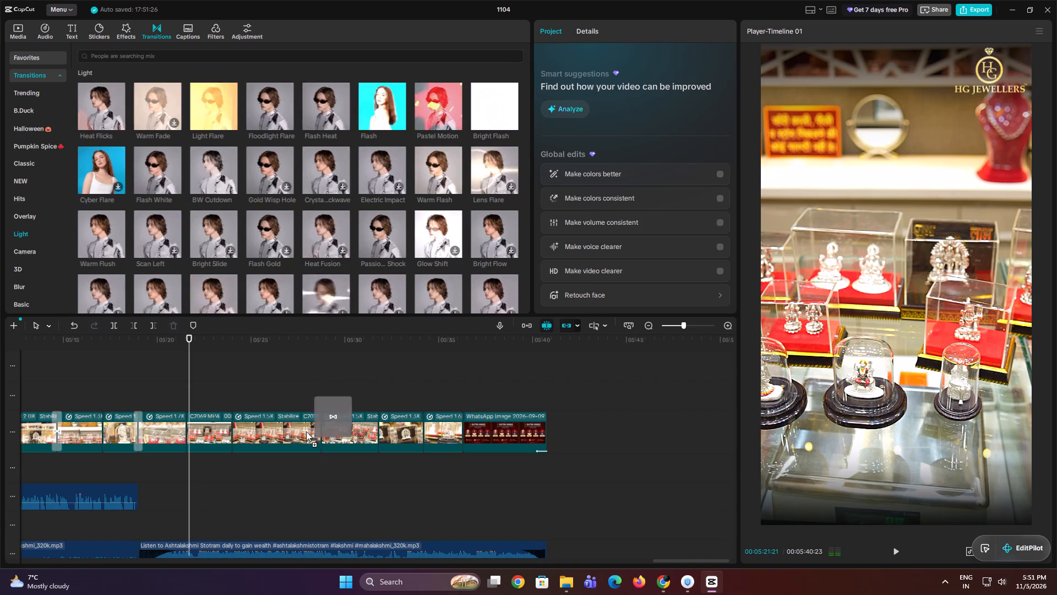
left_click_drag(306, 431, 239, 432)
left_click(239, 432)
left_click_drag(222, 420, 226, 420)
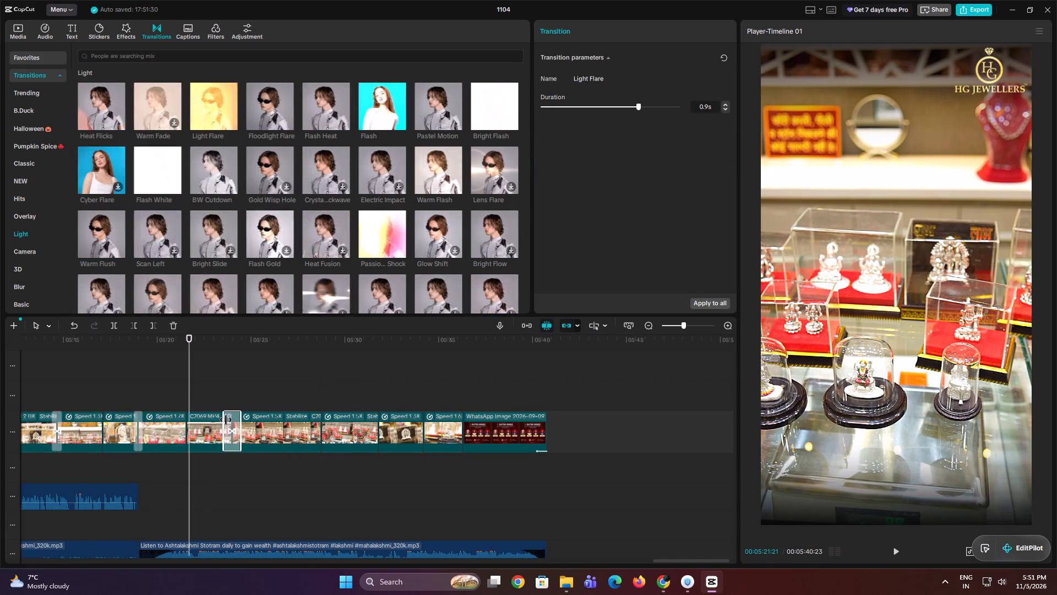
left_click_drag(226, 420, 228, 419)
left_click(221, 394)
key("space")
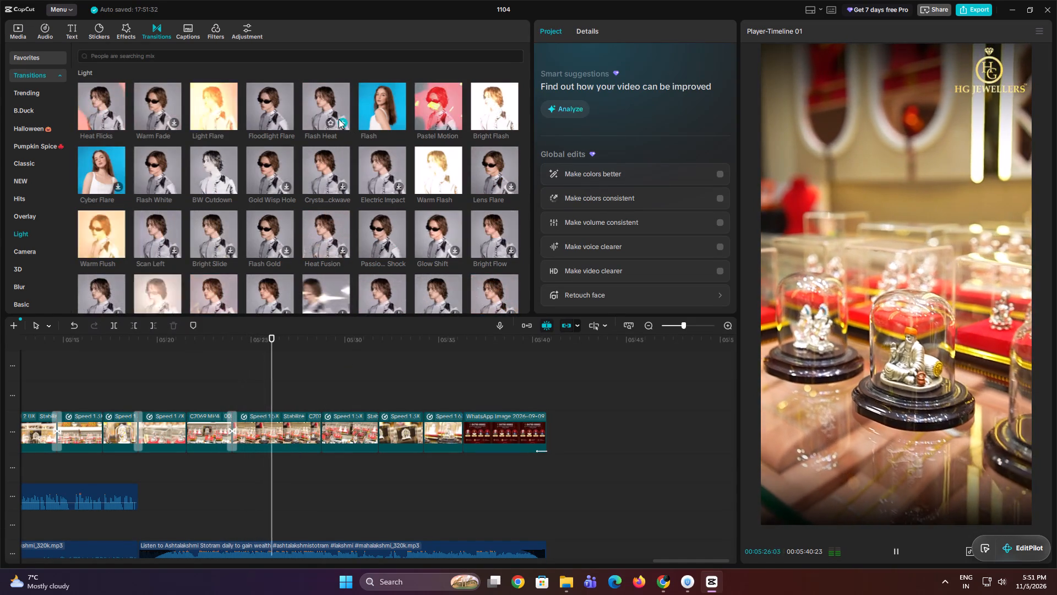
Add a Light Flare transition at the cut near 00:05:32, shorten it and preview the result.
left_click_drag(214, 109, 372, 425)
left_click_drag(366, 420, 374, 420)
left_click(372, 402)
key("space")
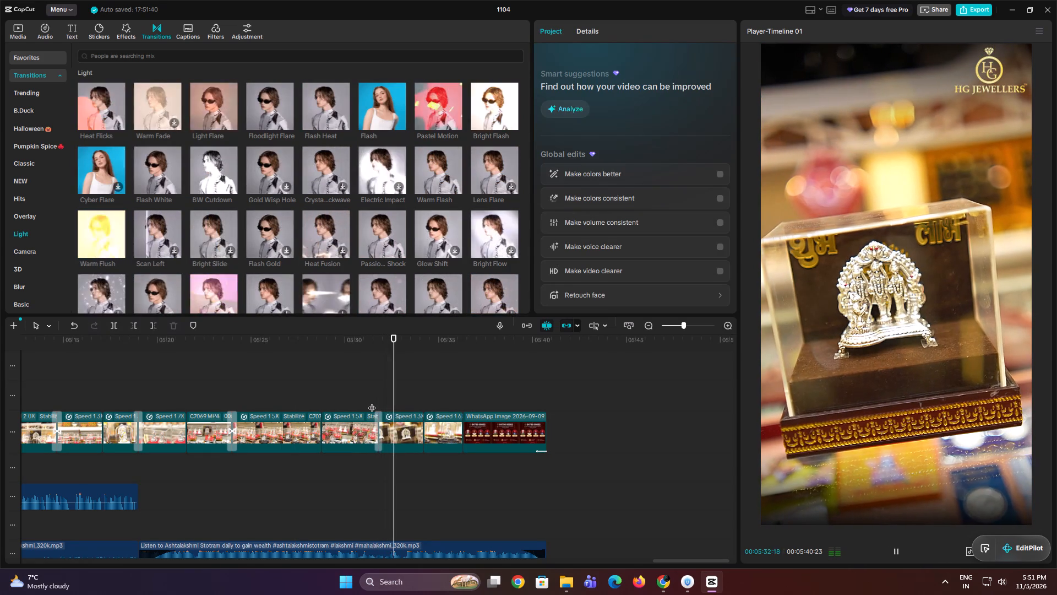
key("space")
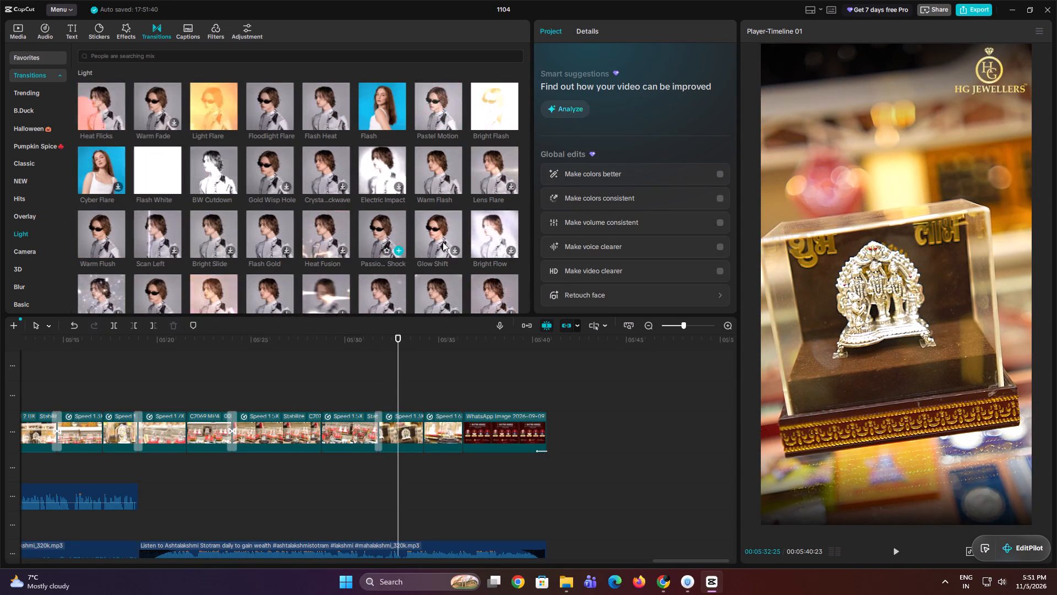
Replace the transition at the cut near 00:05:32 with Bright Flash at 0.9 s and preview it.
left_click_drag(491, 108, 389, 410)
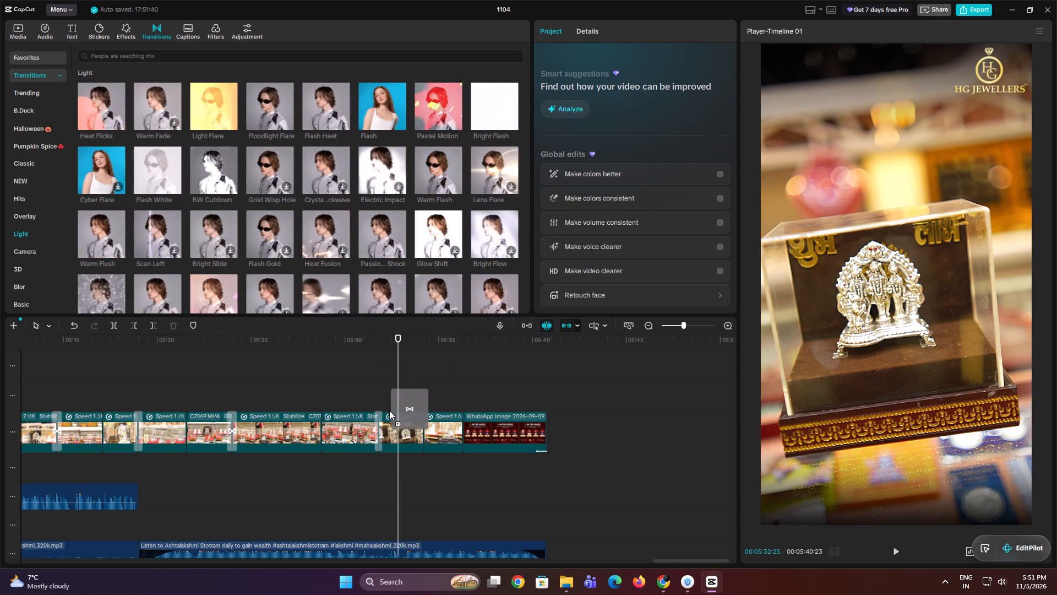
left_click_drag(389, 410, 372, 423)
left_click(372, 423)
left_click(364, 397)
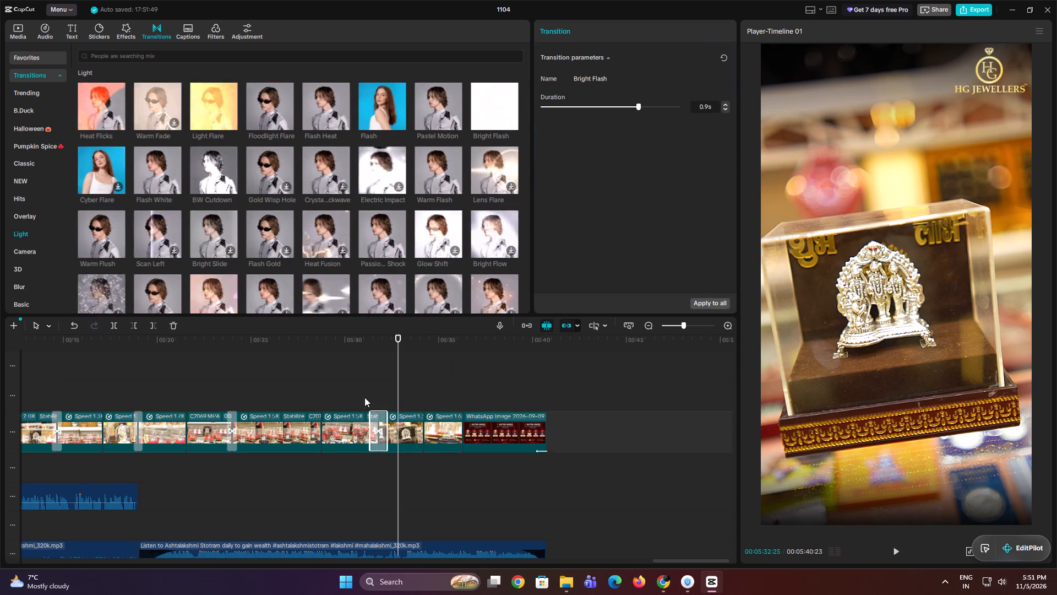
key("space")
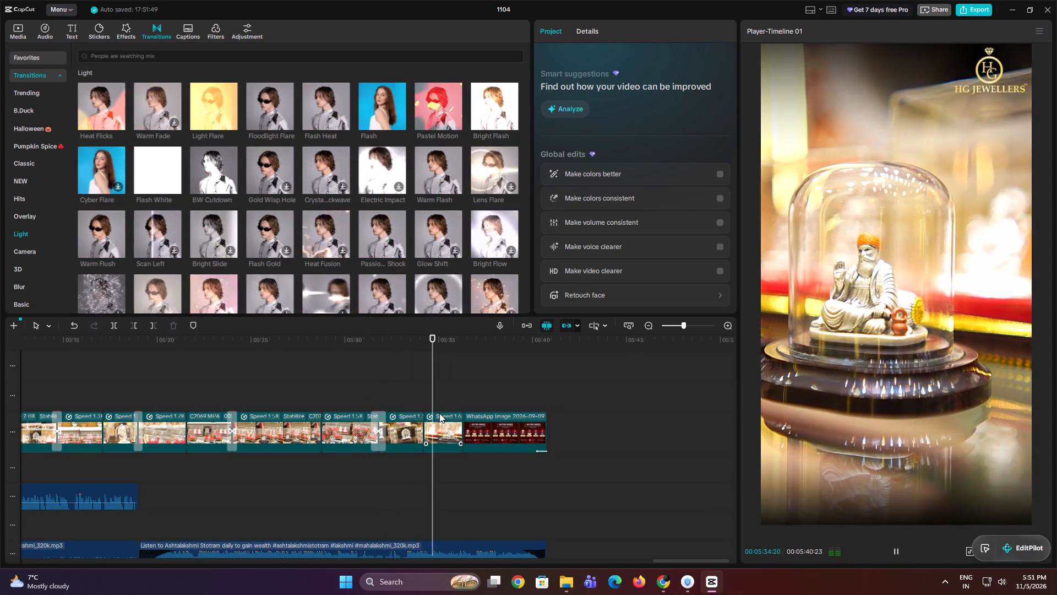
key("space")
Add a Light Flare transition between the last idols clip and the HG Jewellers end card and preview it.
left_click(405, 395)
left_click_drag(405, 395, 200, 432)
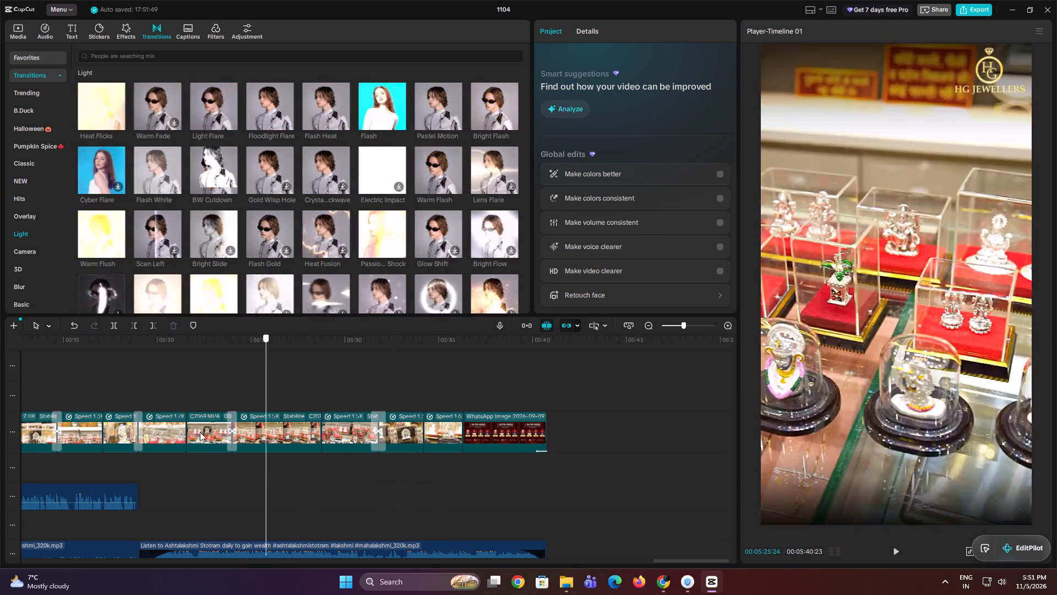
left_click_drag(200, 432, 112, 474)
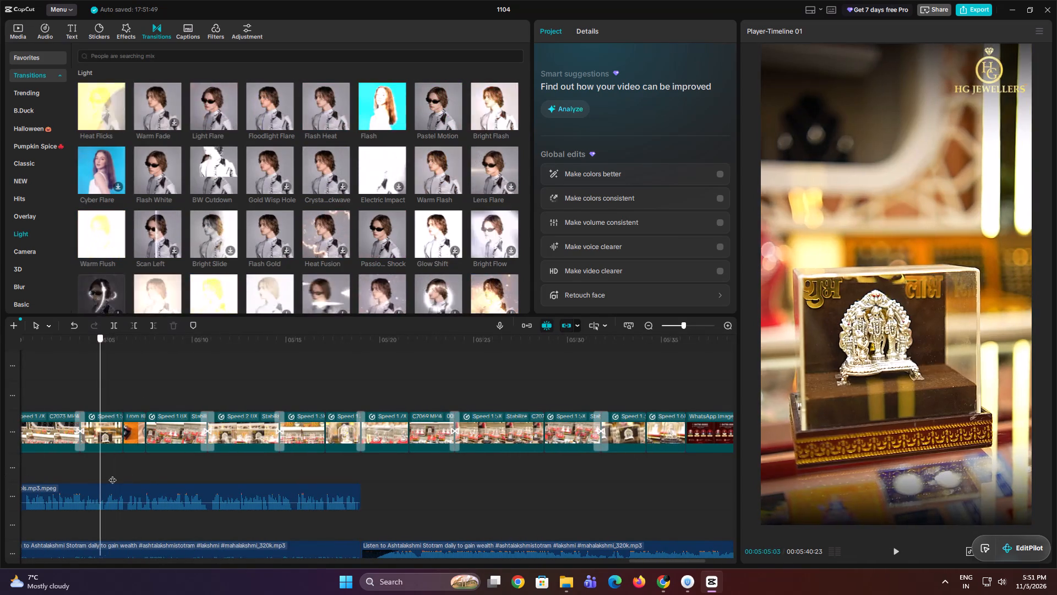
left_click_drag(112, 474, 604, 543)
key("space")
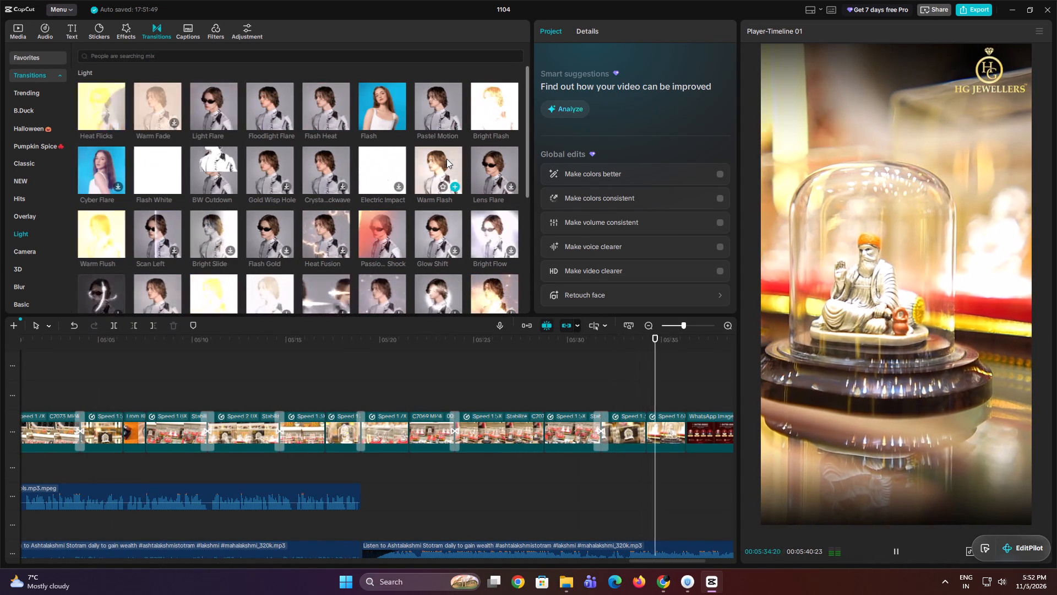
left_click_drag(219, 112, 676, 437)
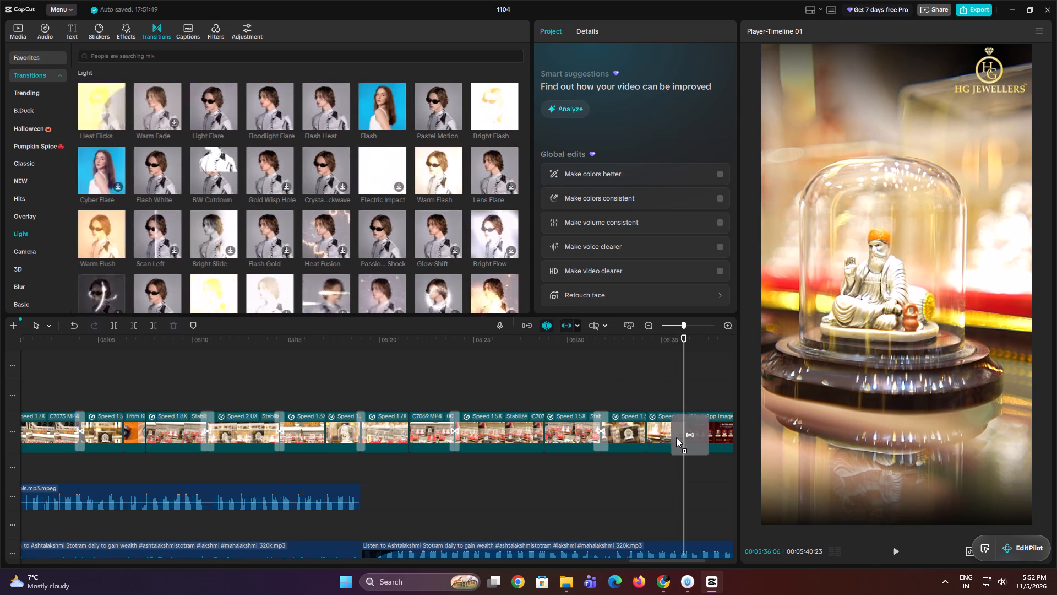
left_click_drag(676, 437, 690, 443)
left_click(668, 394)
key("space")
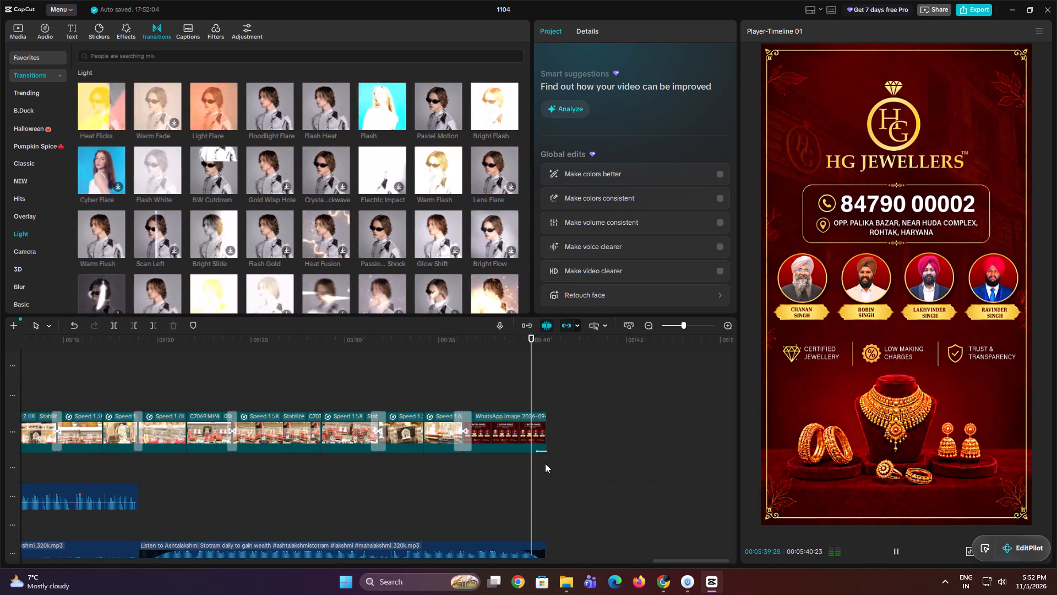
Scrub back through the idols video to its start at 00:05:00.
left_click(536, 476)
left_click_drag(536, 476, 0, 506)
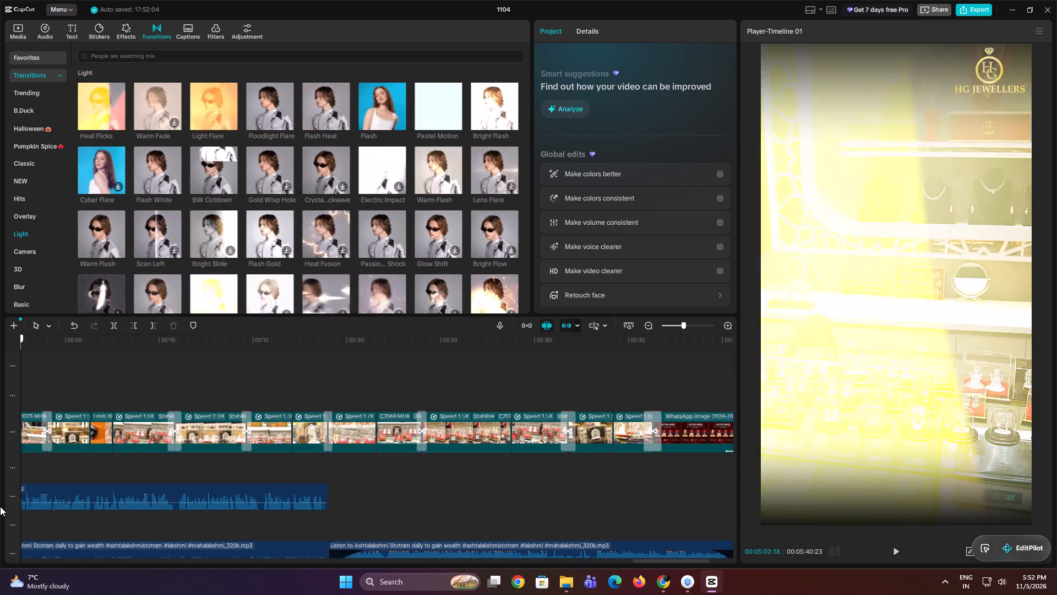
left_click_drag(0, 506, 353, 523)
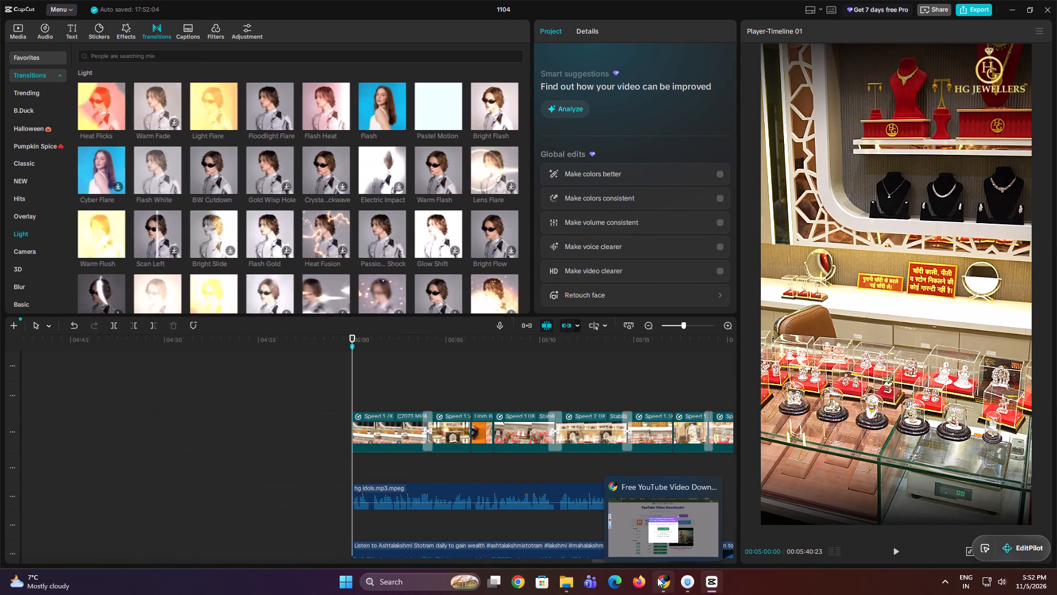
Minimise CapCut and the browser, close the HG folder window, and launch Kuro from the desktop.
left_click(1009, 6)
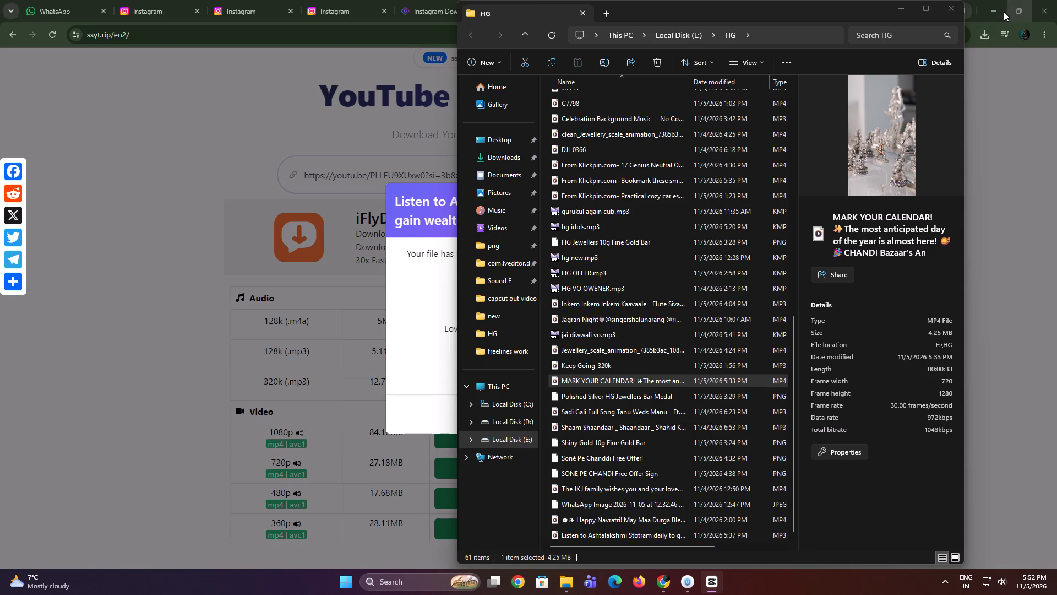
left_click(955, 7)
left_click(993, 10)
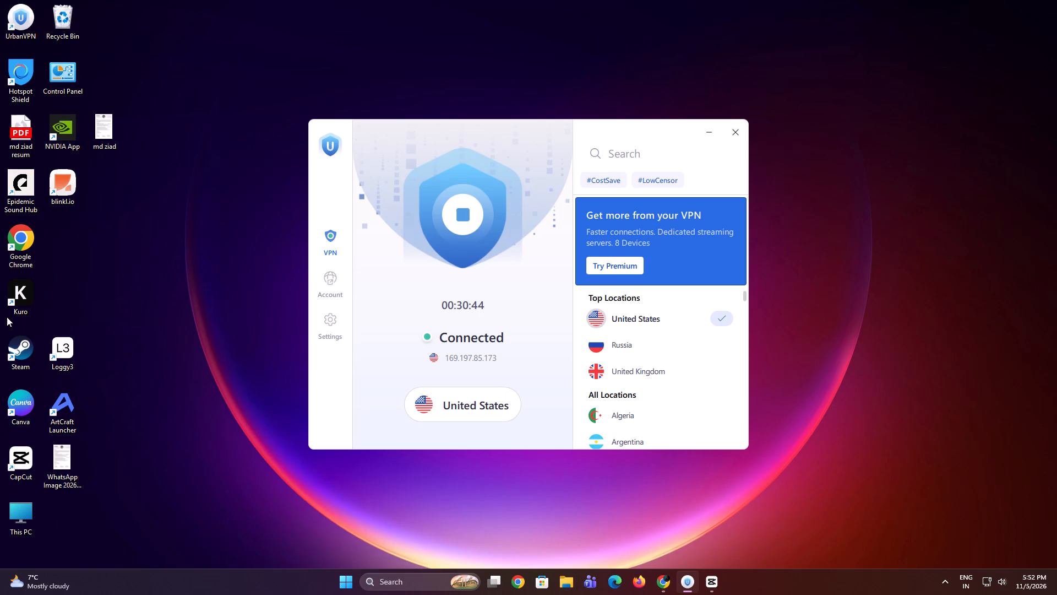
double_click(6, 295)
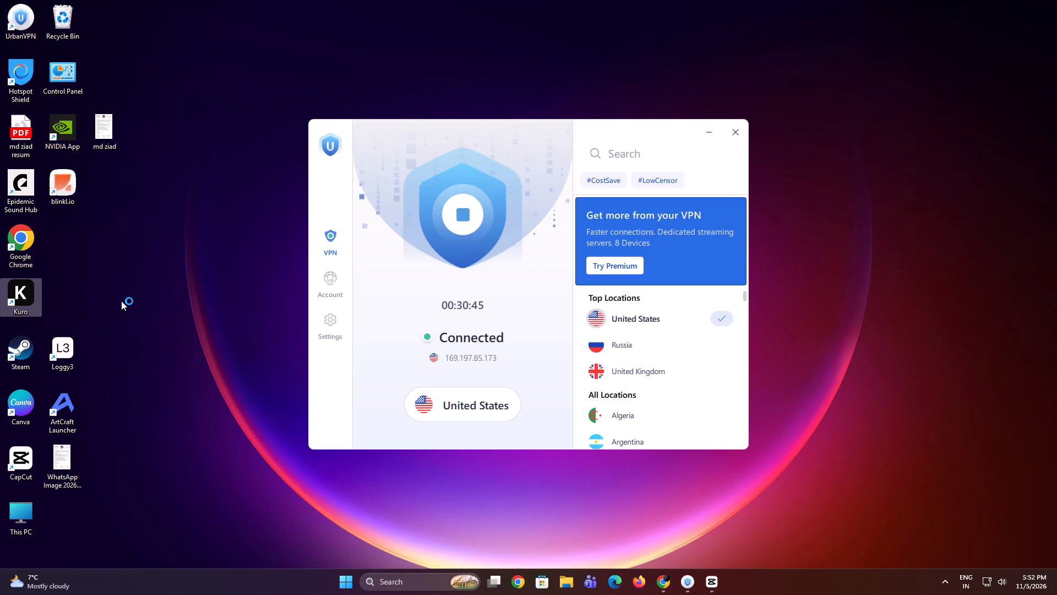
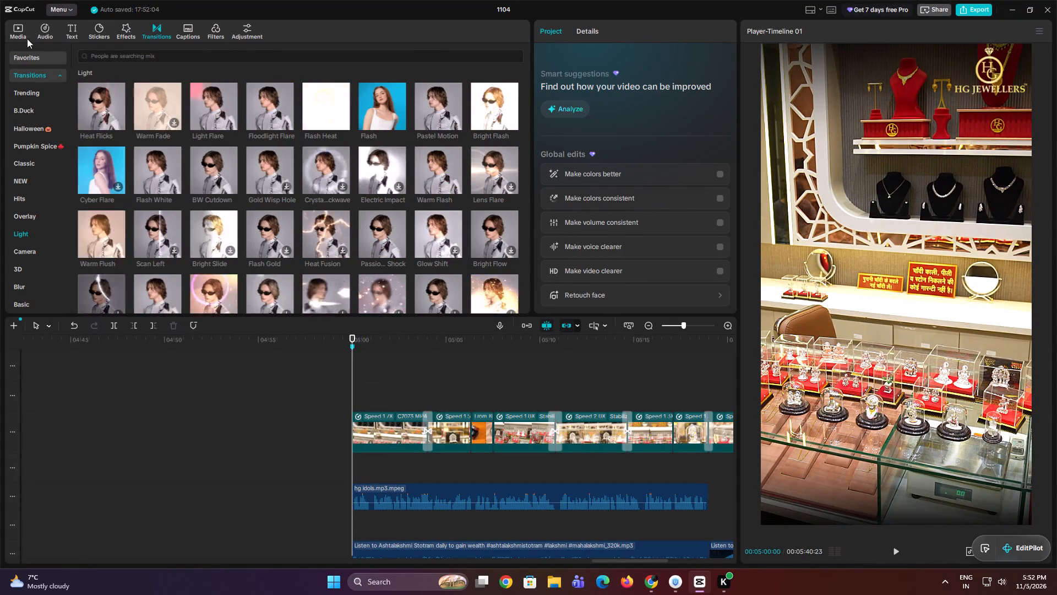
Search the sound effects for "glich" and place "Glitch sound that matches the sound logo(1192372)" under the first transition near 00:05:04, then preview it.
left_click(45, 29)
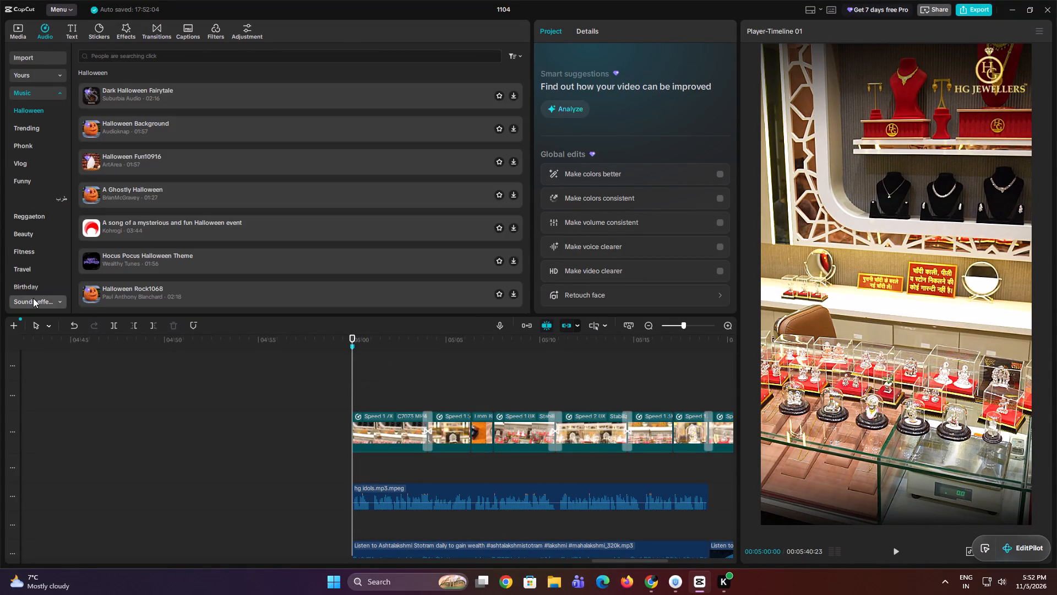
left_click(33, 298)
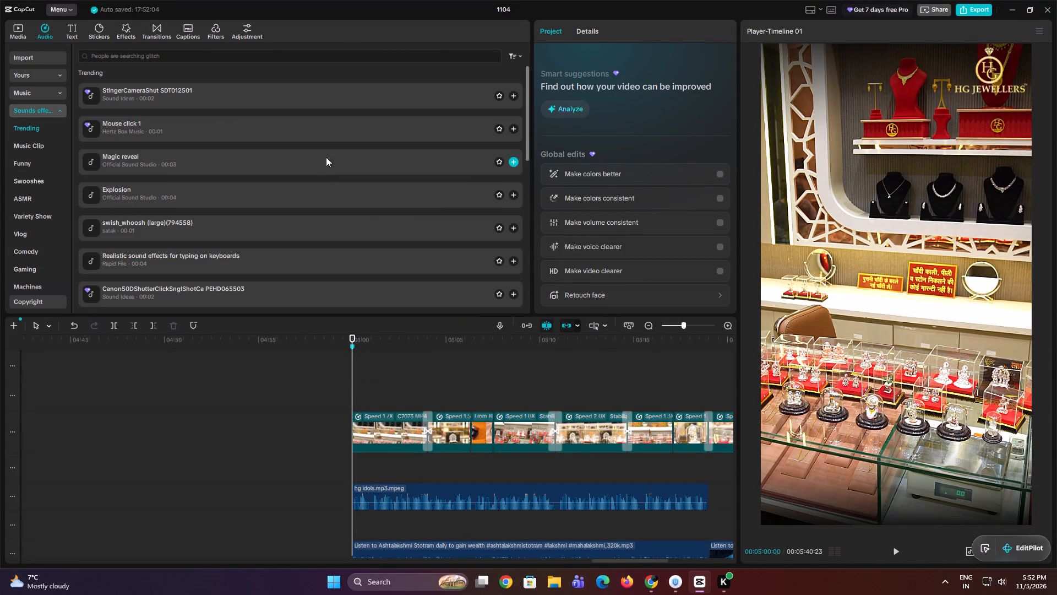
left_click(238, 58)
left_click(329, 90)
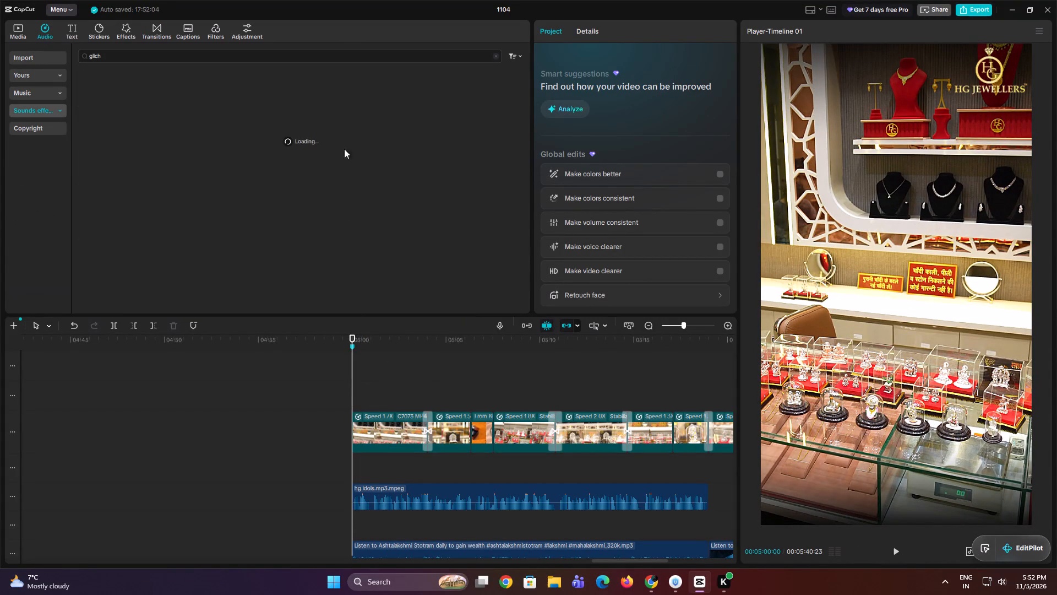
left_click(407, 113)
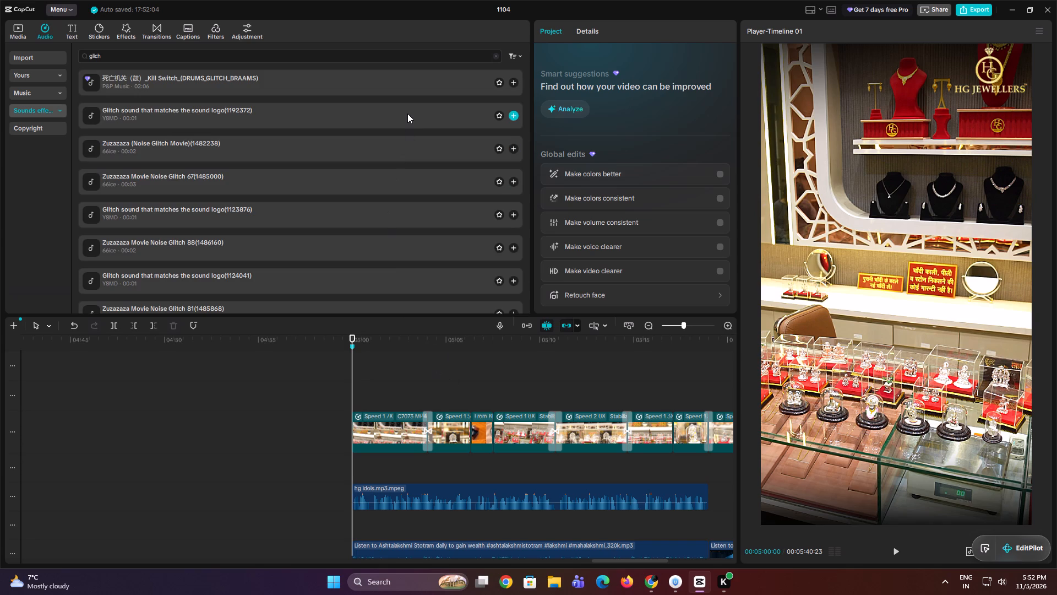
left_click(511, 113)
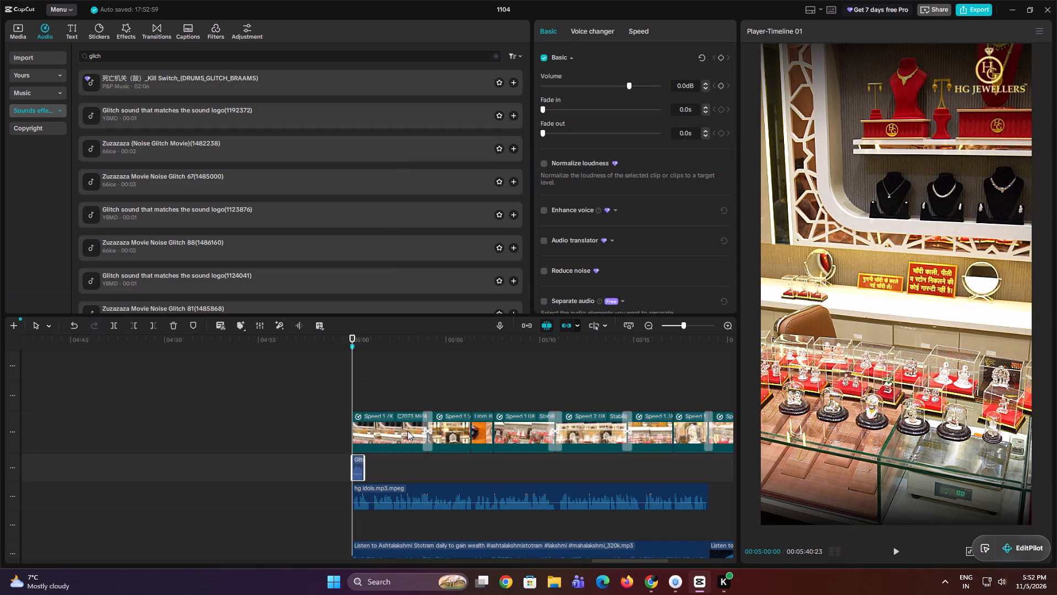
left_click_drag(358, 461, 431, 462)
double_click(417, 394)
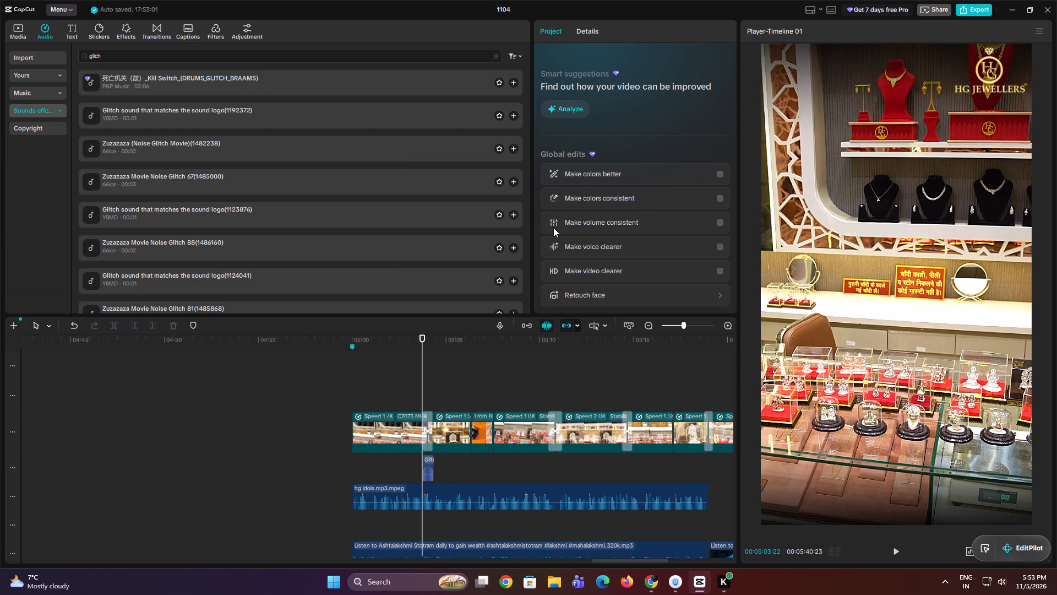
key("space")
key("space")
Lower the glitch sound clip's volume to -12.0 dB and scrub across the first transition to check it.
left_click(431, 464)
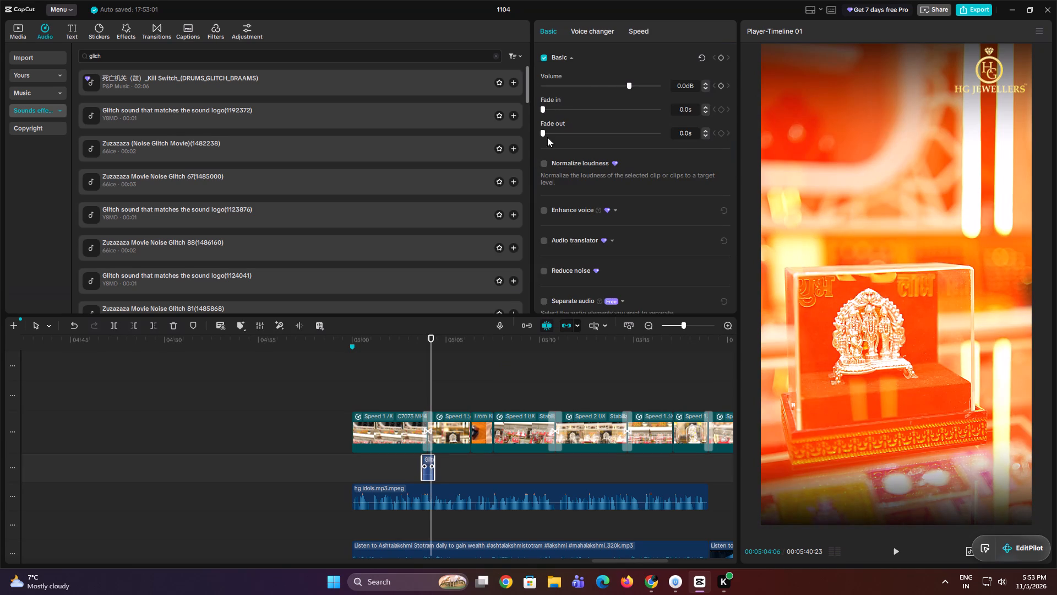
left_click_drag(619, 85, 610, 89)
left_click_drag(426, 380, 435, 383)
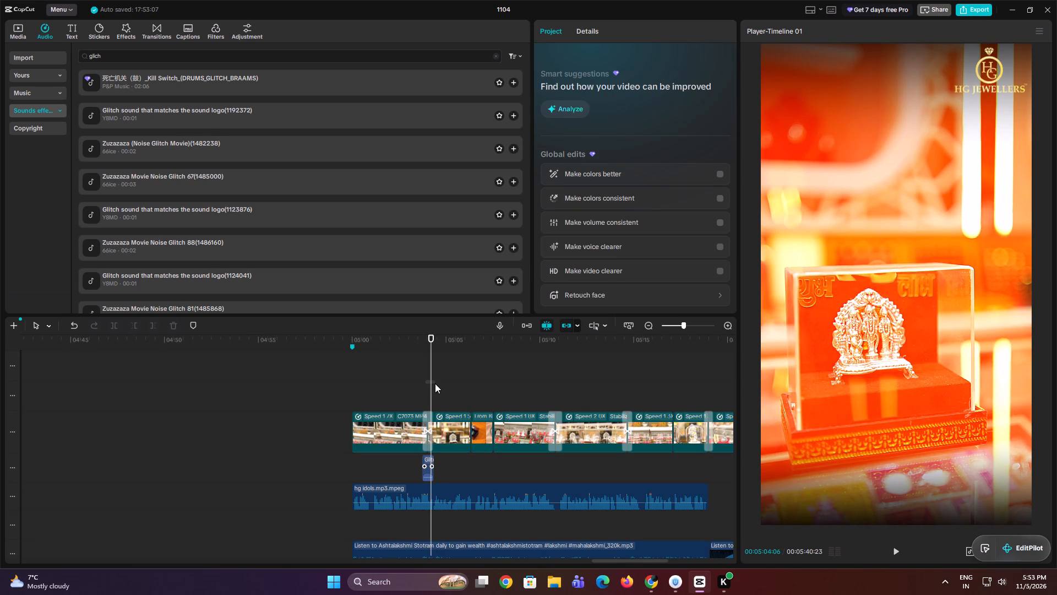
left_click_drag(435, 383, 437, 383)
left_click(432, 381)
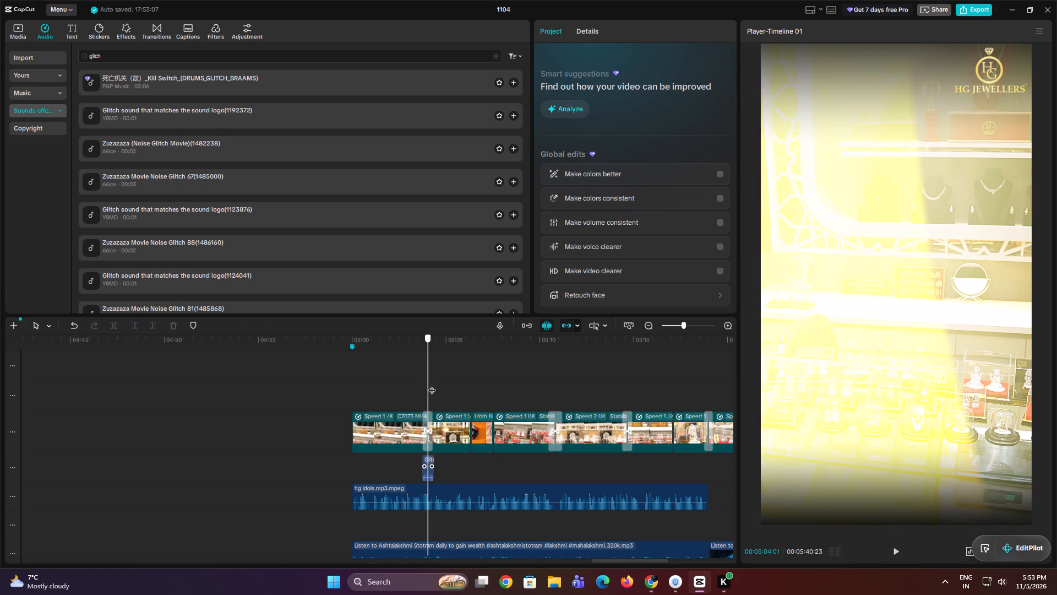
Duplicate the glitch sound clip under the transitions near 00:05:14, 00:05:24 and 00:05:32.
left_click(429, 466)
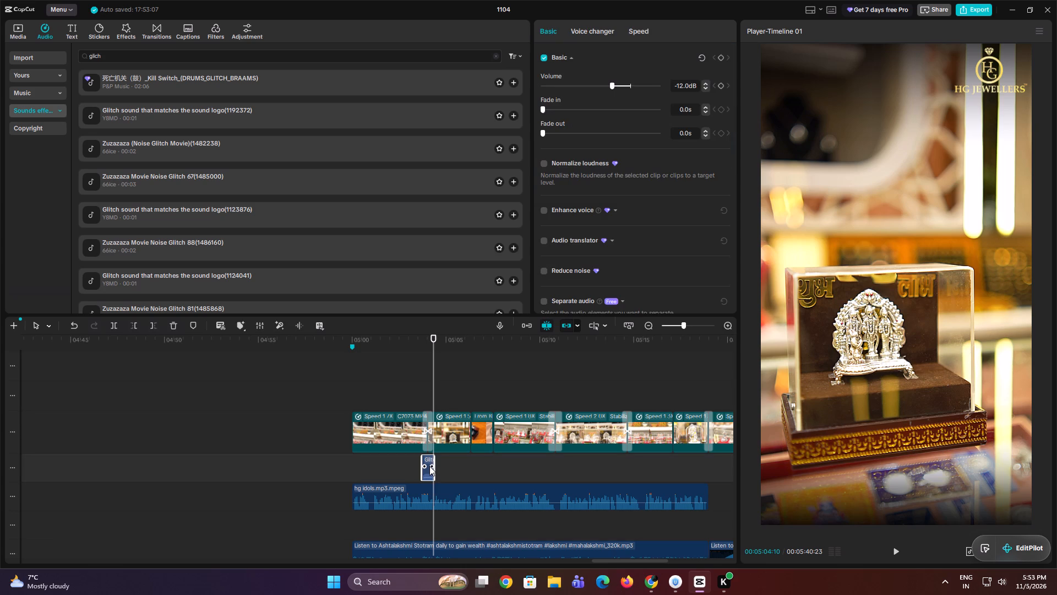
left_click_drag(429, 466, 562, 467, "alt")
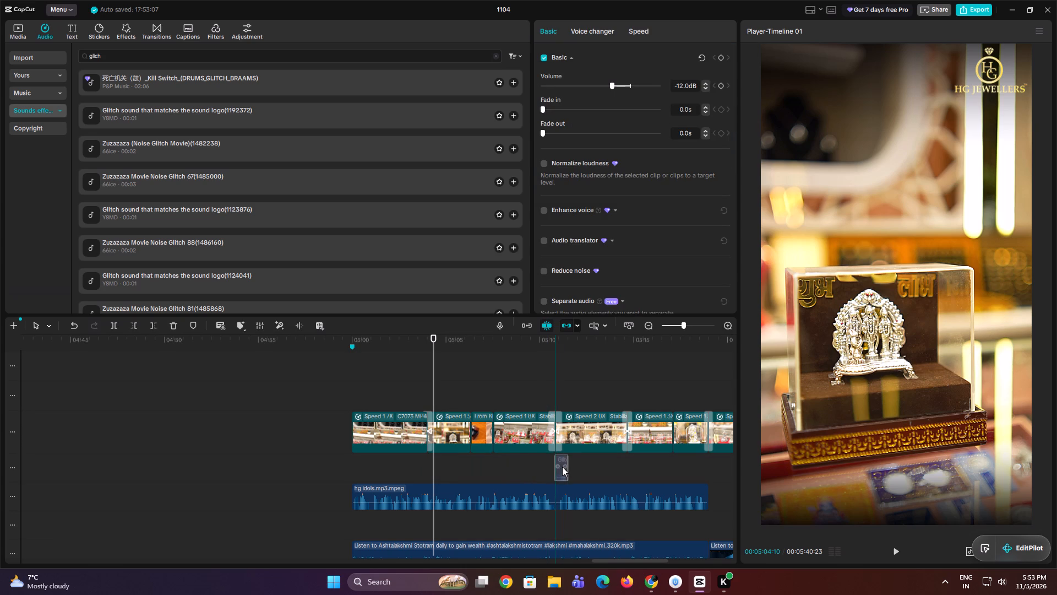
left_click_drag(562, 467, 704, 479, "alt")
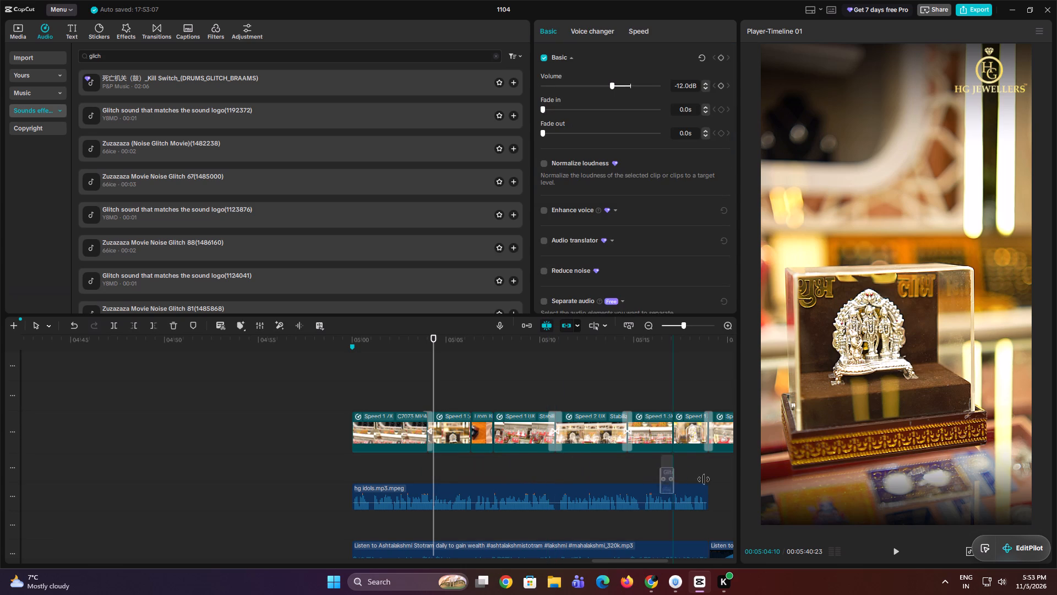
left_click_drag(704, 479, 630, 479, "alt")
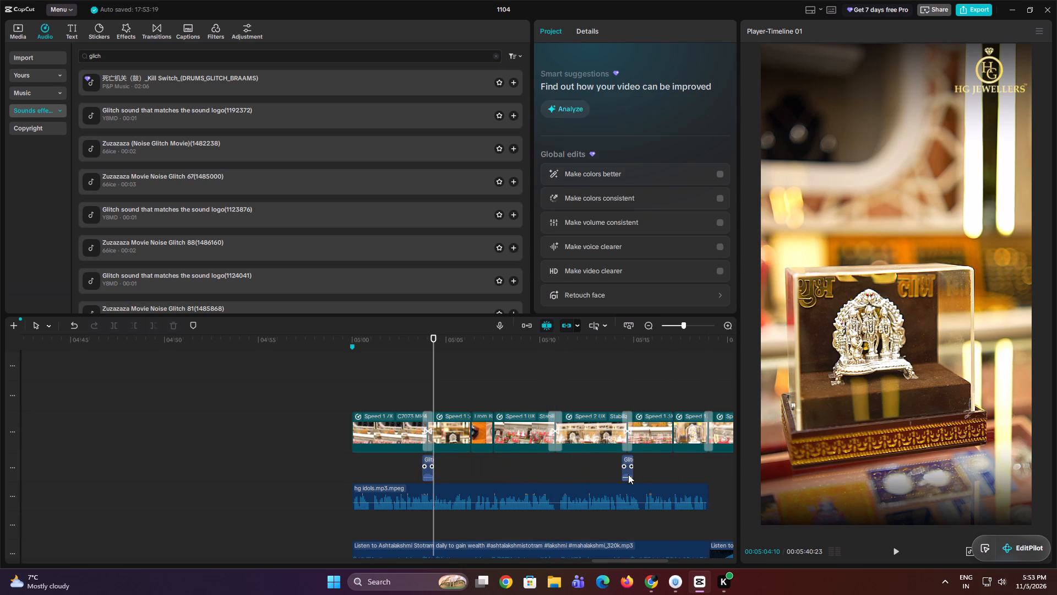
left_click_drag(628, 466, 533, 477, "alt")
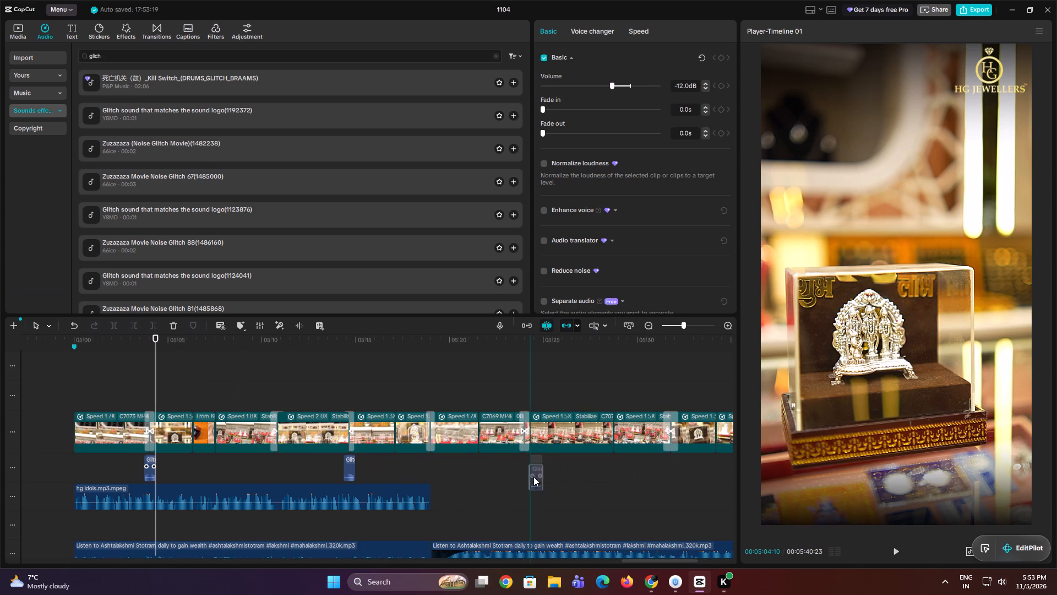
left_click_drag(533, 477, 527, 477, "alt")
left_click_drag(524, 465, 580, 470, "alt")
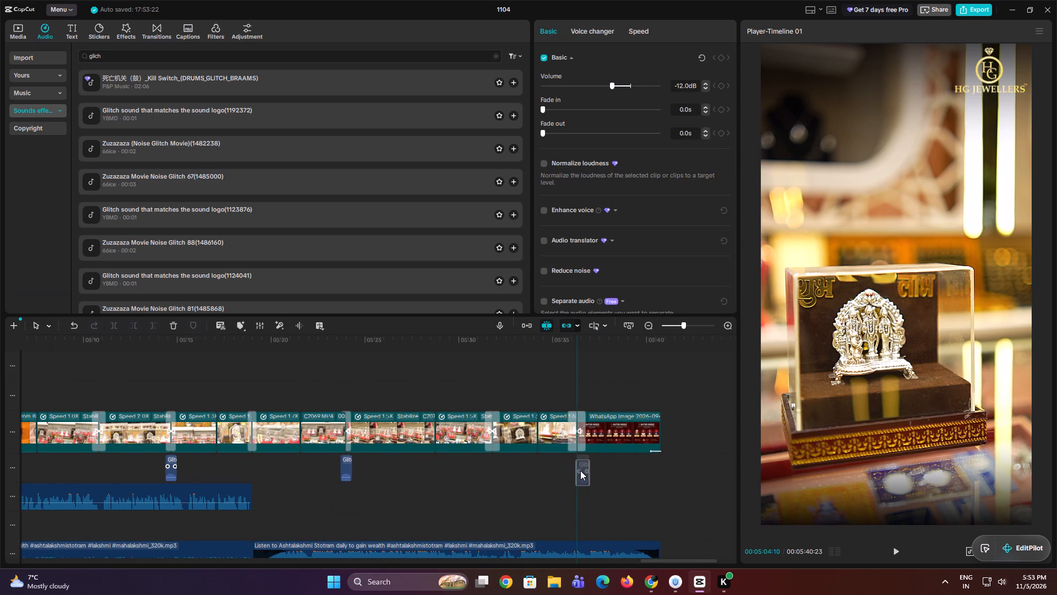
left_click_drag(580, 470, 491, 472, "alt")
Play the idols video from its start at 00:05:00 to about 00:05:17 to check the glitch sounds at the transitions.
left_click(478, 390)
left_click_drag(478, 390, 149, 470)
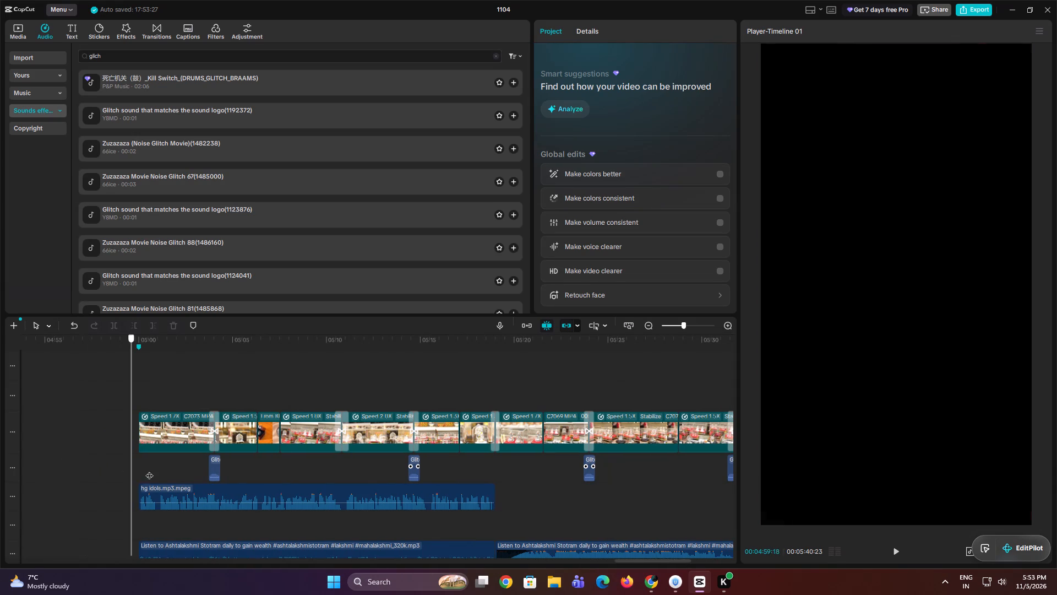
left_click_drag(149, 470, 172, 471)
key("space")
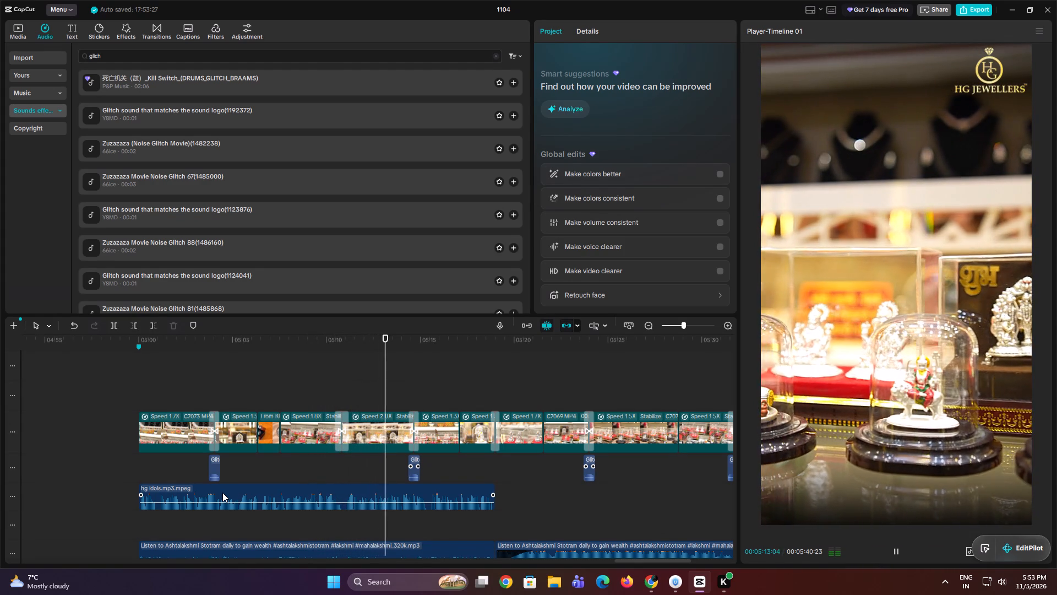
key("space")
key("space")
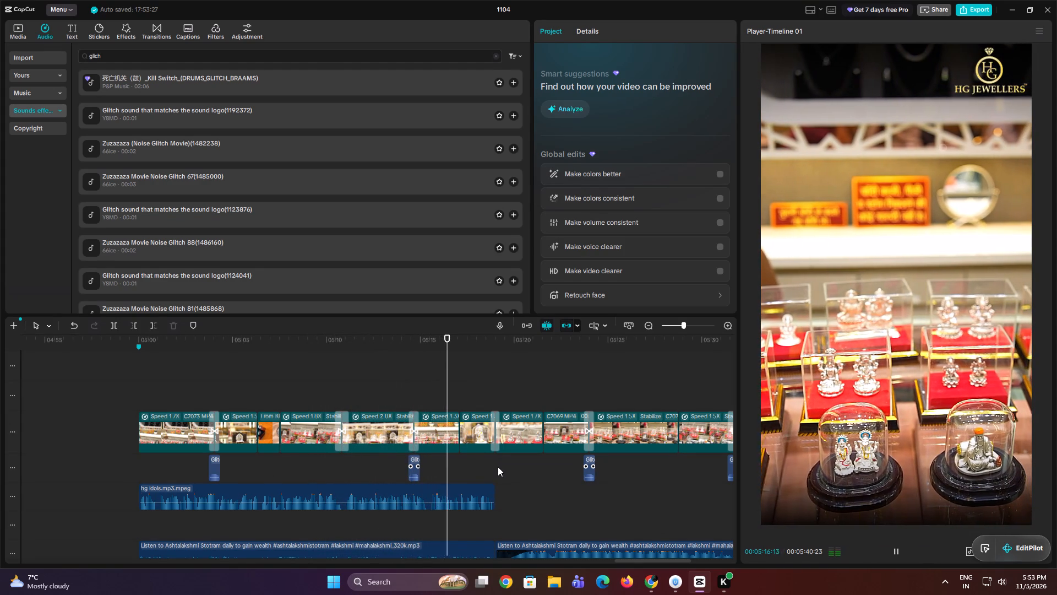
key("space")
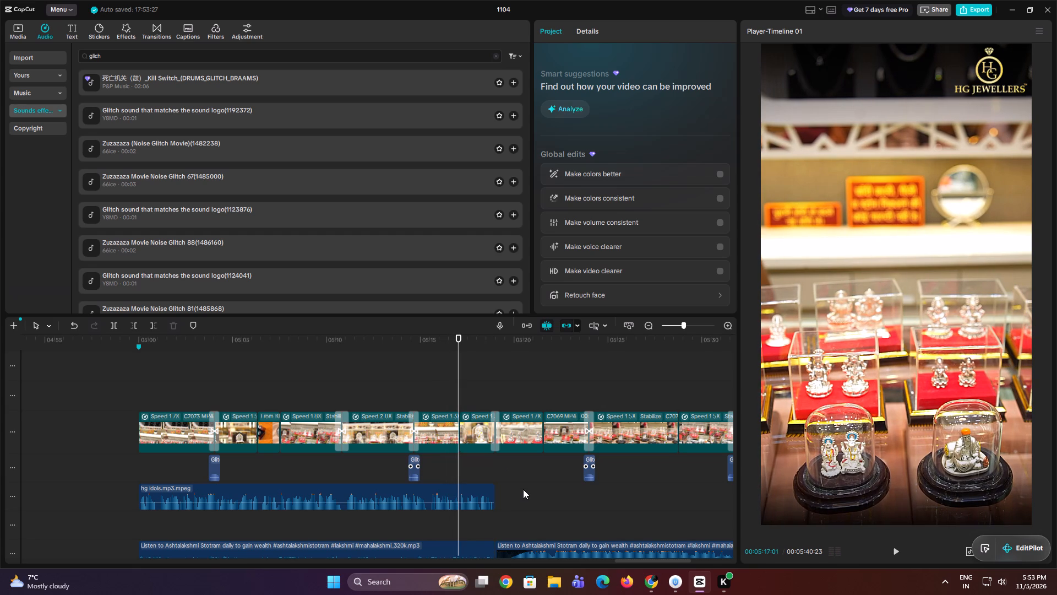
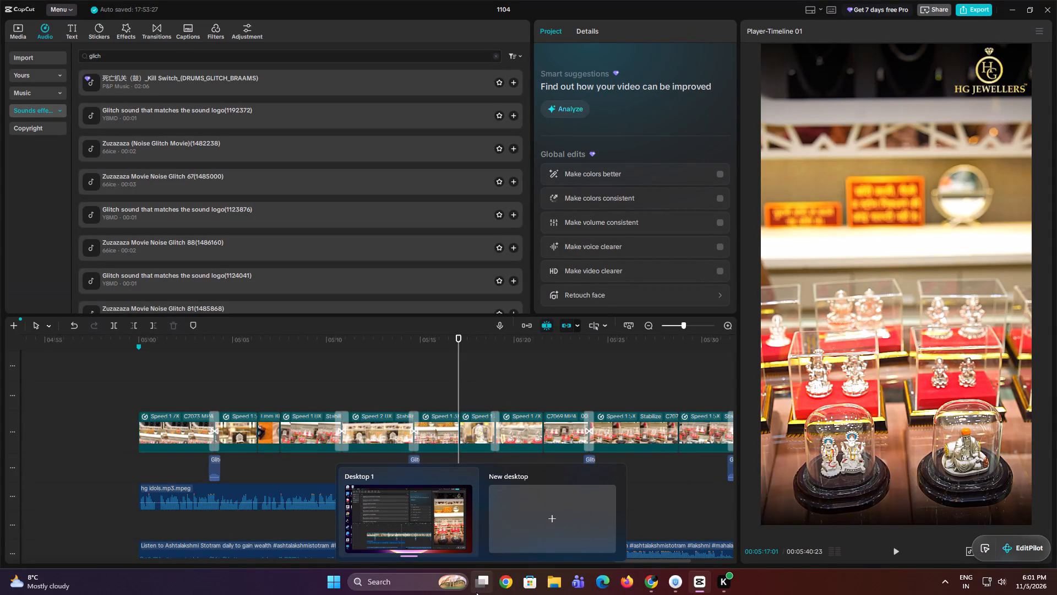
Play the idols video from its start at 00:05:00 to about 00:05:22 to review the cuts and glitch sounds.
left_click(138, 415)
key("space")
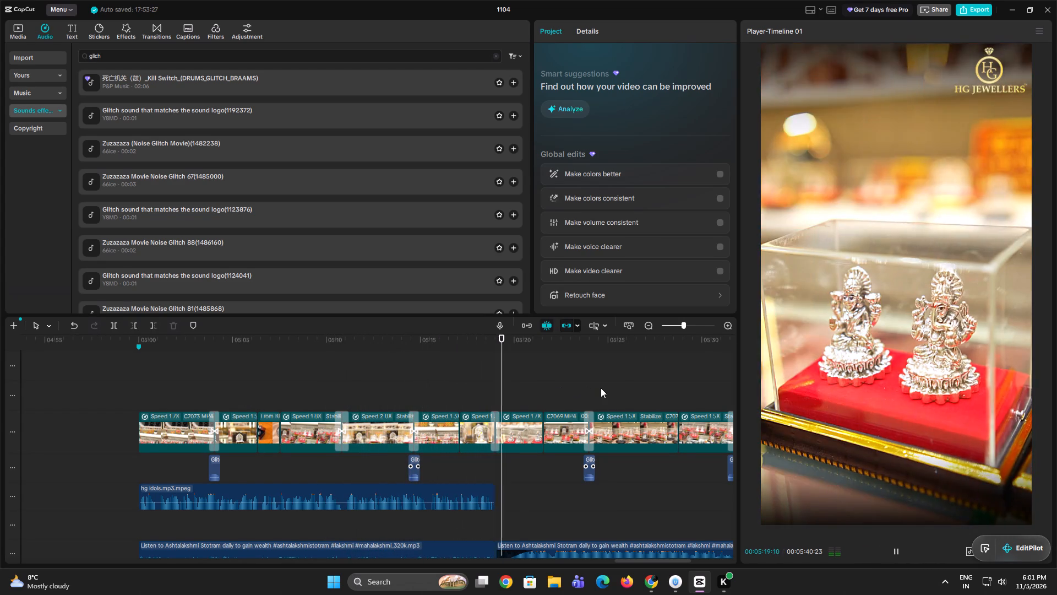
left_click_drag(678, 326, 680, 326)
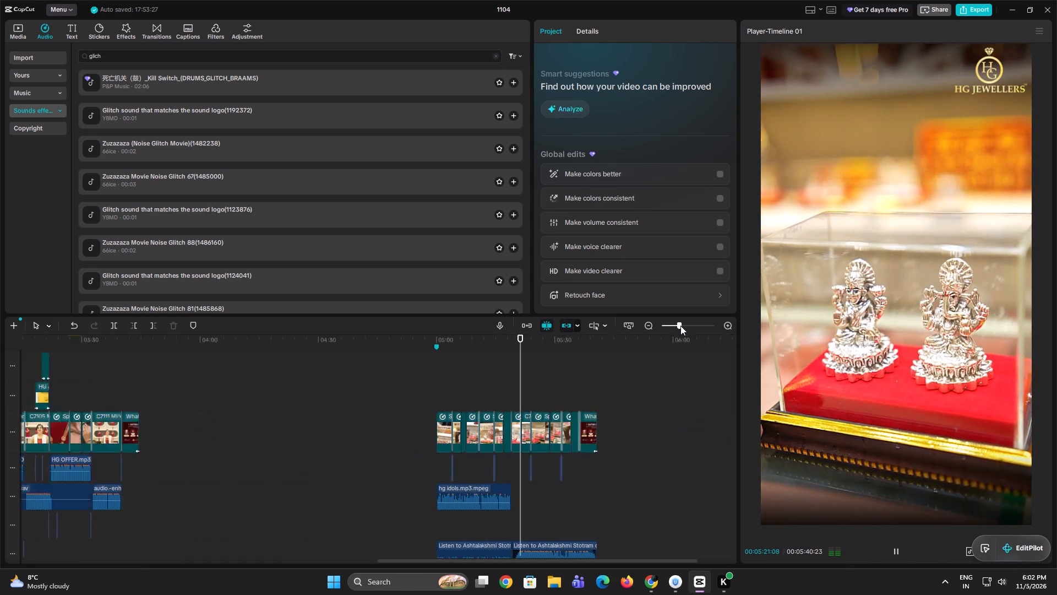
left_click_drag(680, 326, 684, 325)
key("space")
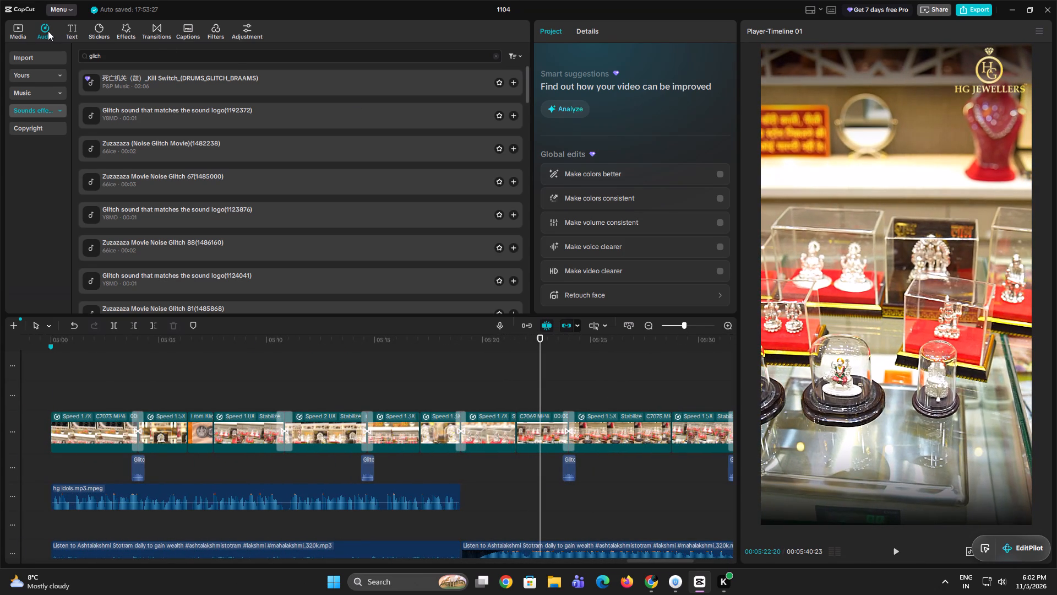
Look through the imported media for replacement footage, previewing C7073.MP4, C7116.MP4, C7042.MP4 and C7055.MP4.
left_click(24, 28)
scroll(272, 185, "down", 3)
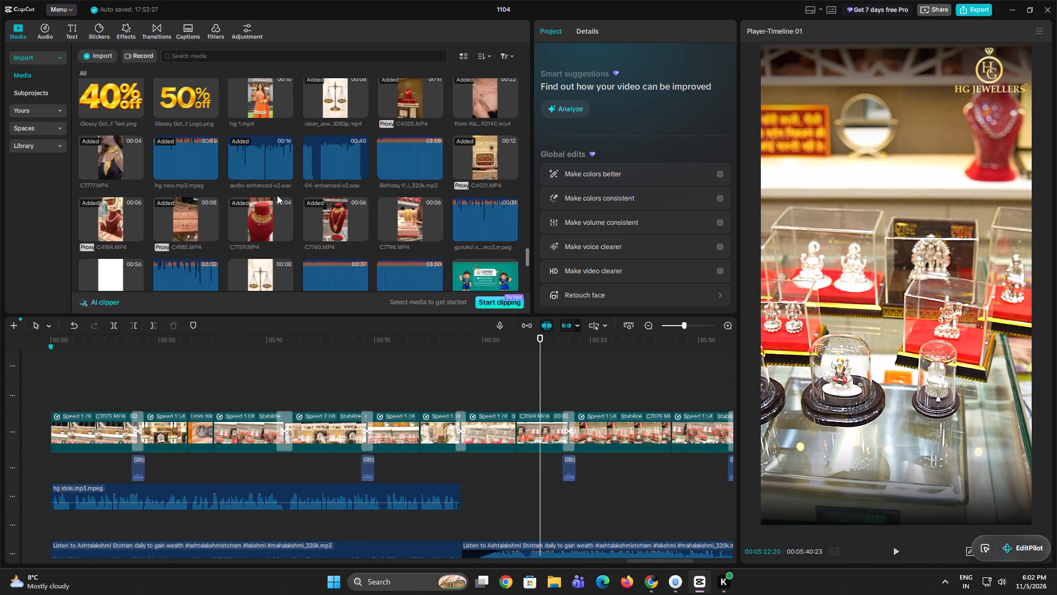
scroll(282, 234, "up", 2)
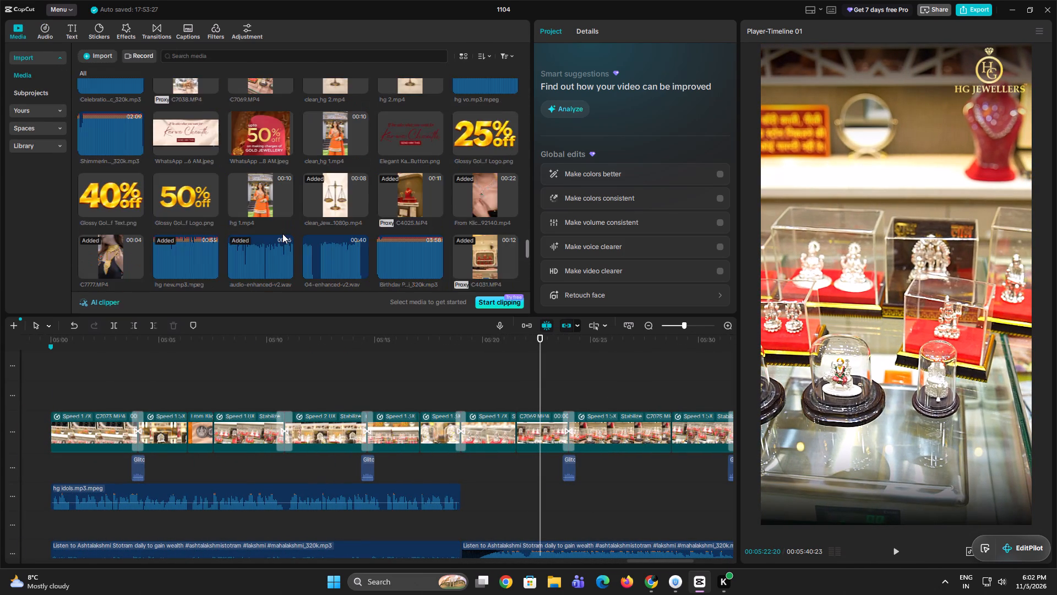
scroll(282, 234, "up", 5)
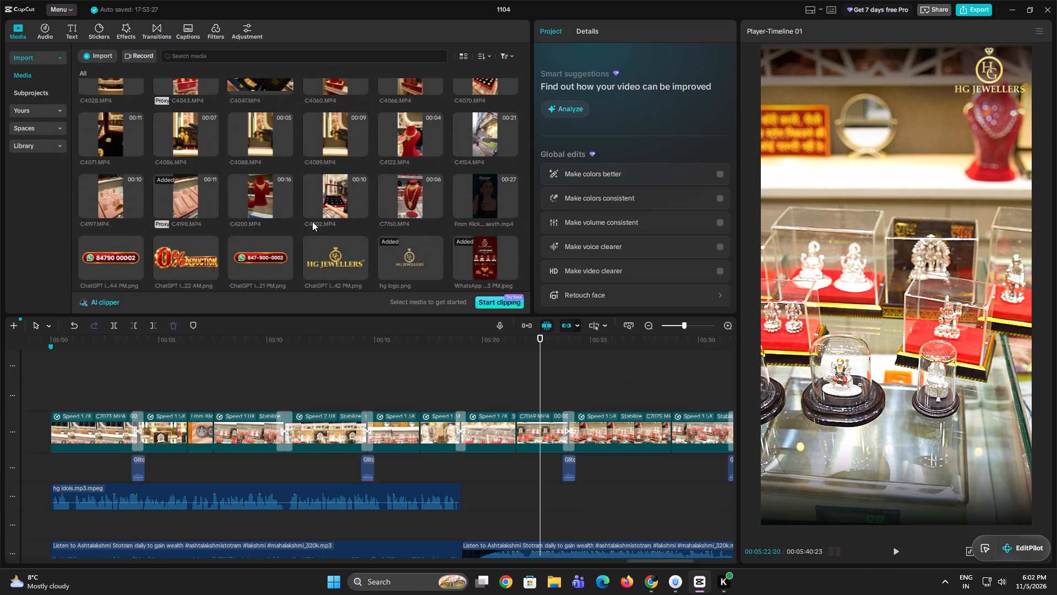
scroll(312, 221, "up", 5)
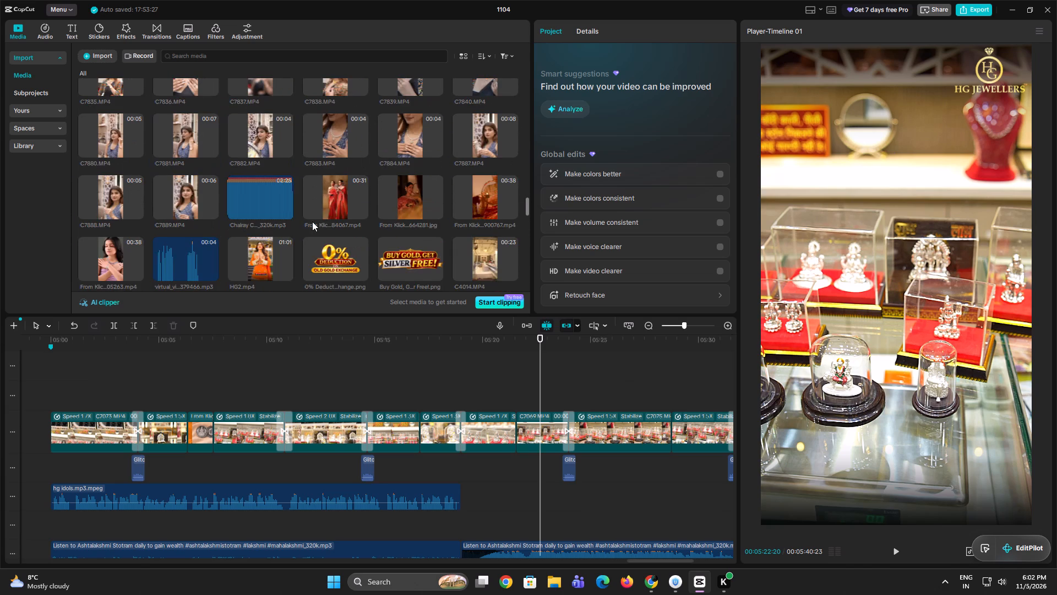
scroll(312, 221, "up", 5)
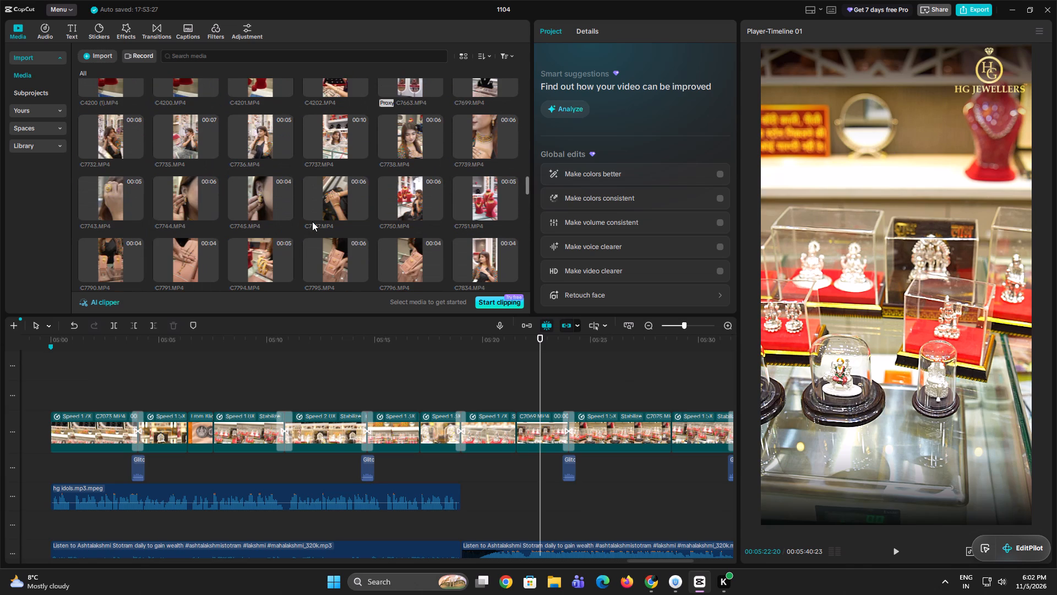
scroll(312, 221, "up", 10)
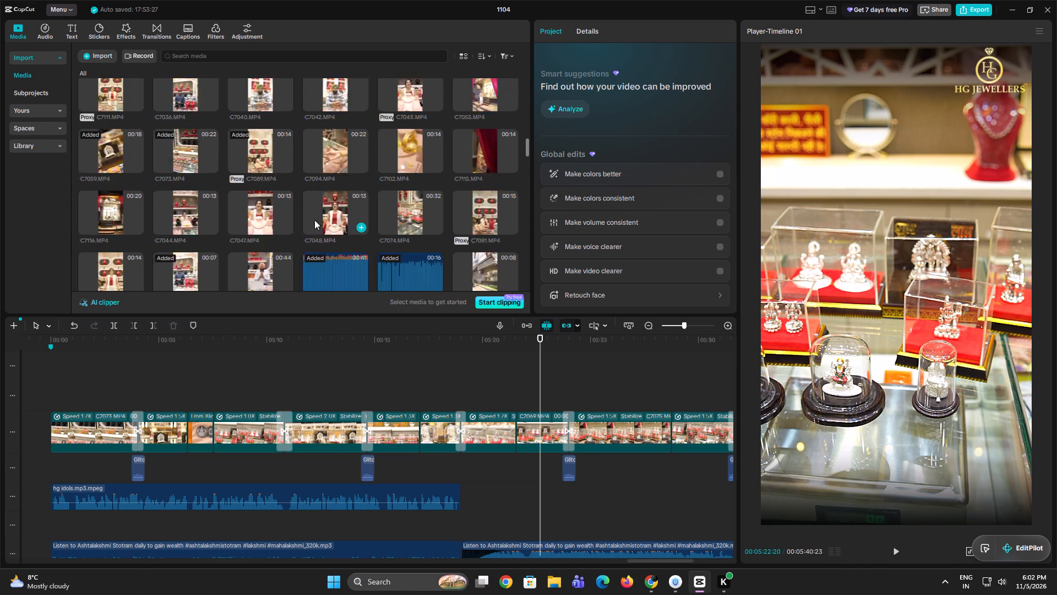
left_click(189, 199)
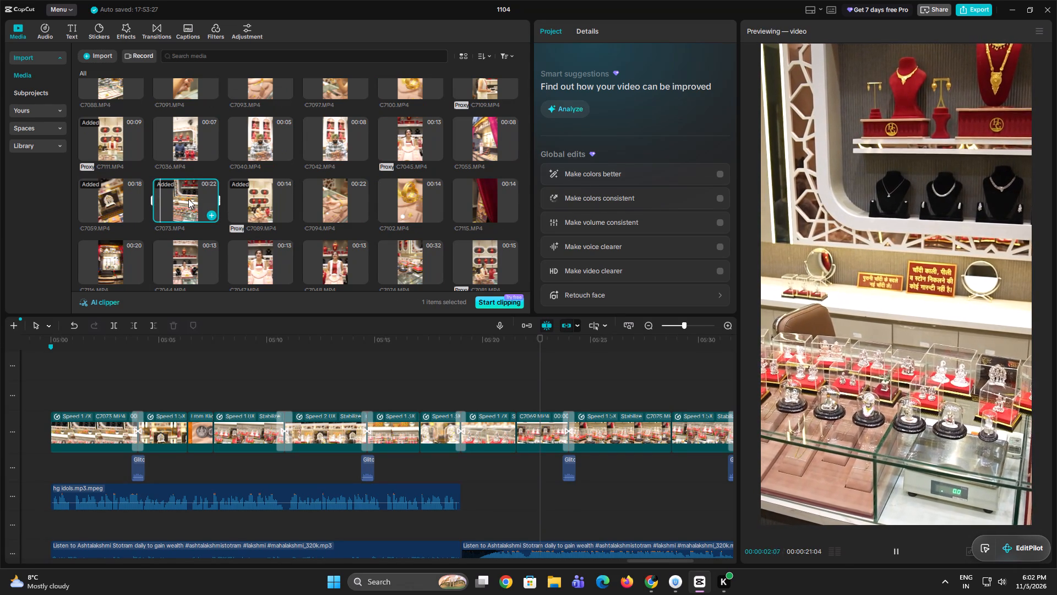
left_click(110, 252)
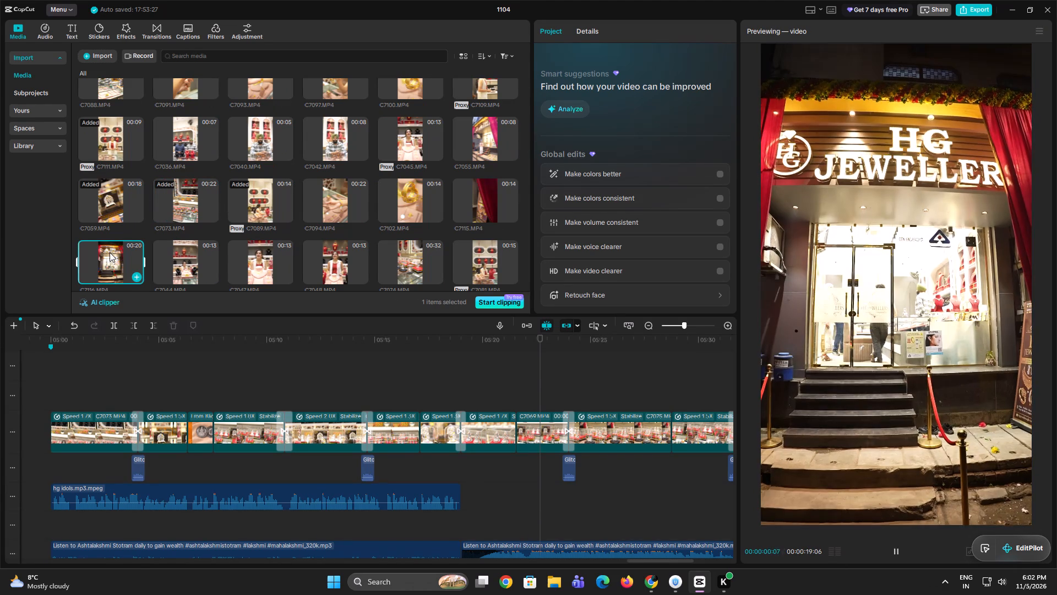
left_click(338, 148)
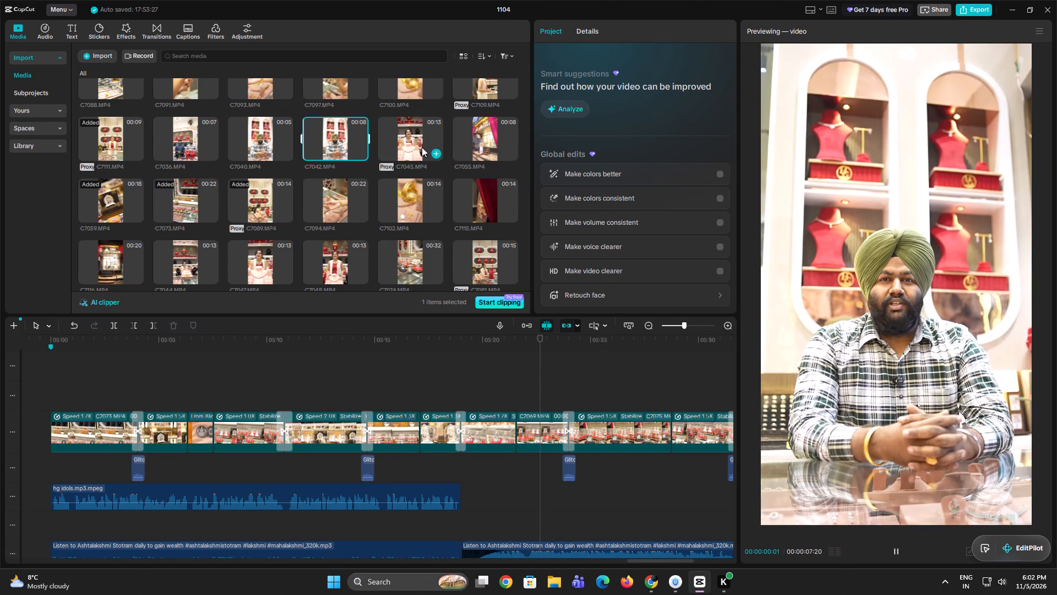
left_click(466, 147)
Preview more imported footage for idol shots, including C7086, C7062, C7076, C7065, C7067, C7069 and C7072.
scroll(440, 180, "up", 4)
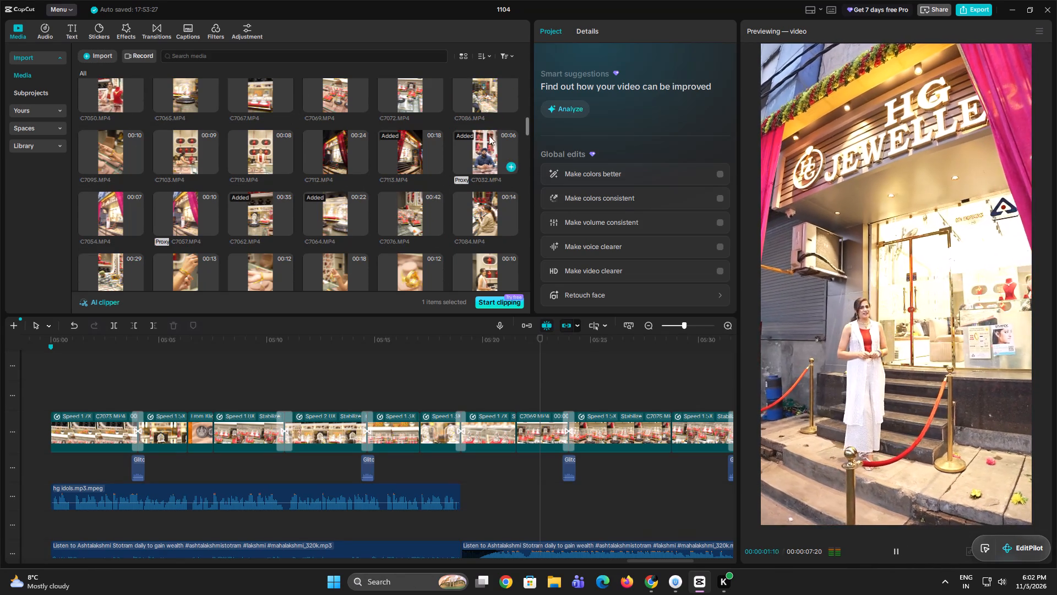
left_click(481, 105)
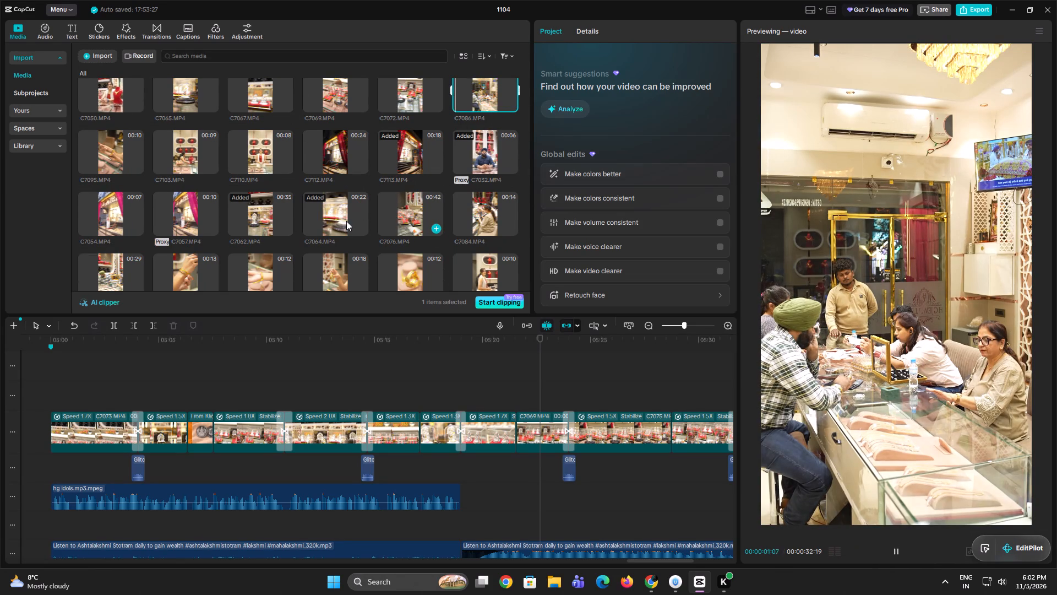
left_click(258, 208)
left_click(402, 215)
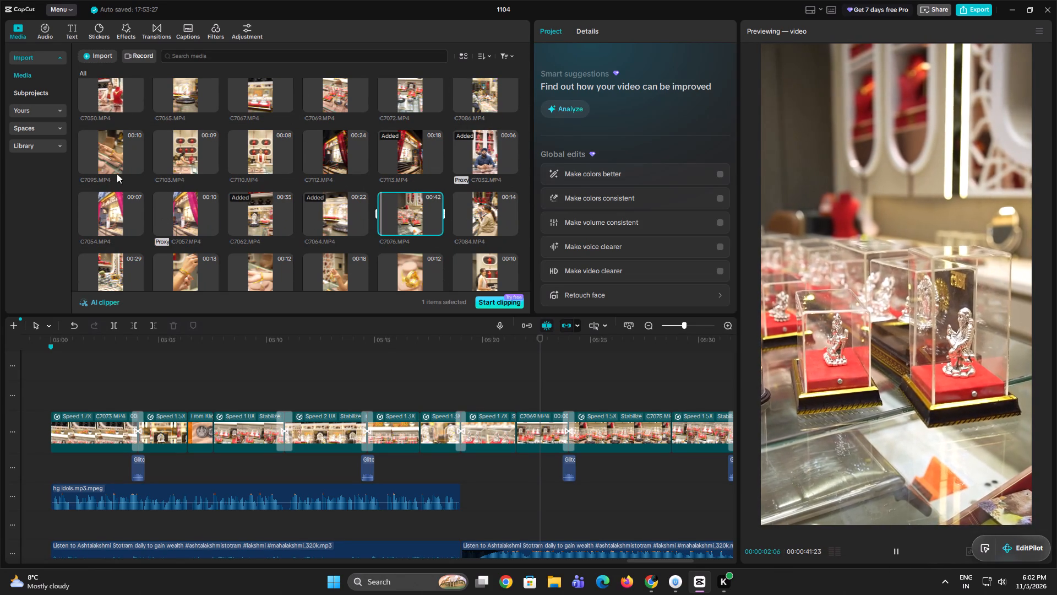
left_click(108, 148)
scroll(211, 99, "up", 1)
left_click(189, 139)
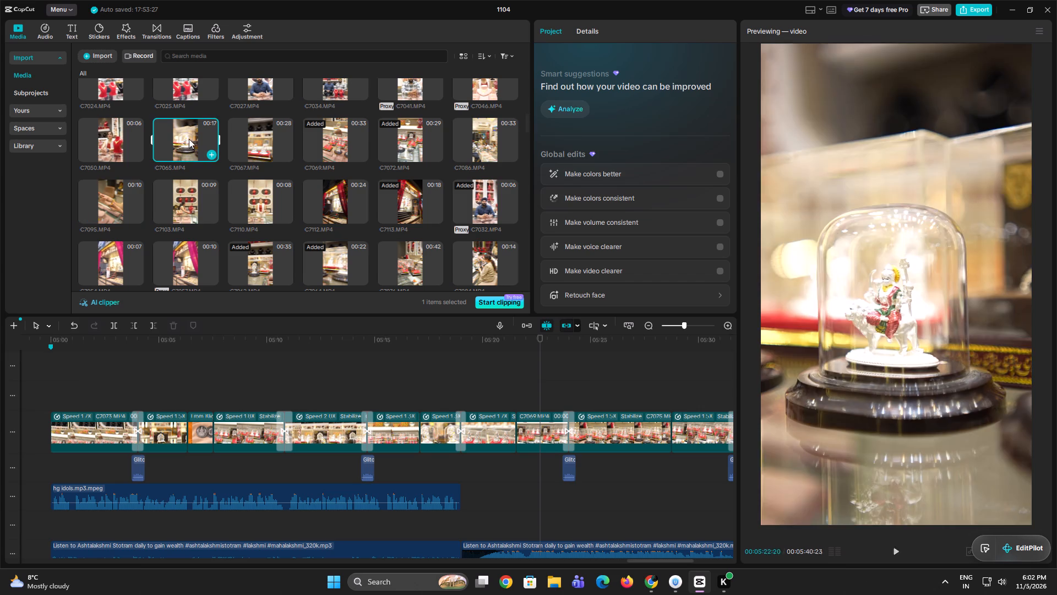
left_click(261, 140)
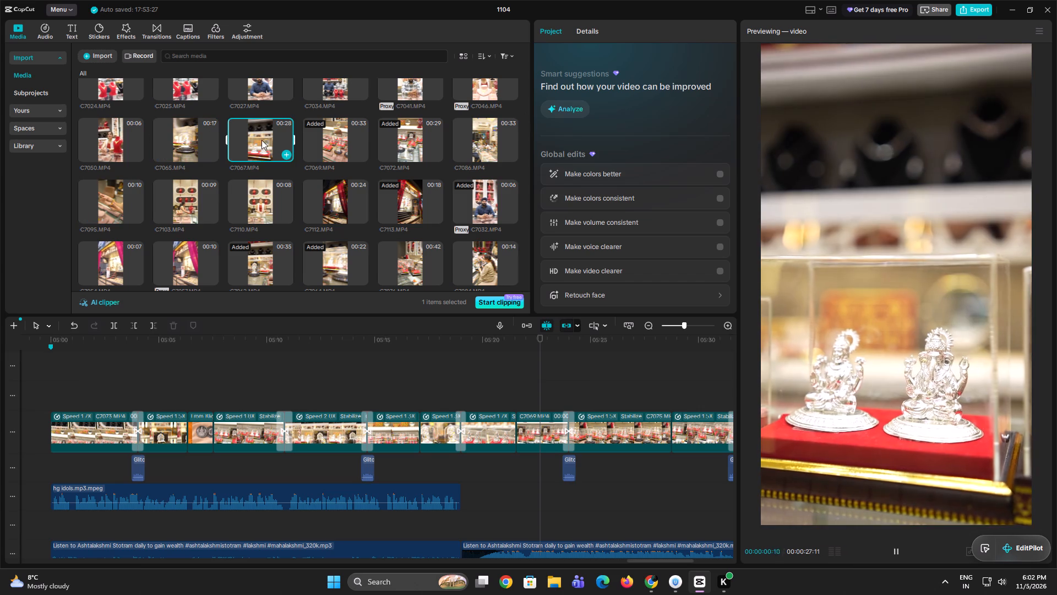
left_click(337, 139)
left_click(400, 147)
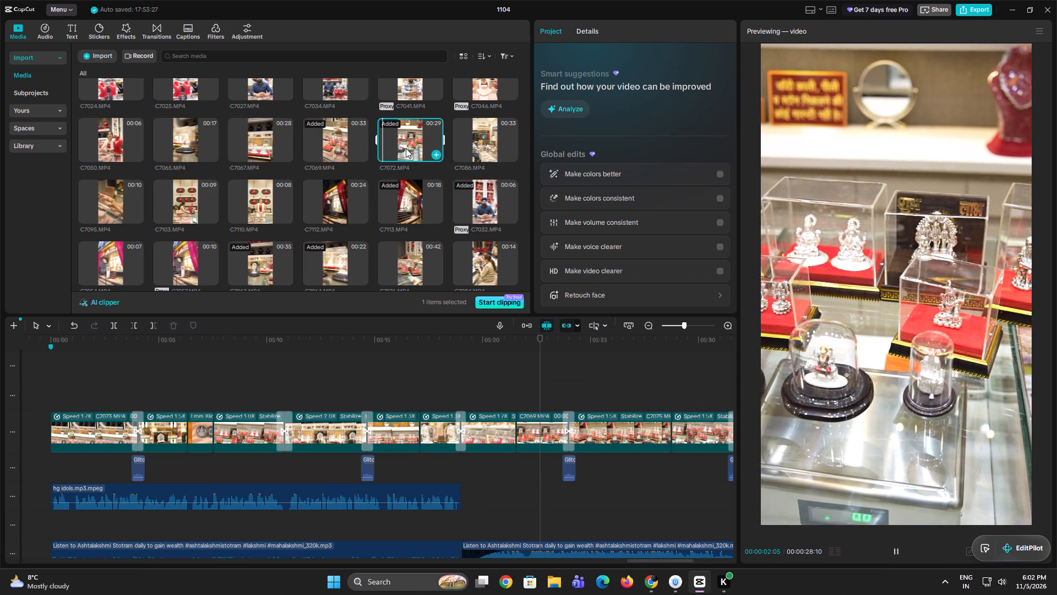
left_click(334, 139)
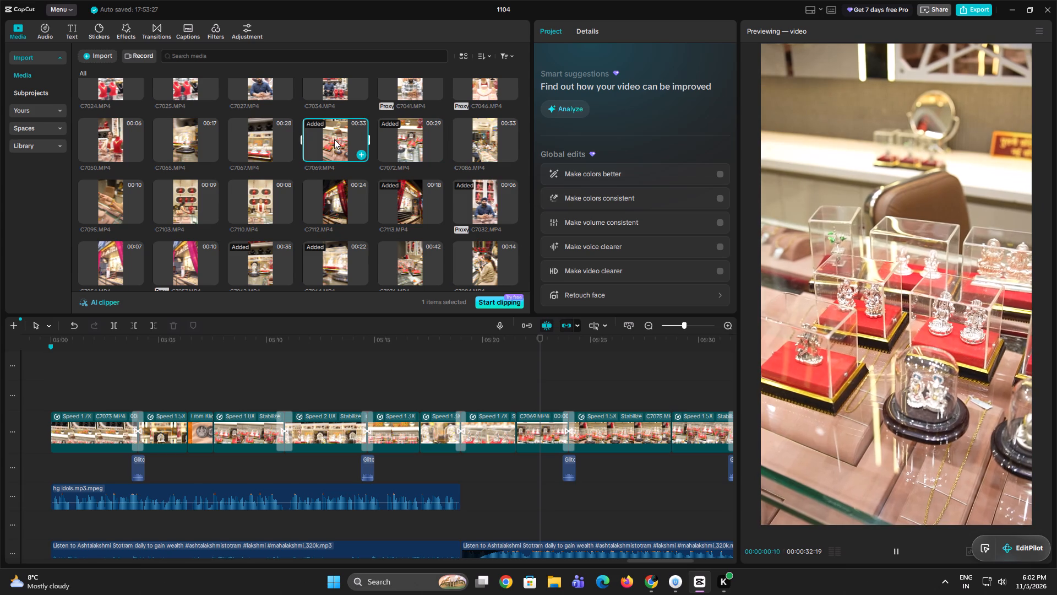
left_click(406, 141)
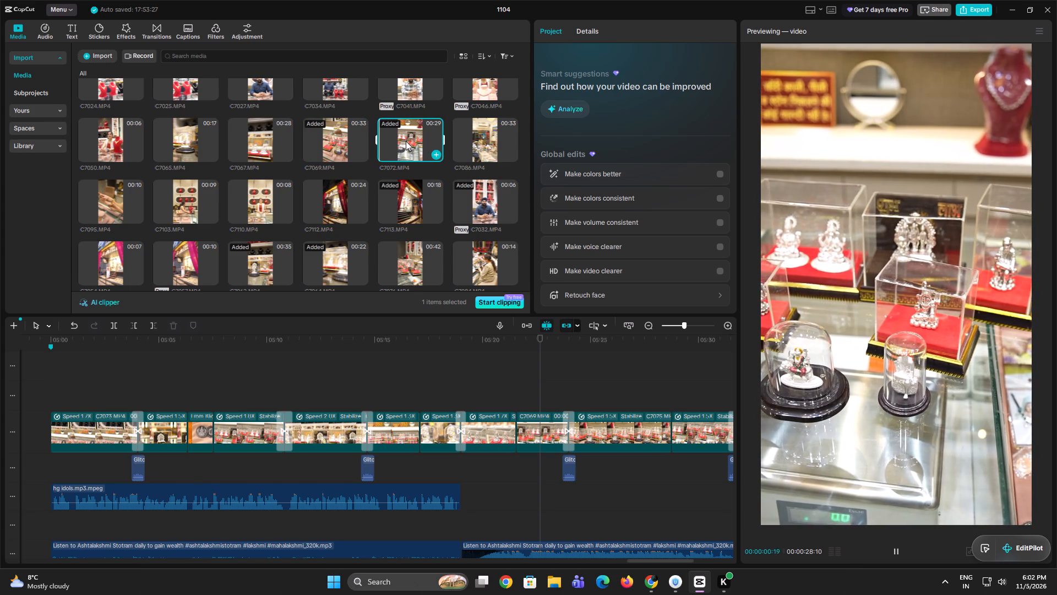
Play the timeline from about 00:05:22 to 00:05:24 to check the idol footage used there.
double_click(540, 372)
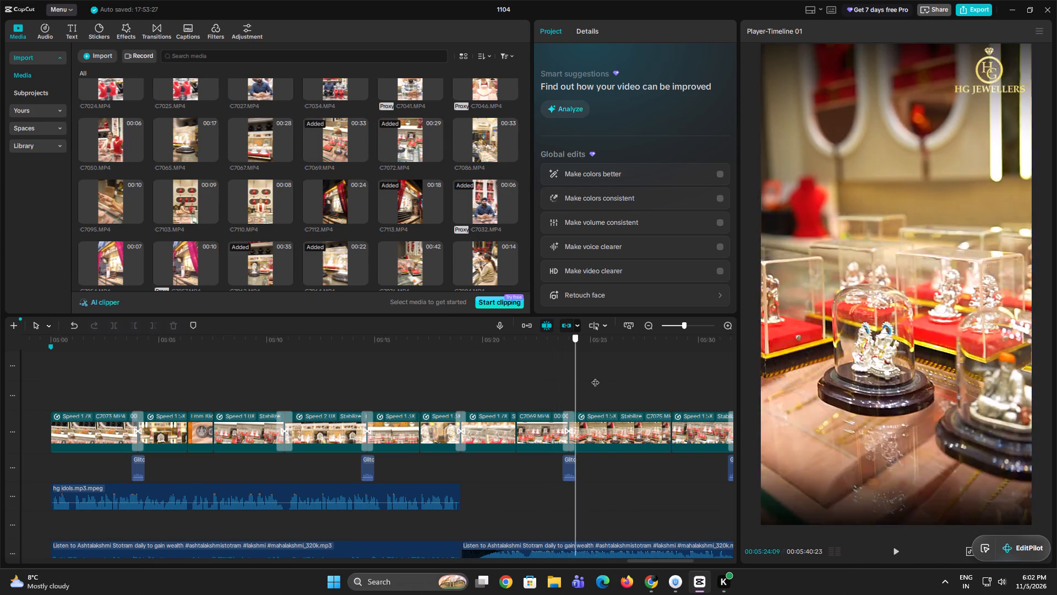
key("space")
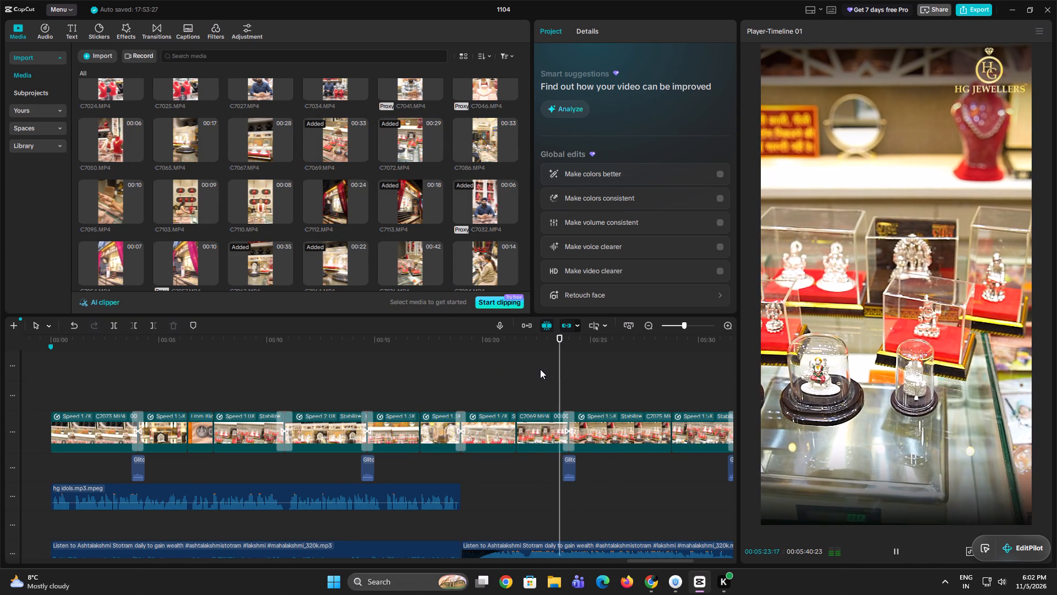
key("space")
Add C7072.MP4 on an overlay track above the idols video and trim off everything before 00:05:30:20.
left_click(57, 365)
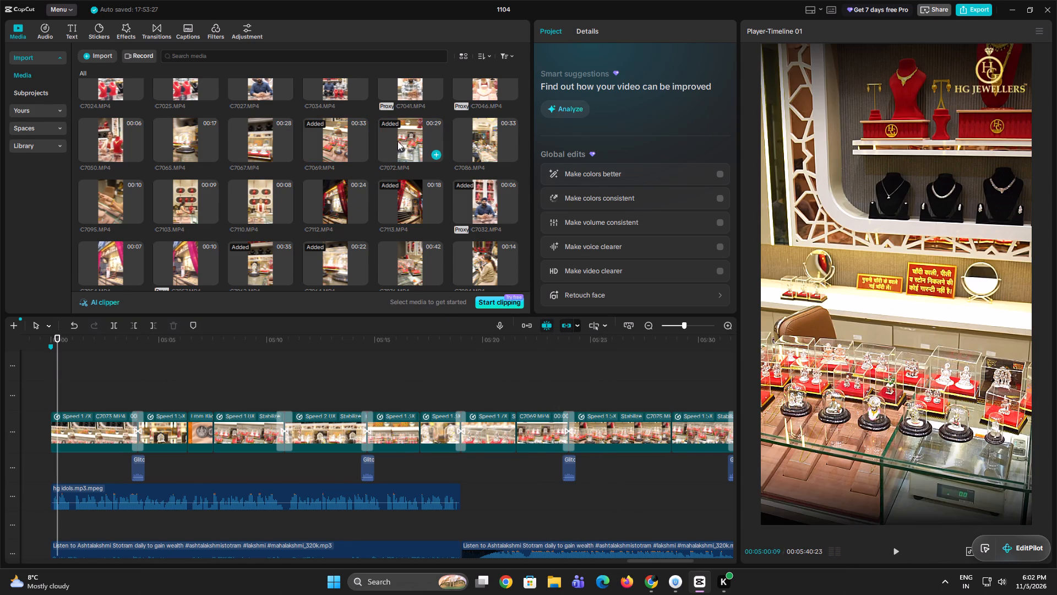
left_click_drag(408, 140, 253, 368)
scroll(454, 376, "up", 4)
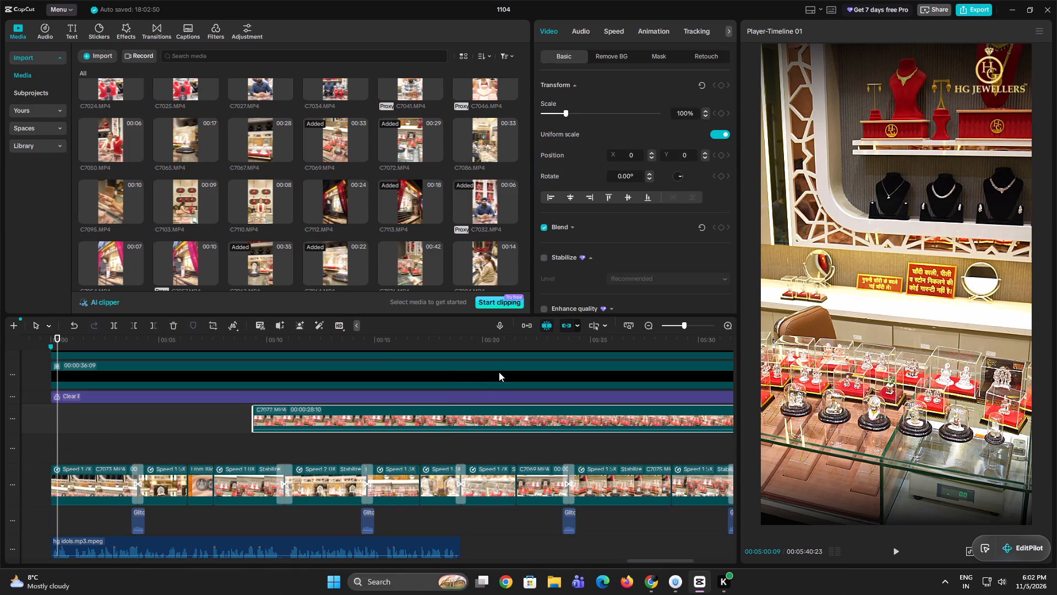
left_click(499, 372)
left_click(526, 348)
left_click_drag(527, 348, 724, 377)
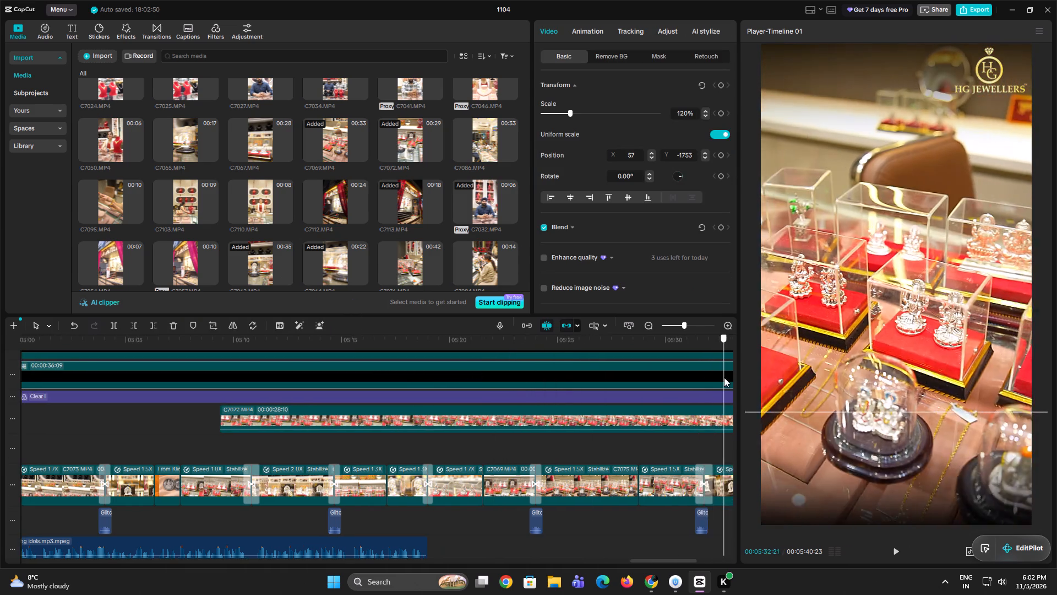
left_click_drag(724, 377, 647, 373)
left_click(660, 423)
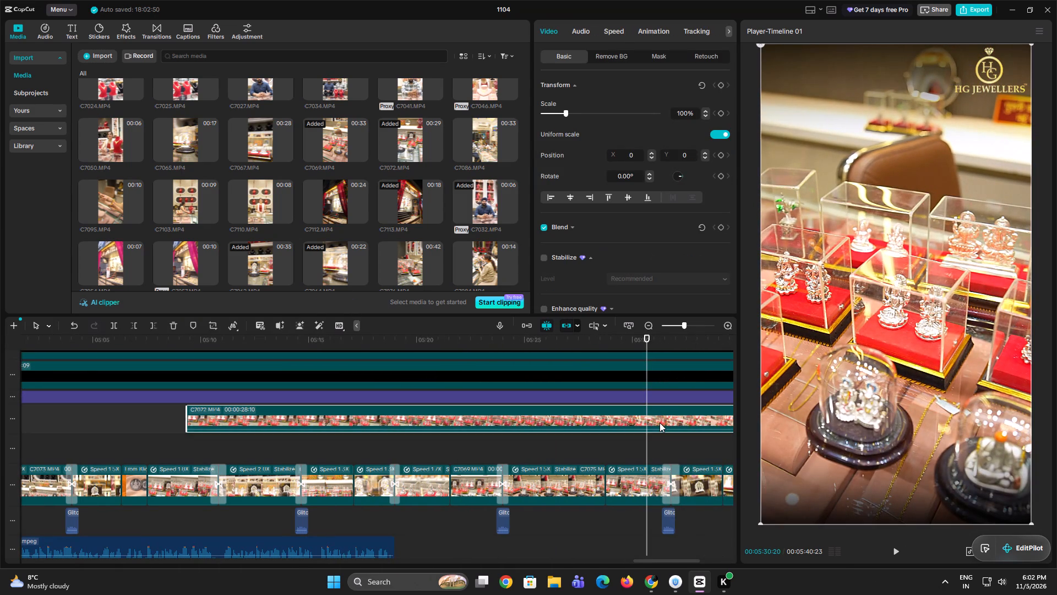
key("q")
Move the trimmed C7072.MP4 clip over the opening shot to start at 00:05:01:26, playing the opening to find the spot.
left_click_drag(660, 423, 227, 451)
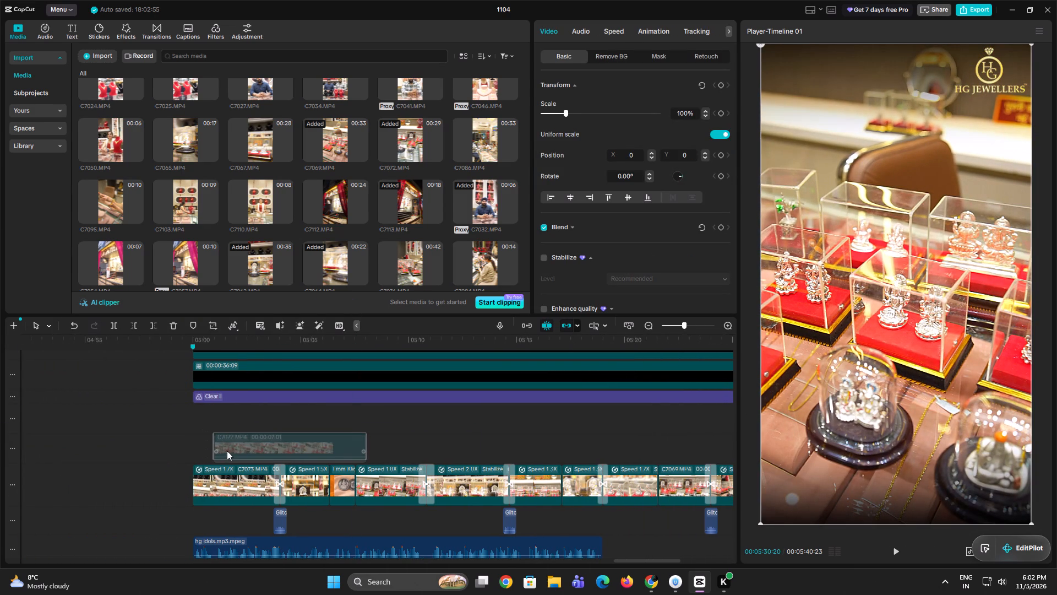
left_click_drag(227, 451, 205, 451)
left_click(197, 428)
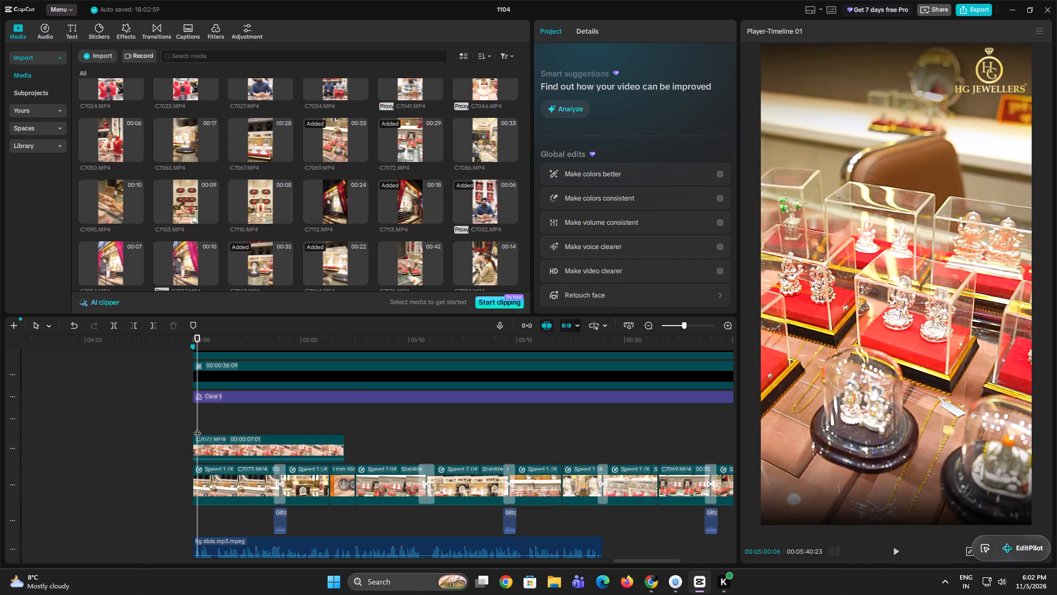
key("space")
key("space")
left_click_drag(235, 445, 283, 441)
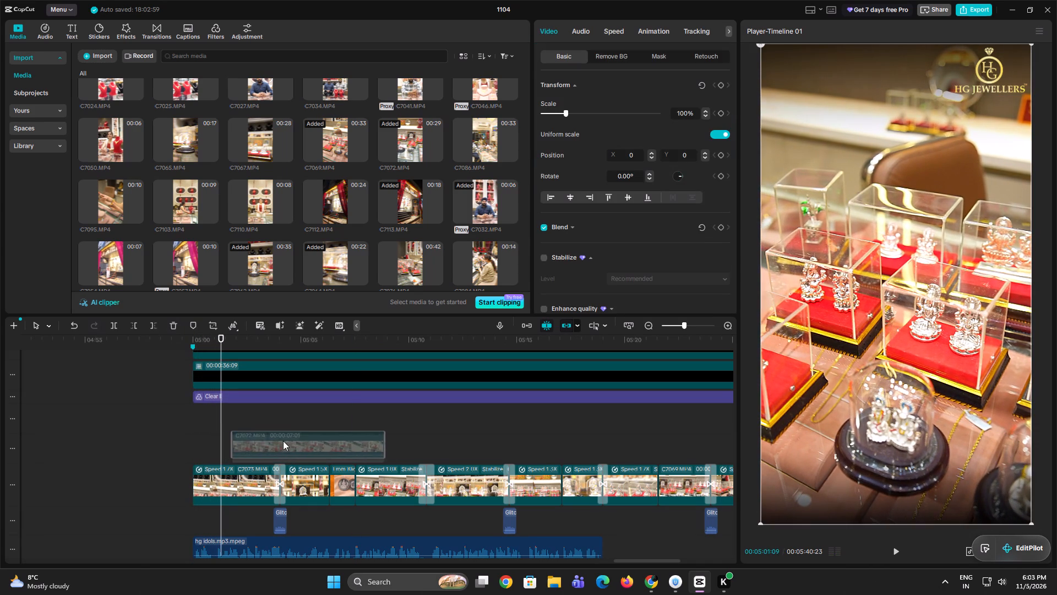
left_click_drag(283, 441, 295, 441)
key("space")
key("space")
left_click_drag(279, 449, 278, 448)
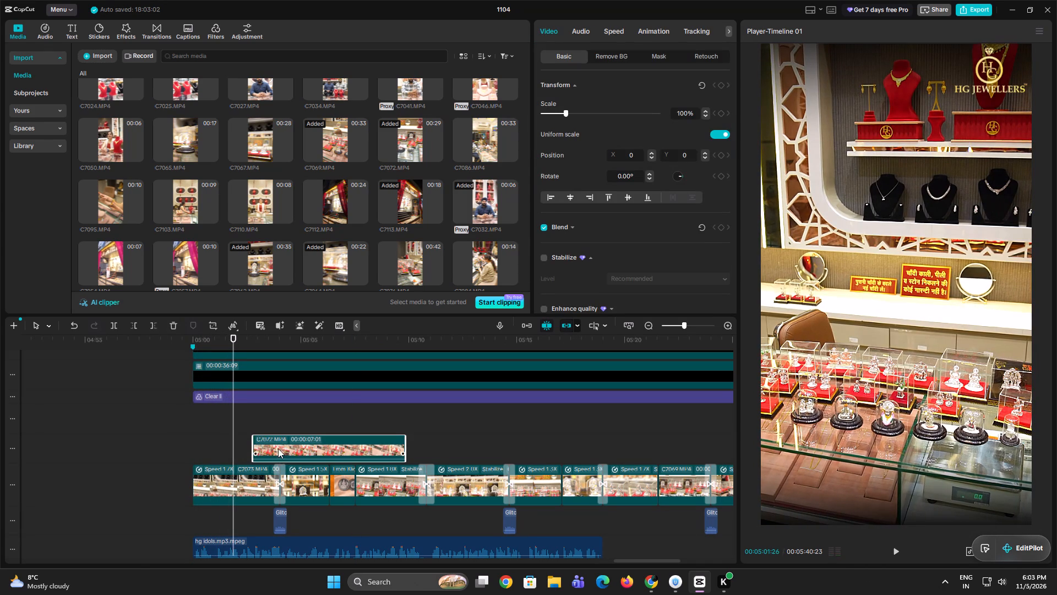
left_click_drag(278, 448, 262, 450)
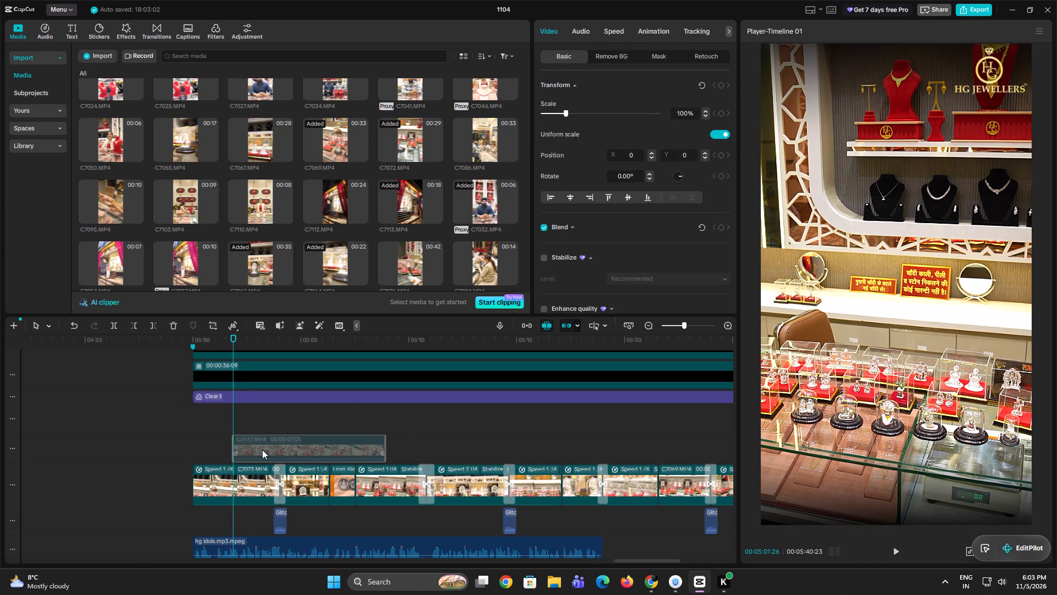
Trim the end of the opening main-track clip C7073.MP4 back to 00:05:01:26.
left_click(253, 473)
key("w")
Trim the end of the C7072.MP4 overlay to 00:05:04:01 and move it into the main-track gap after C7073.MP4.
left_click(275, 426)
left_click_drag(275, 426, 283, 424)
left_click(284, 448)
key("w")
left_click_drag(257, 455, 258, 477)
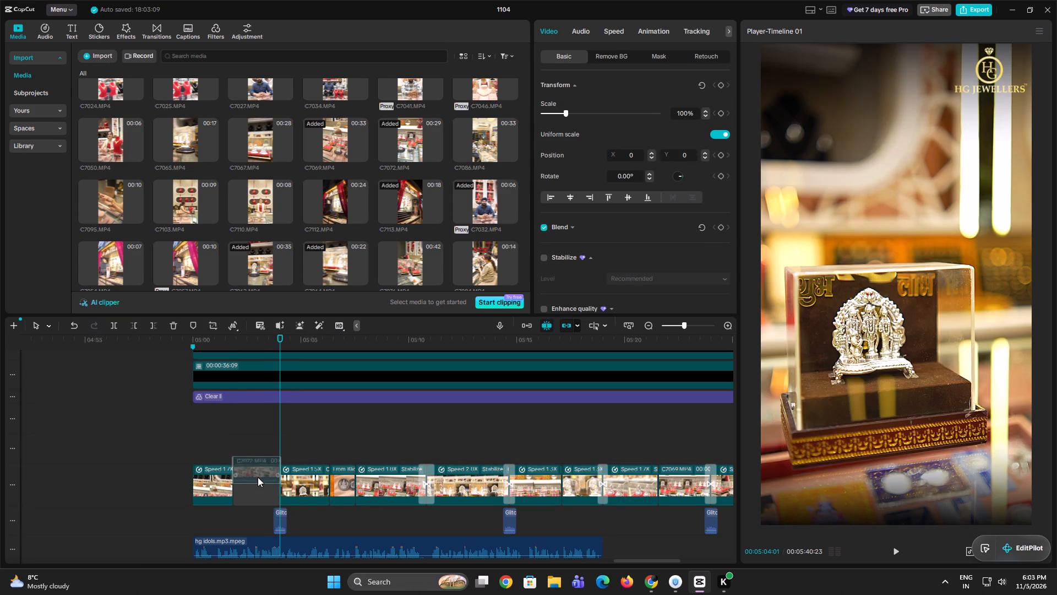
left_click_drag(258, 477, 258, 479)
Mute the inserted C7072.MP4 clip by lowering its volume to -∞ dB.
left_click(208, 451)
left_click_drag(258, 502, 257, 525)
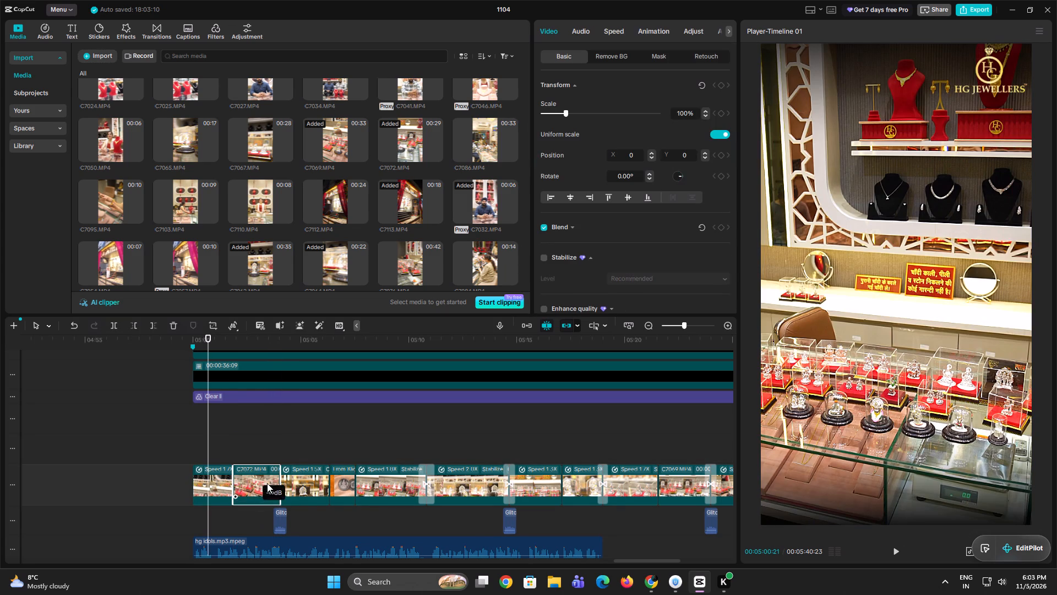
Add a Light Flare transition at the cut between C7072.MP4 and the following main-track clip, and shorten it to about half its length.
left_click(186, 27)
left_click(145, 31)
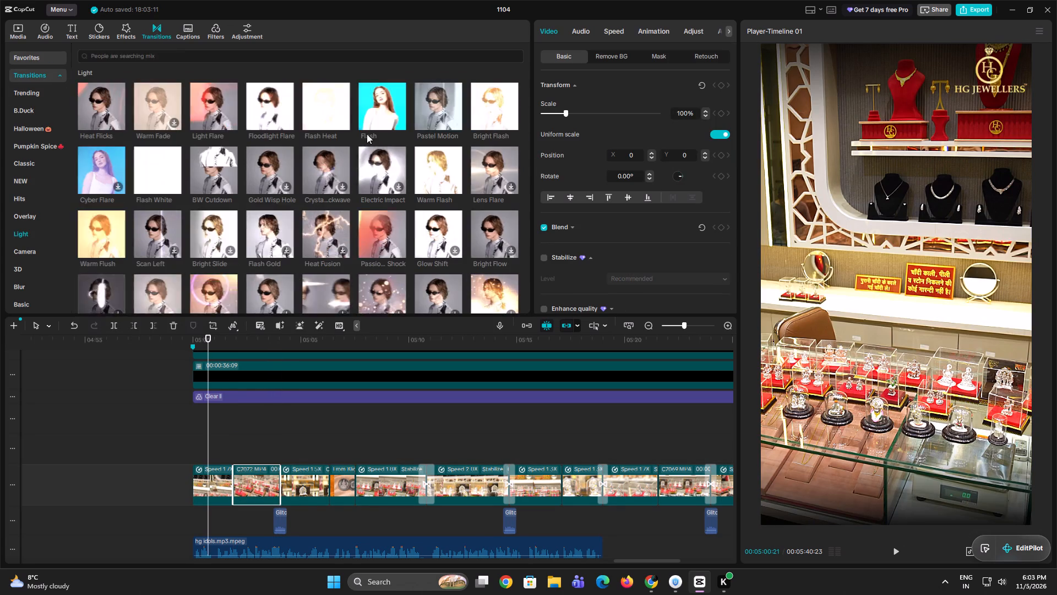
left_click_drag(218, 104, 289, 472)
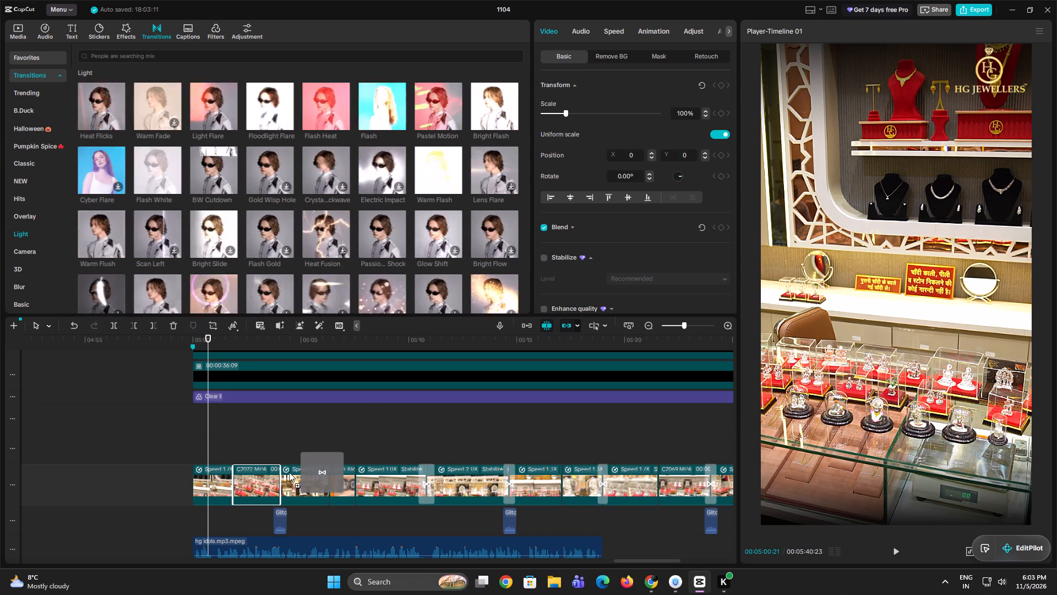
left_click_drag(289, 472, 269, 474)
left_click(272, 474)
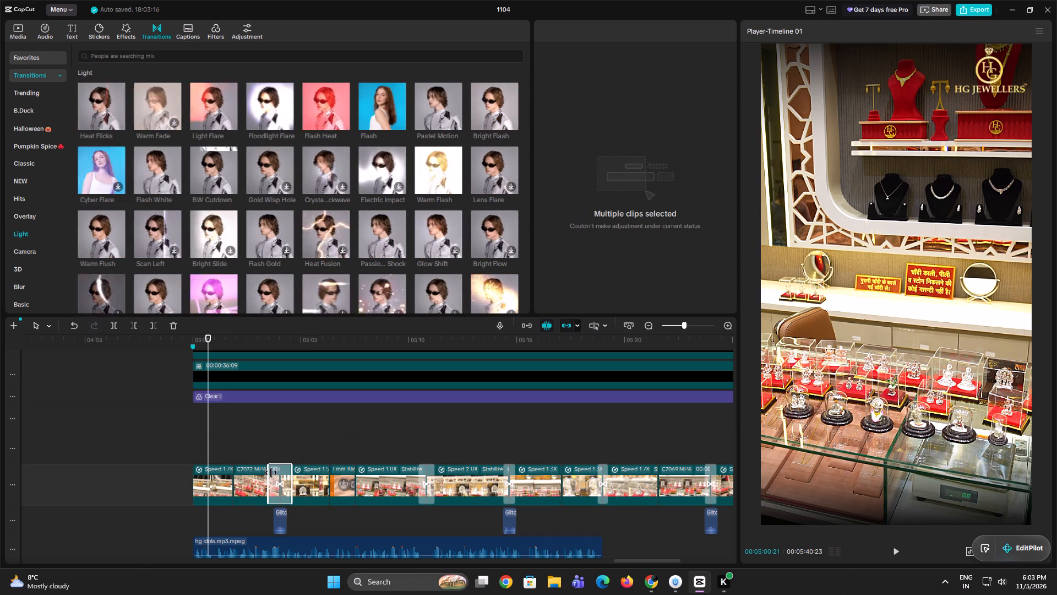
left_click_drag(270, 472, 275, 471)
left_click(195, 433)
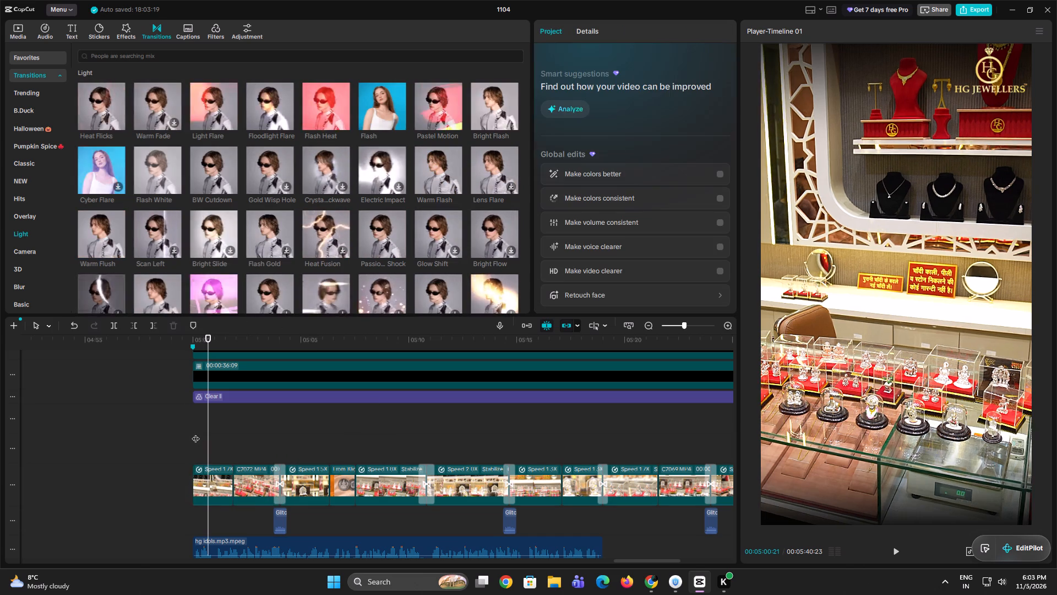
Play the idols video from 00:05:00:21 through to the closing HG Jewellers contact card to review the cuts and transitions.
key("space")
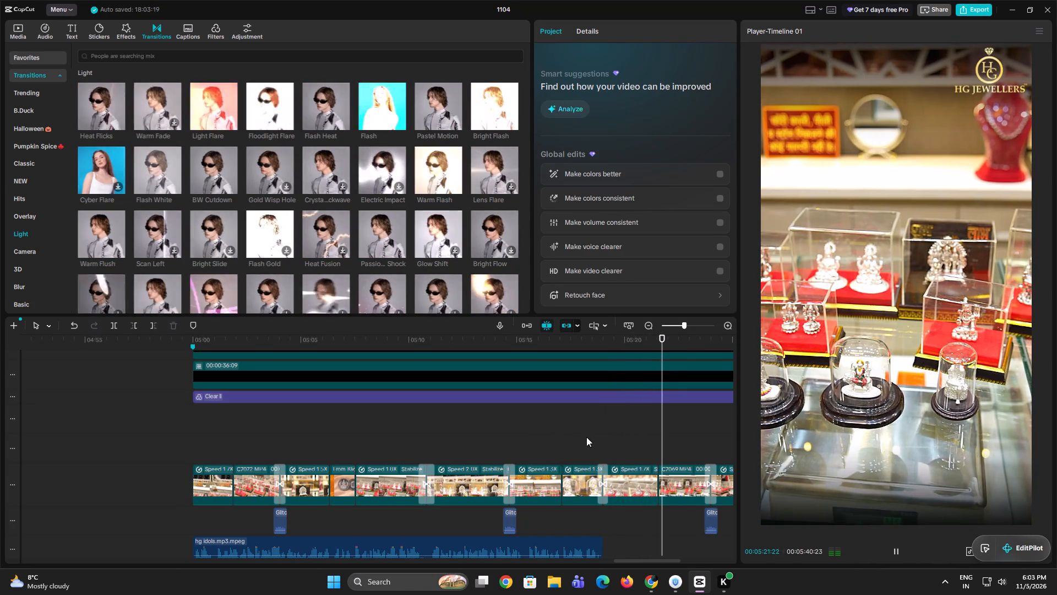
left_click_drag(685, 324, 679, 326)
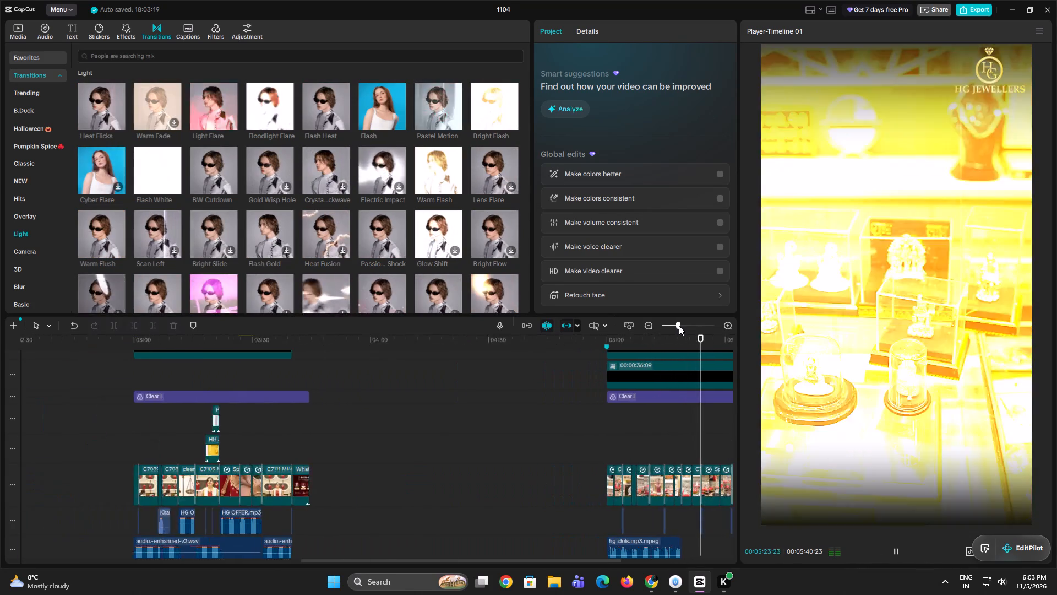
left_click_drag(679, 326, 683, 326)
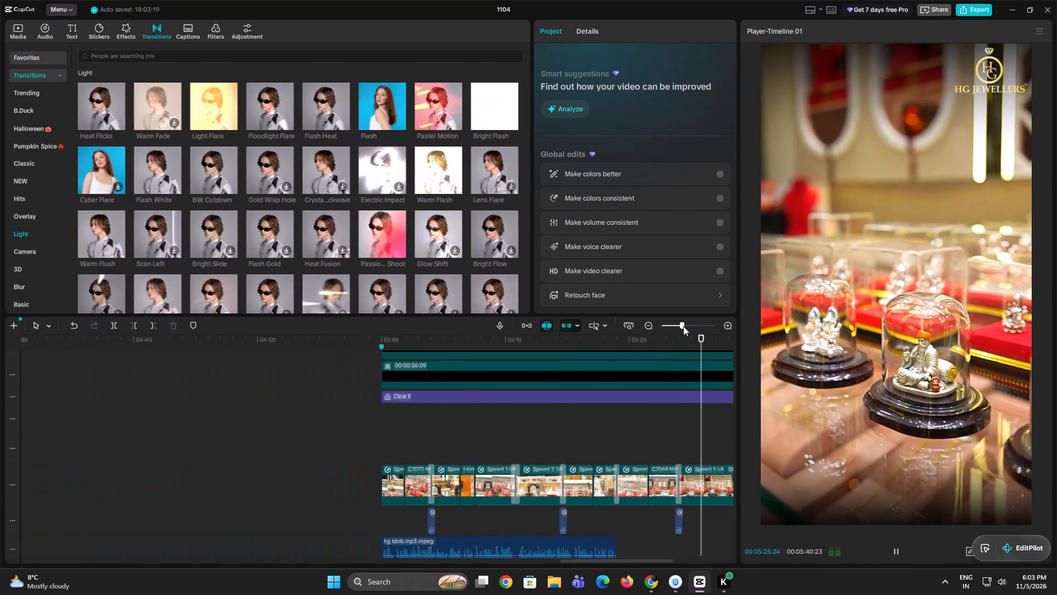
left_click_drag(683, 326, 685, 331)
left_click(685, 331)
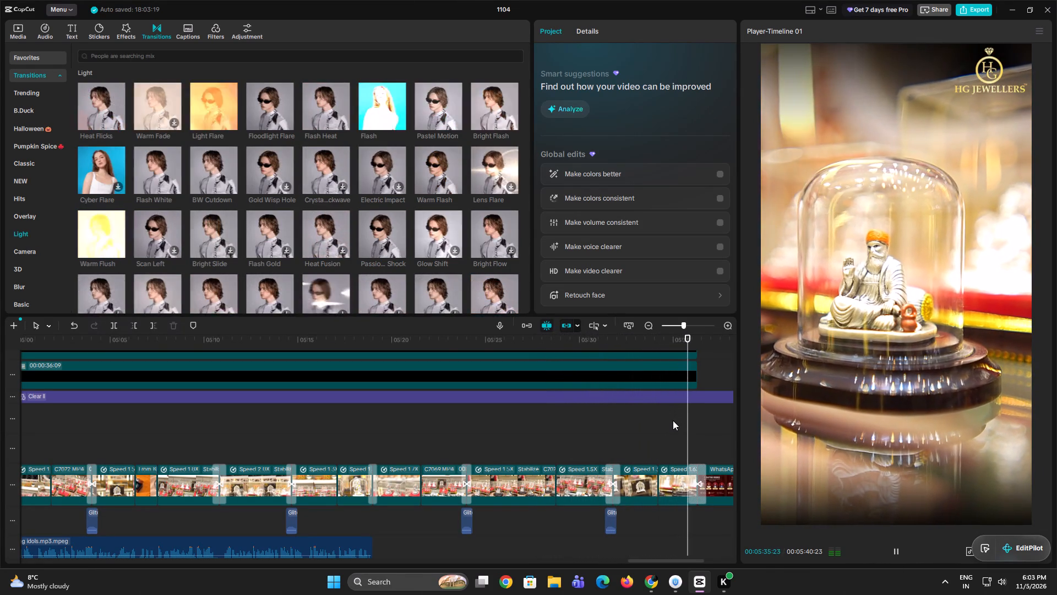
key("space")
key("space")
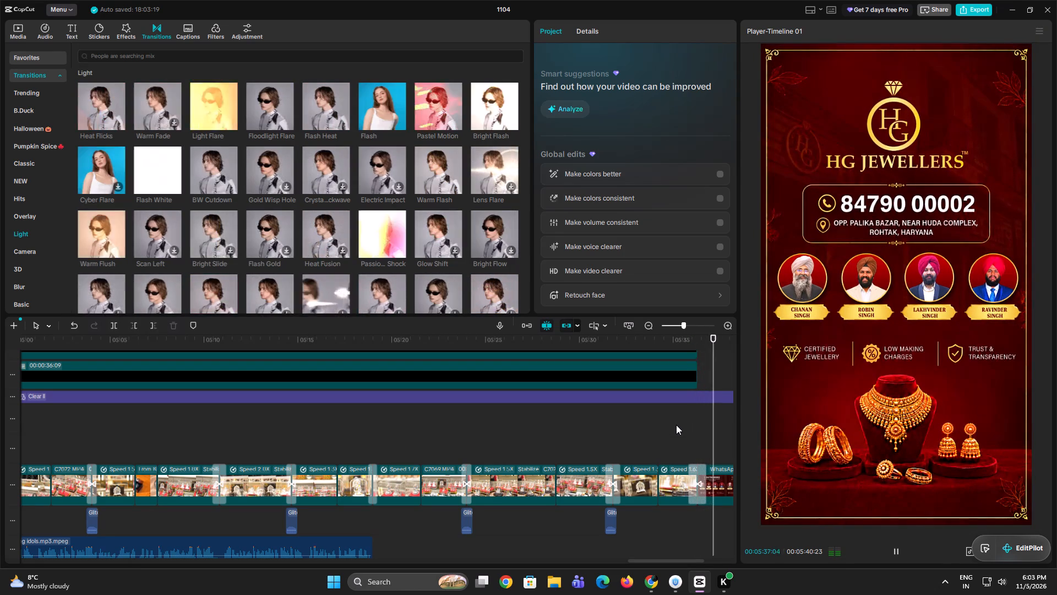
key("space")
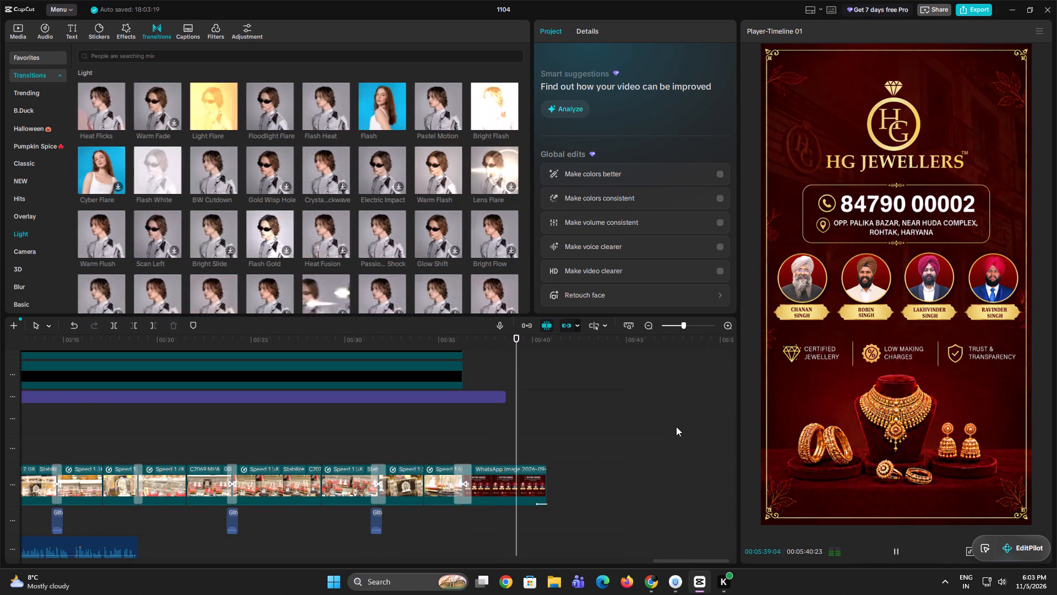
Extend the end of the Clear II filter to the end of the closing image at 00:05:40:23.
left_click(505, 396)
left_click_drag(505, 396, 505, 396)
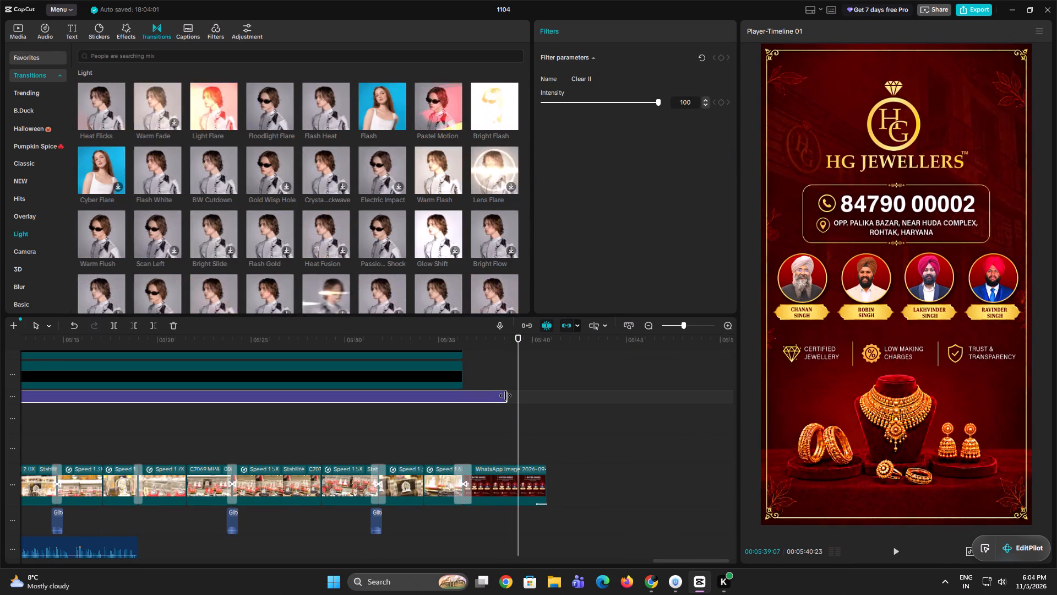
left_click_drag(505, 396, 544, 395)
Play the last part of the closing card and check where the overlay, sound effect and music tracks end.
scroll(493, 435, "up", 4)
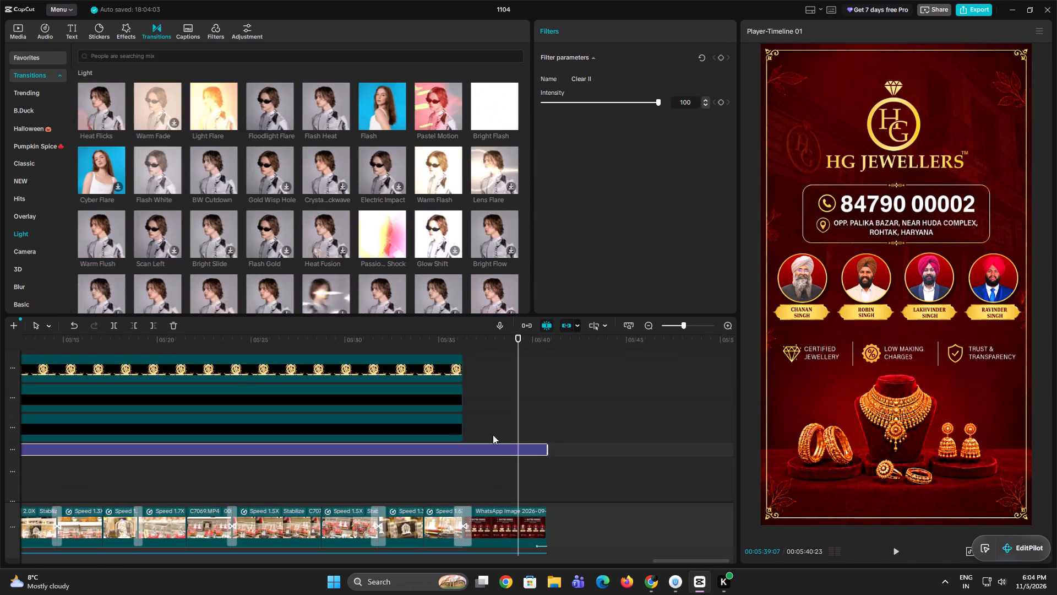
scroll(493, 435, "up", 8)
scroll(493, 435, "down", 6)
key("space")
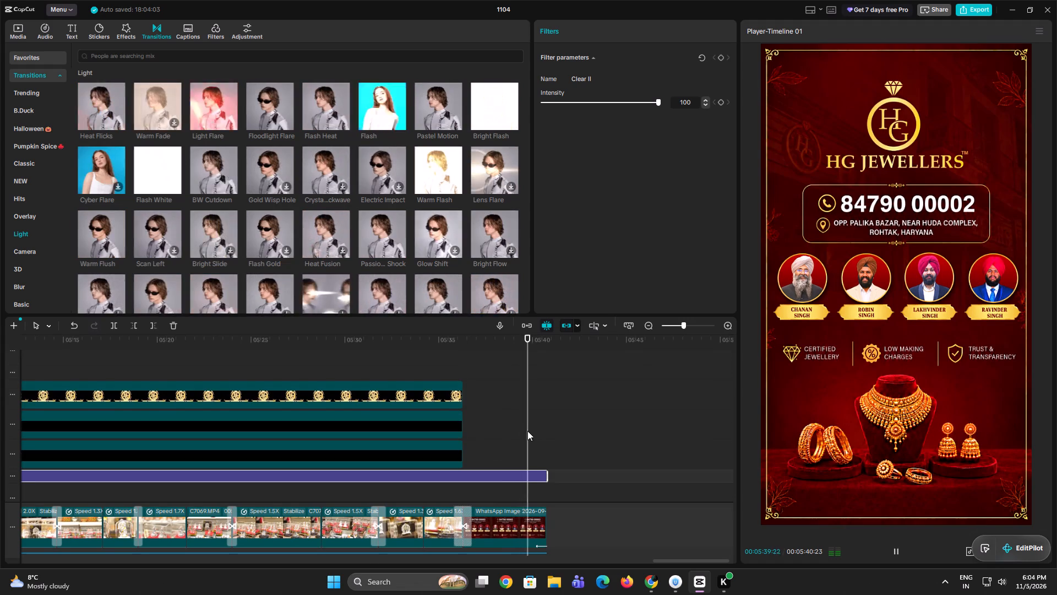
scroll(527, 431, "down", 7)
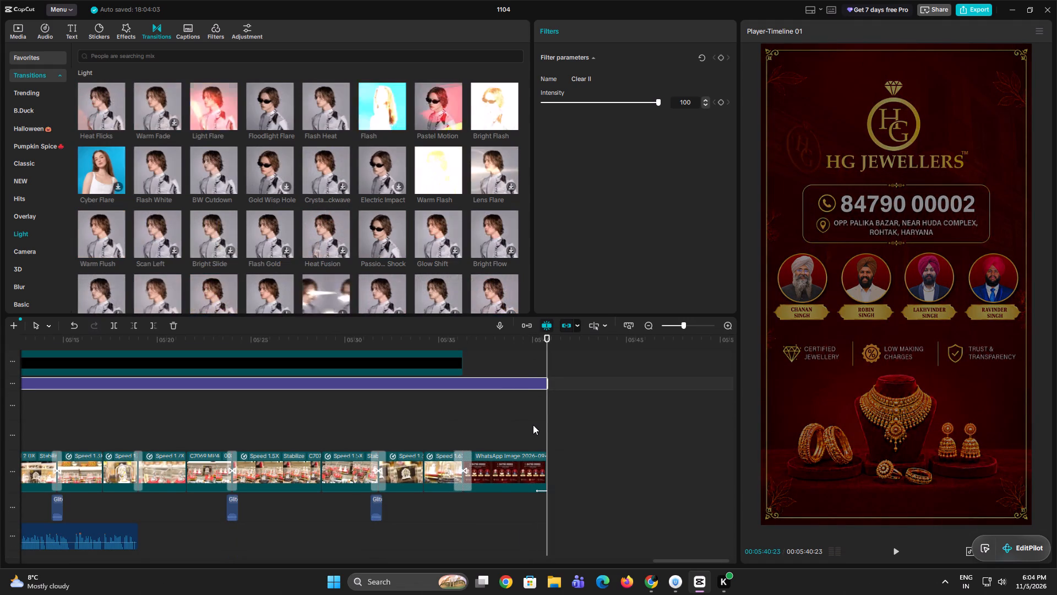
scroll(540, 439, "down", 9)
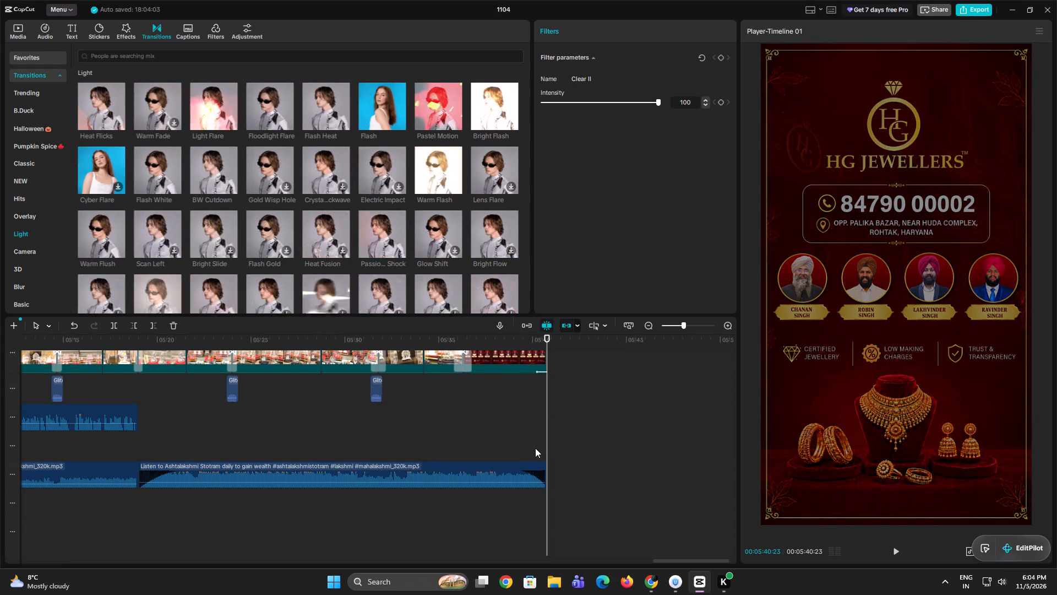
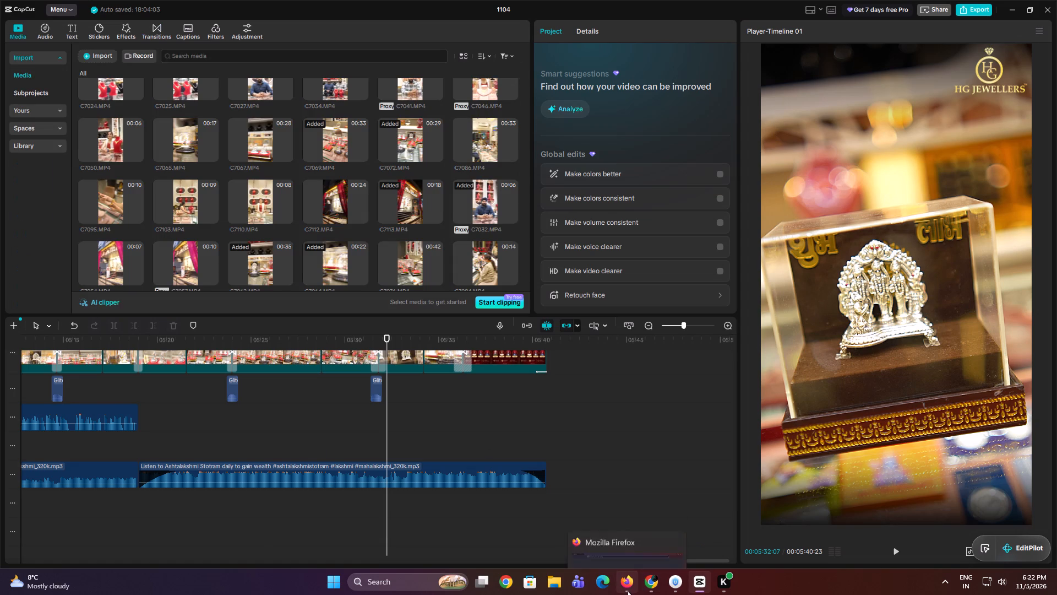
left_click(647, 581)
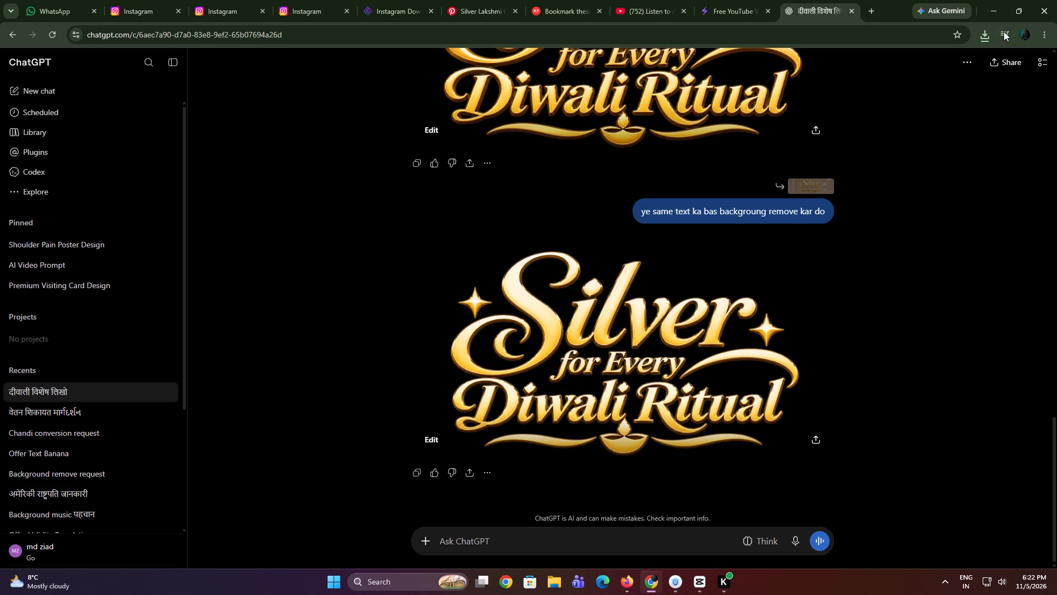
left_click(981, 34)
left_click(949, 85)
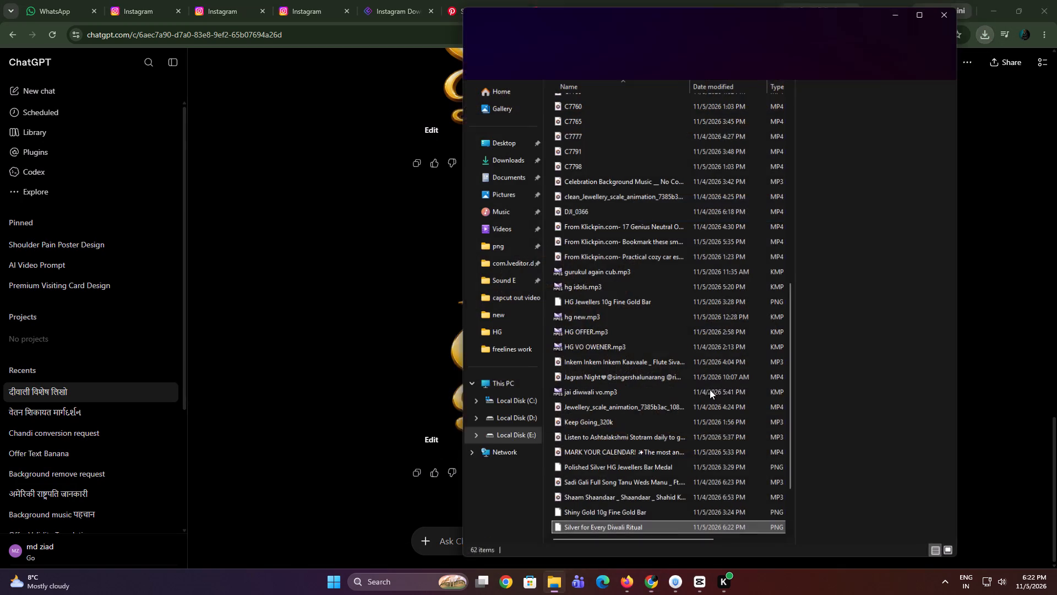
left_click_drag(620, 535, 698, 578)
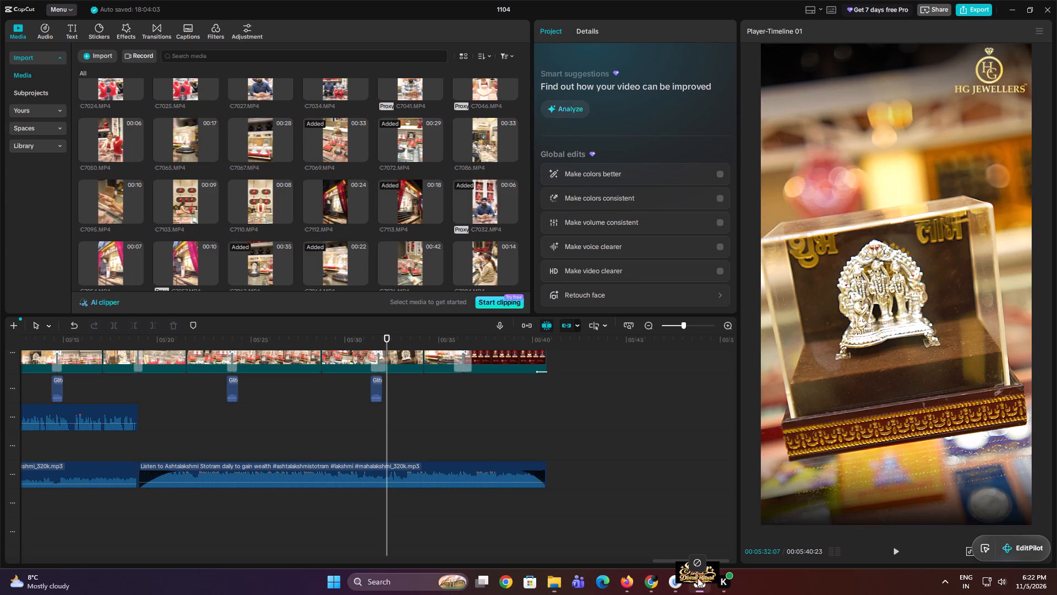
left_click_drag(698, 578, 376, 240)
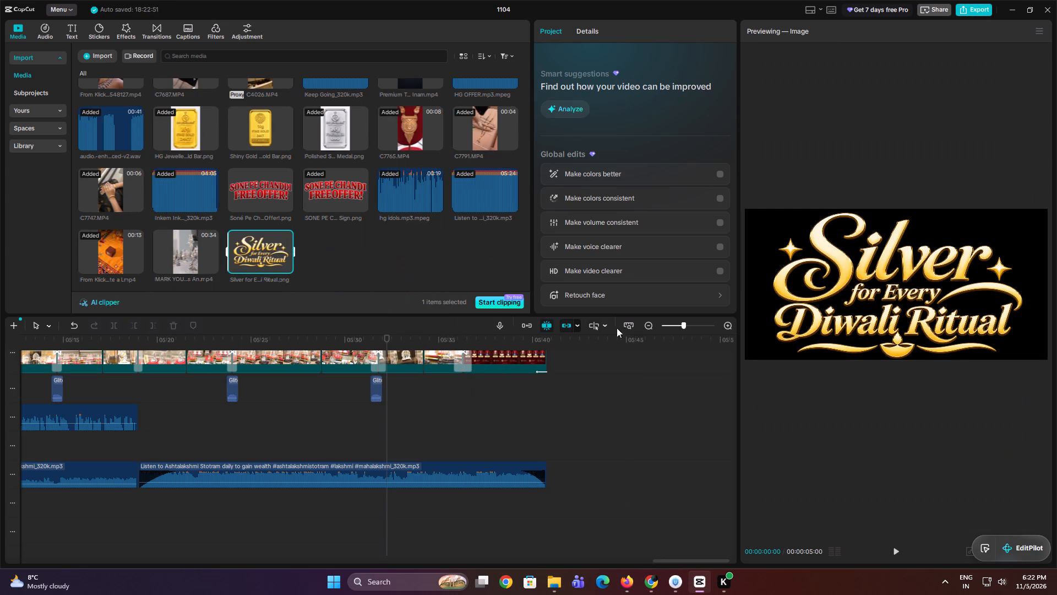
Place the Silver for Every Diwali Ritual image on the track directly above the main video, starting at 00:05:00.
left_click_drag(686, 324, 680, 324)
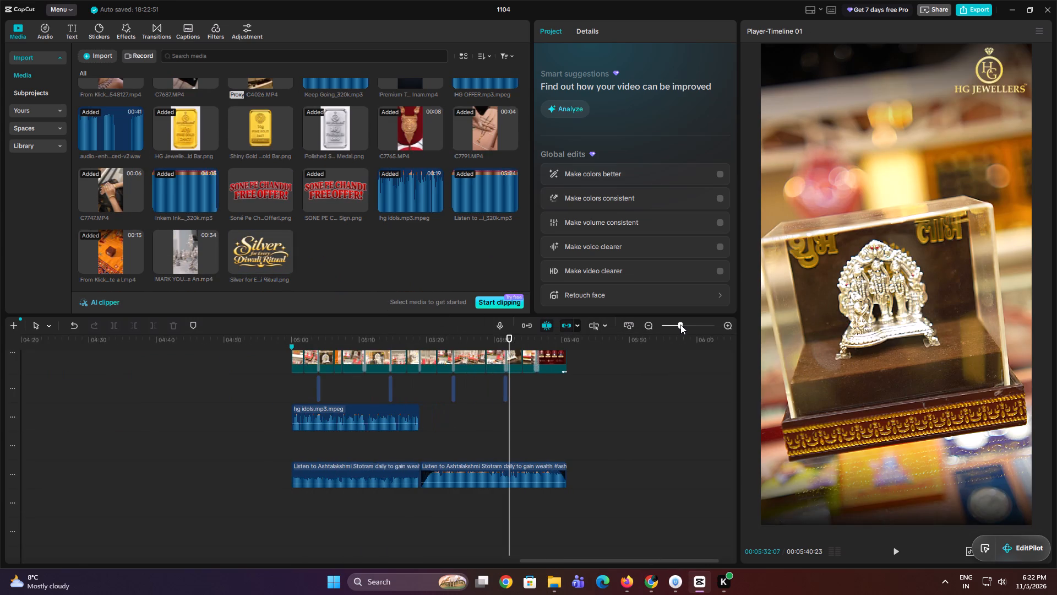
scroll(547, 419, "up", 15)
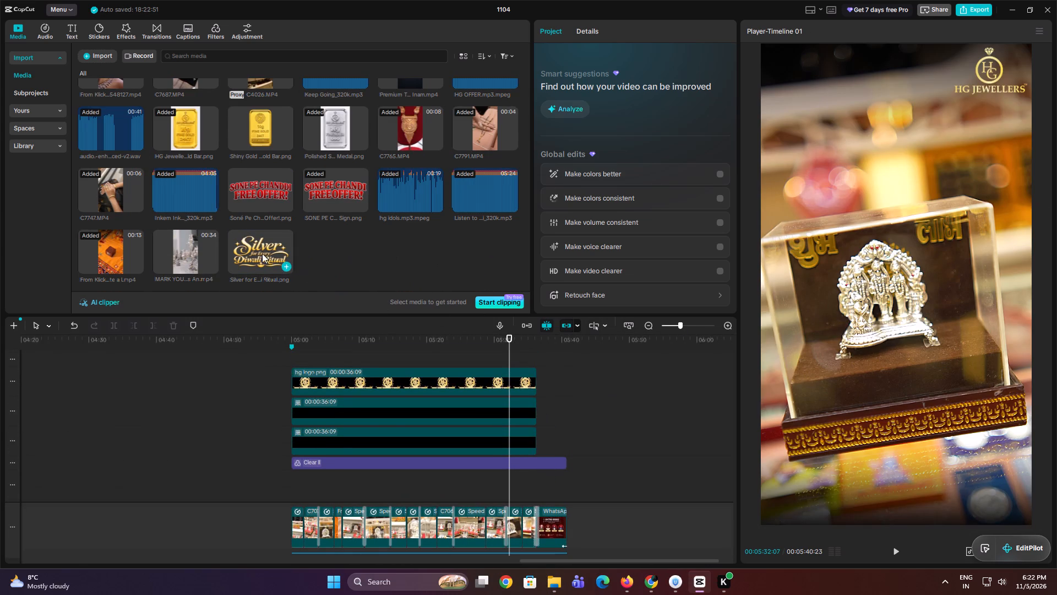
left_click_drag(259, 251, 294, 488)
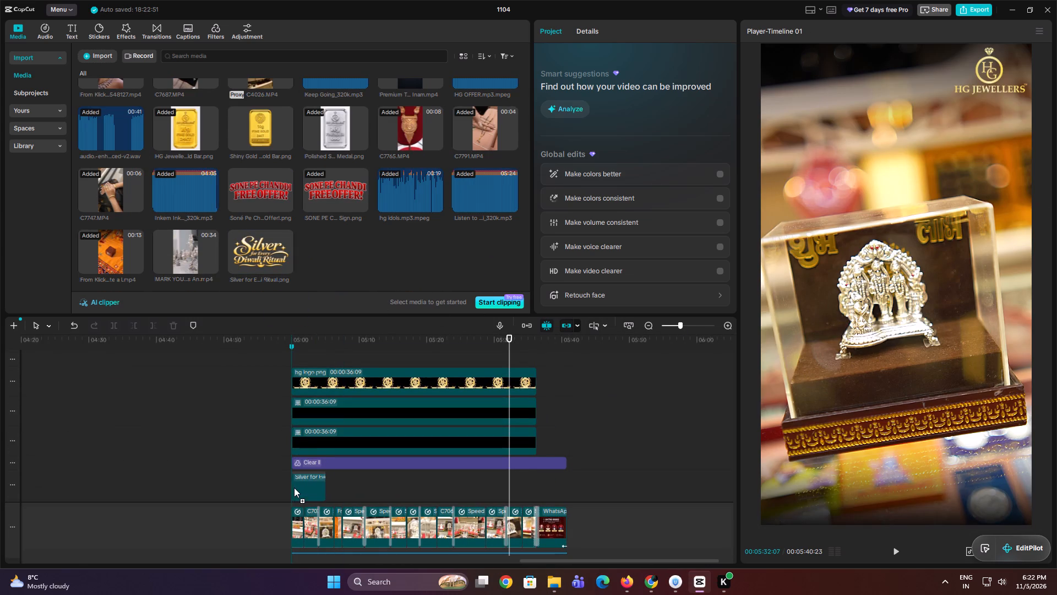
left_click_drag(294, 488, 291, 488)
Scale the Silver for Every Diwali Ritual image to 65% and centre it near the frame's top at X 0, Y 1182.
left_click(310, 349)
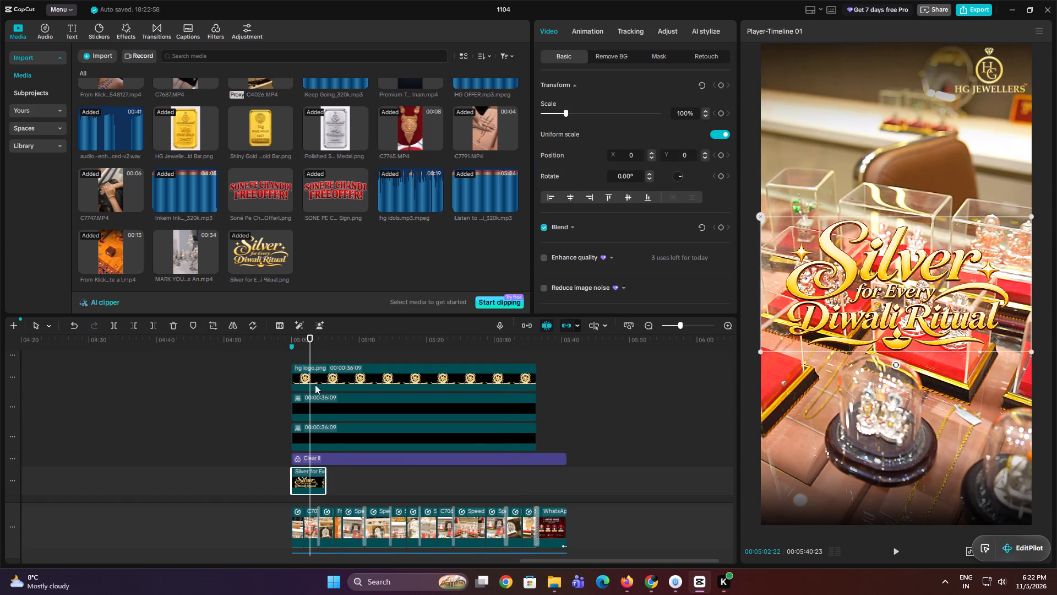
left_click_drag(763, 350, 829, 326)
left_click_drag(876, 307, 886, 429)
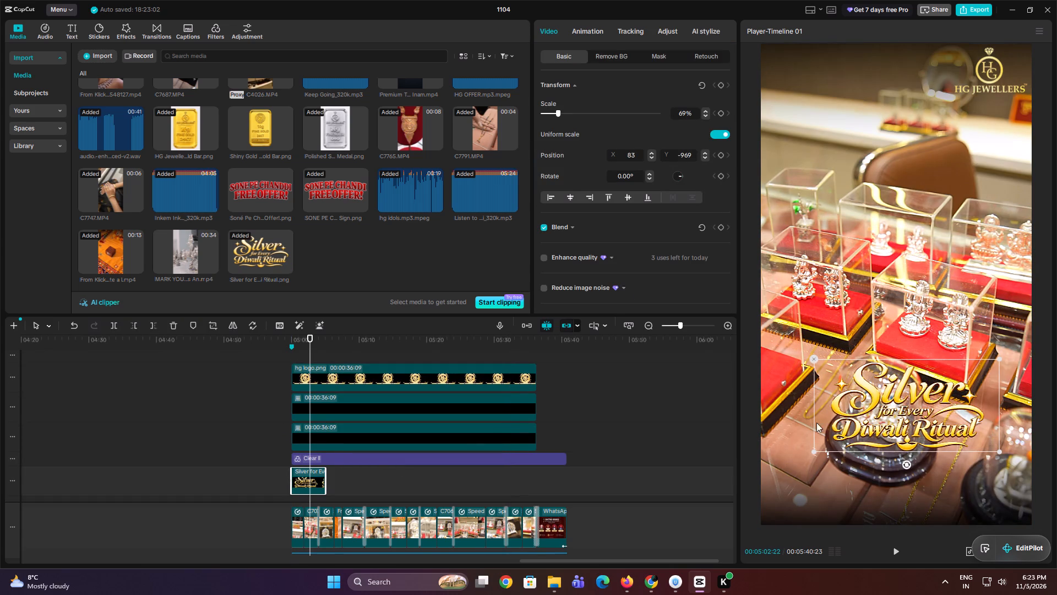
left_click_drag(876, 408, 866, 149)
left_click_drag(805, 191, 812, 187)
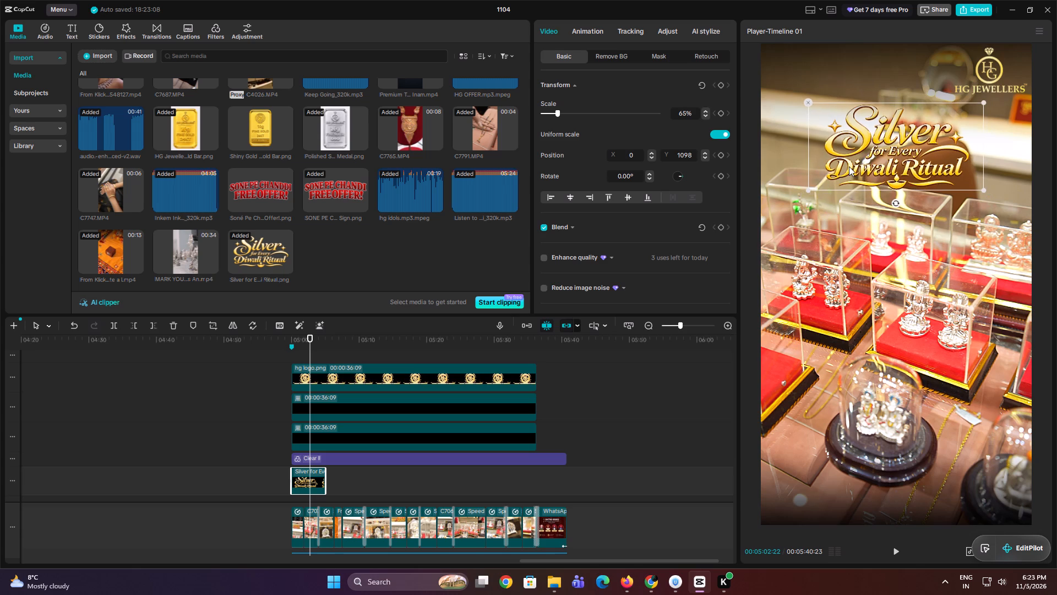
left_click_drag(854, 164, 856, 154)
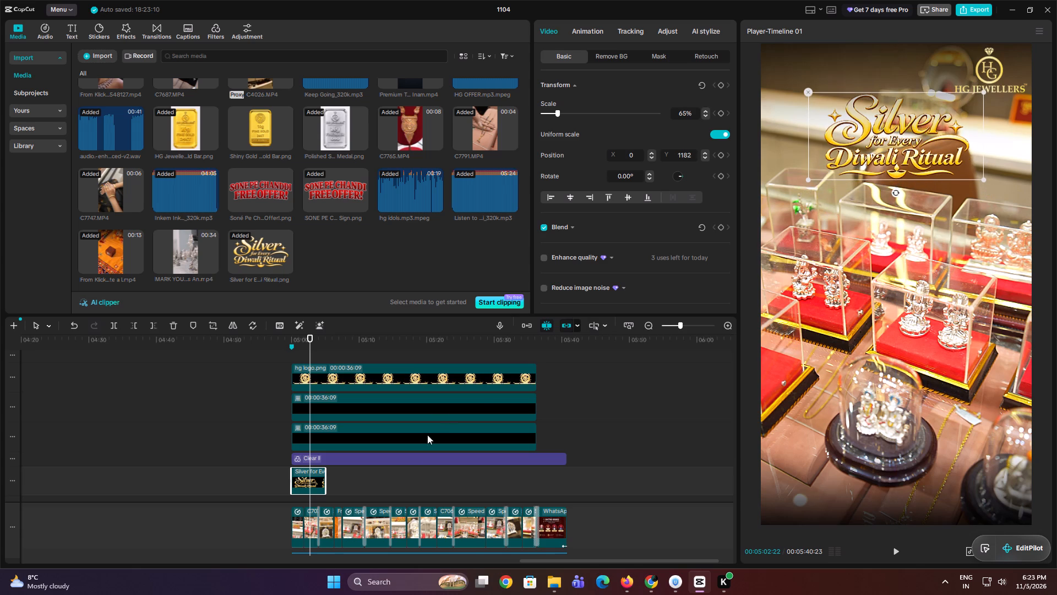
Extend the Silver for Every Diwali Ritual clip to a duration of 00:00:36:09, level with the HG logo clip's end.
left_click_drag(327, 480, 535, 479)
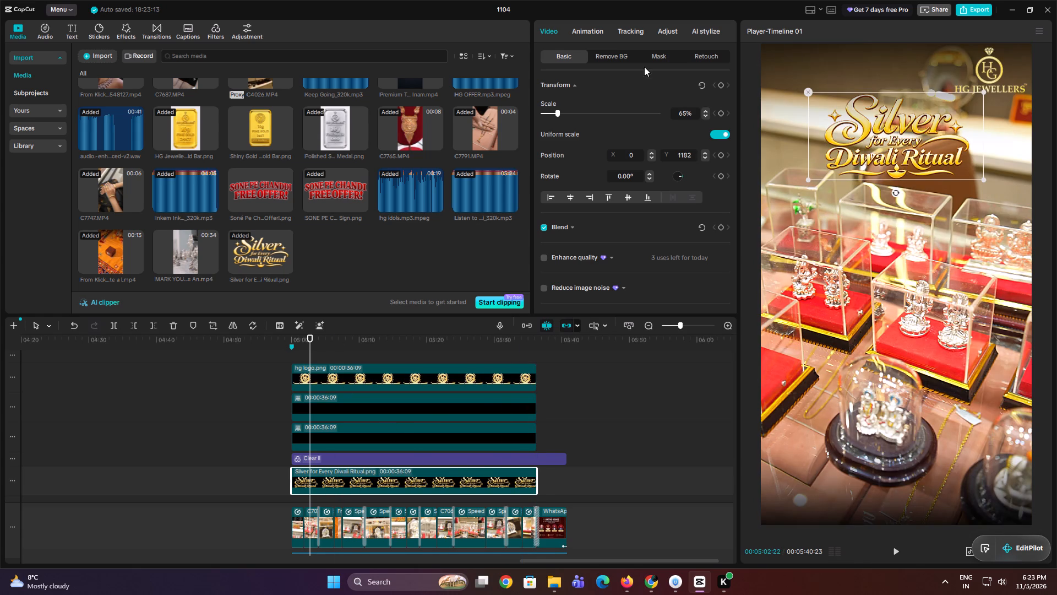
Search entrance animations for "fid in", apply the Inkw…loom animation to the tagline clip, and preview it from 00:05:00.
left_click(586, 26)
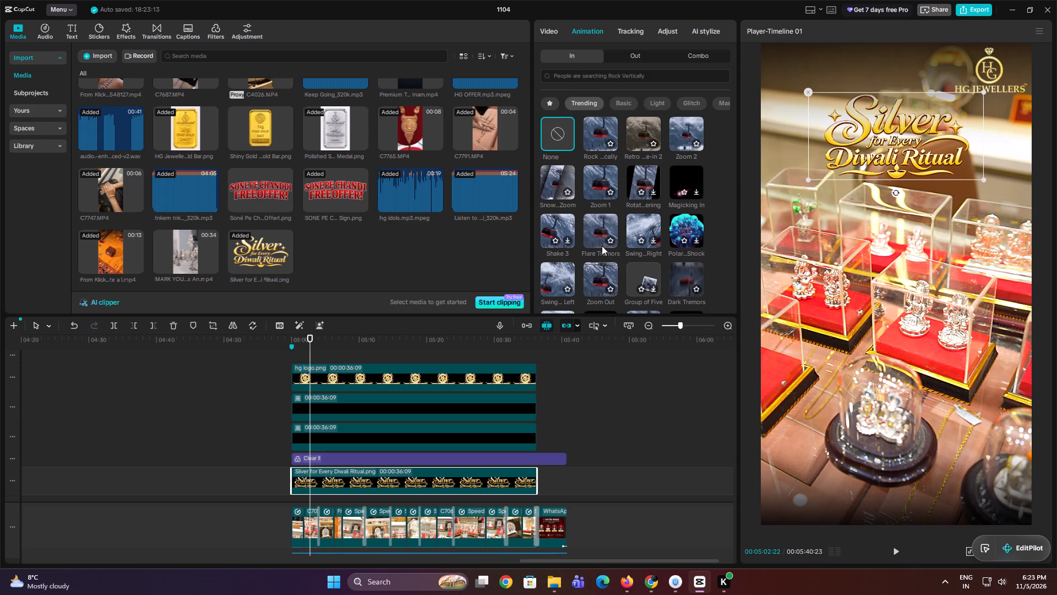
left_click(617, 78)
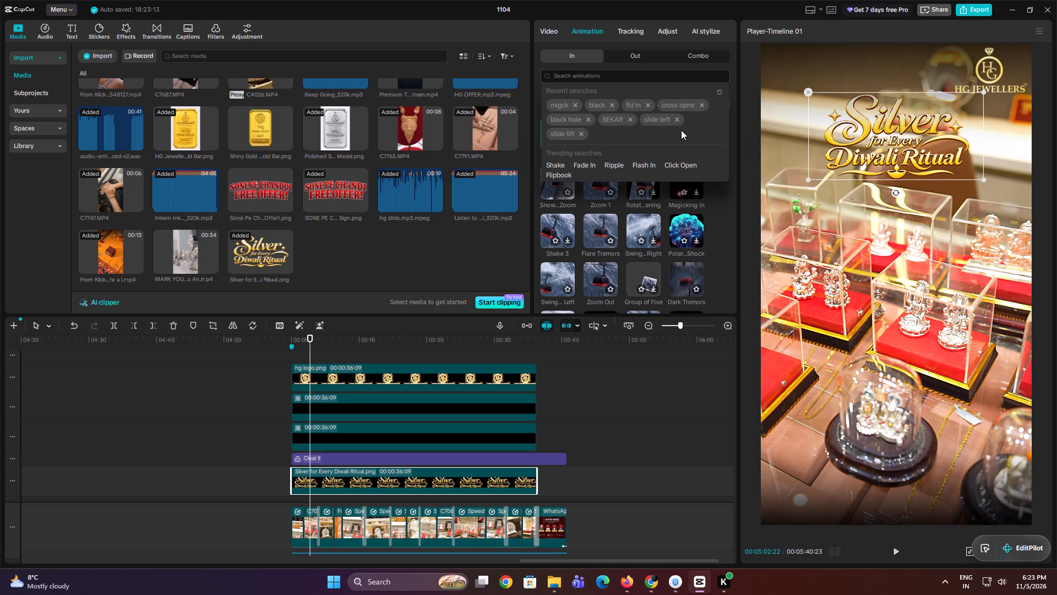
left_click(635, 105)
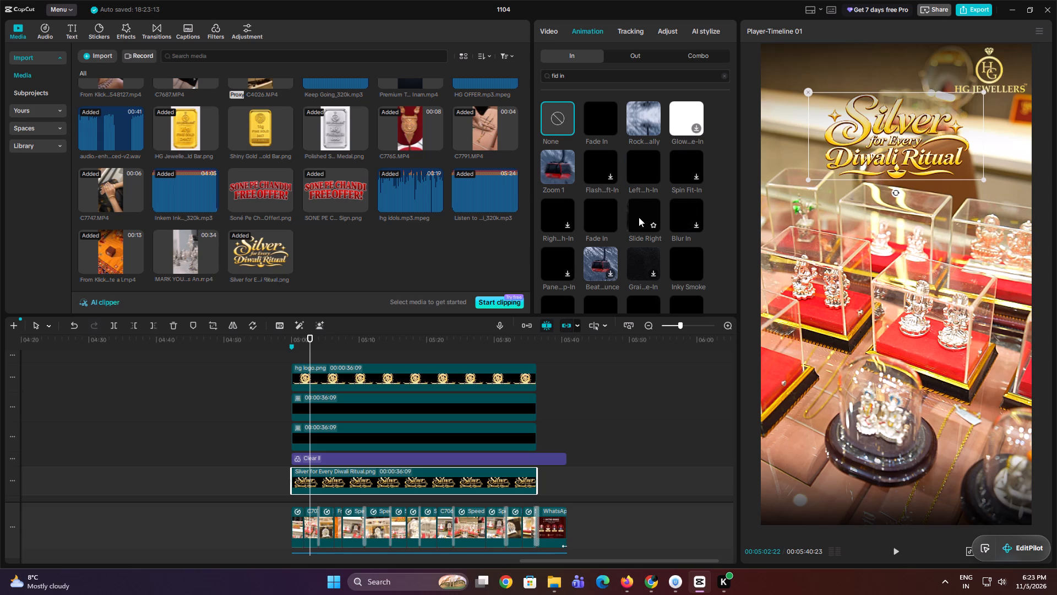
scroll(603, 214, "down", 2)
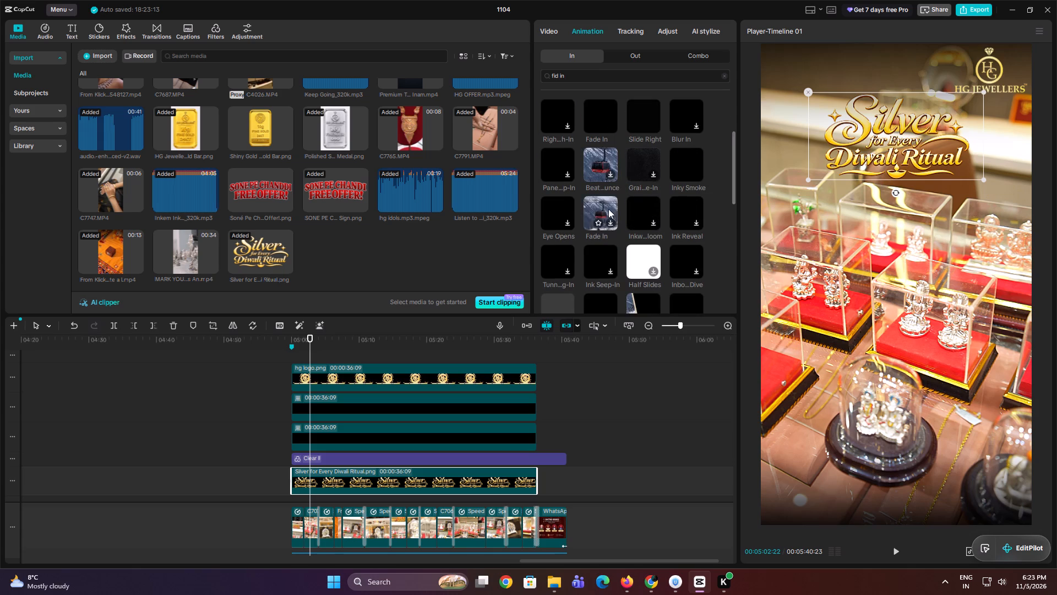
left_click(641, 208)
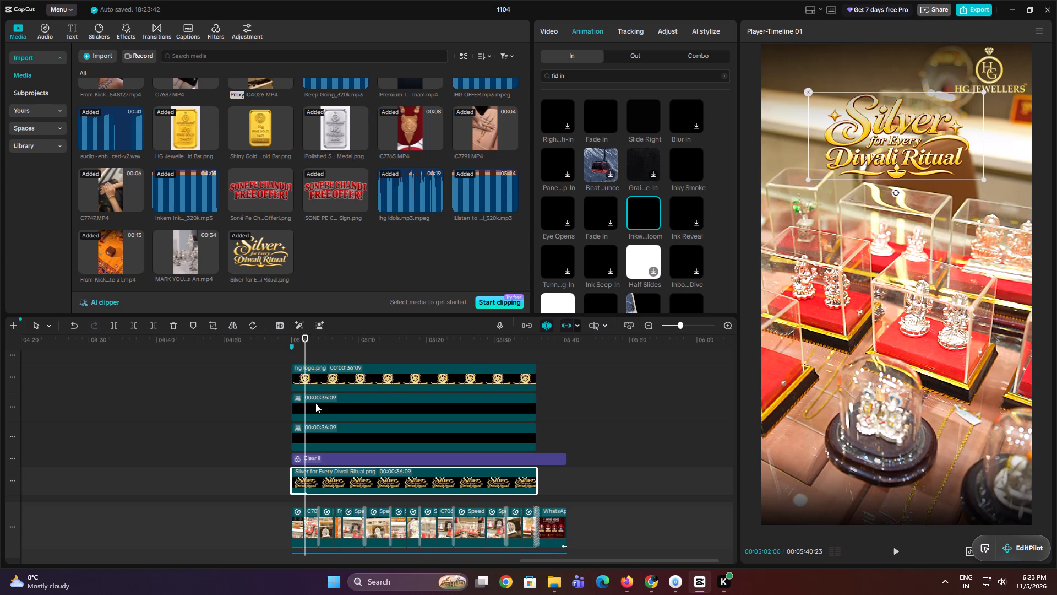
left_click(293, 355)
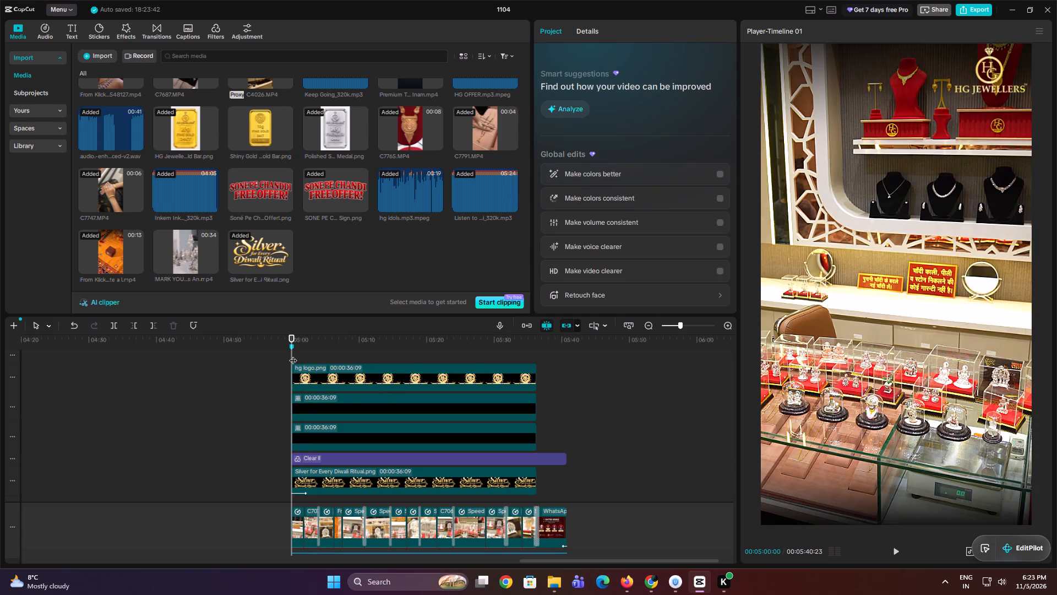
key("space")
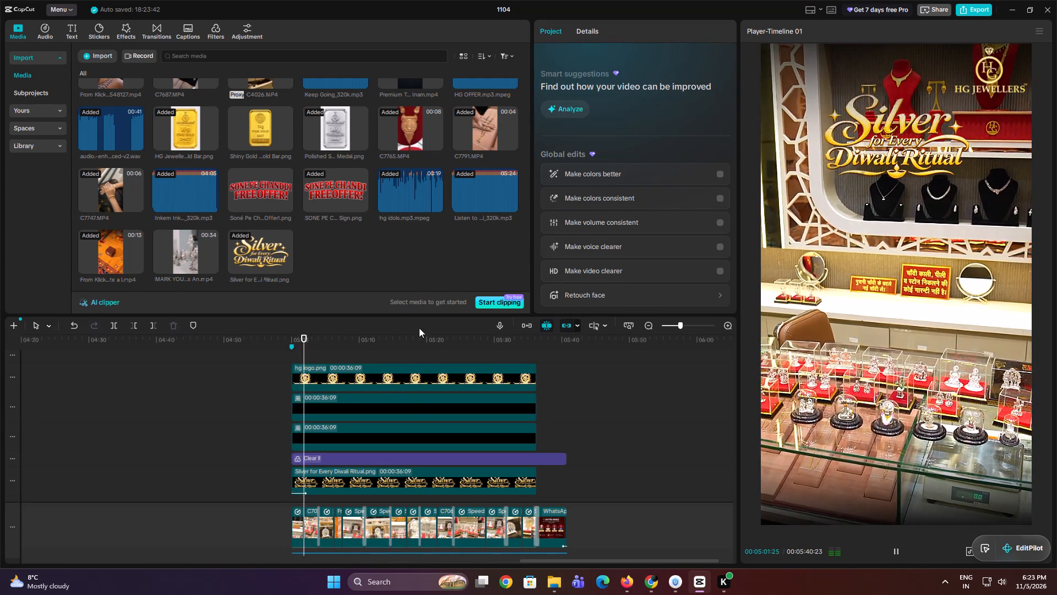
key("space")
left_click(345, 475)
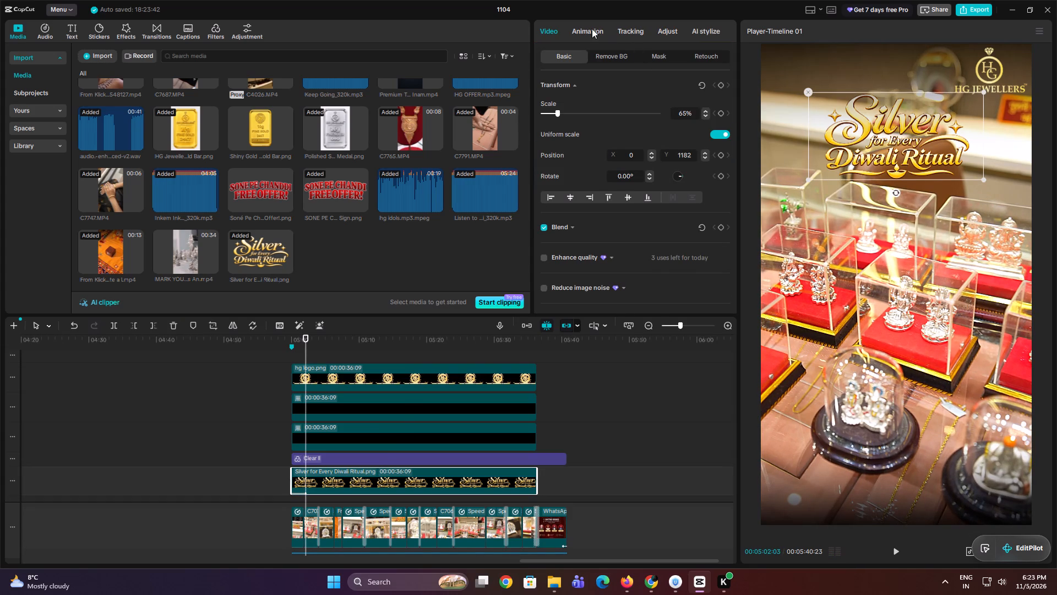
left_click(592, 29)
left_click(647, 203)
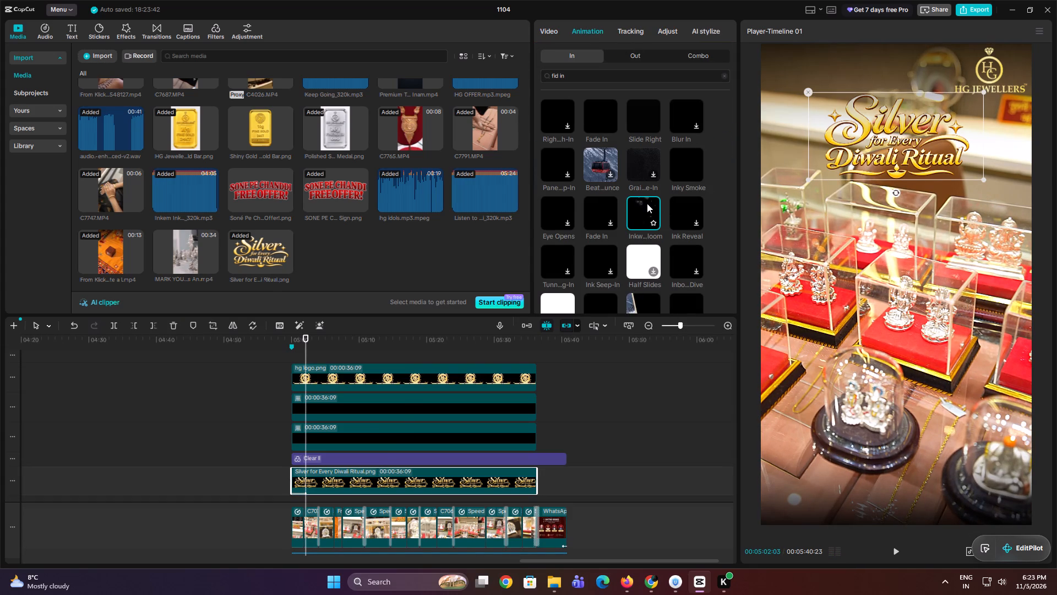
key("space")
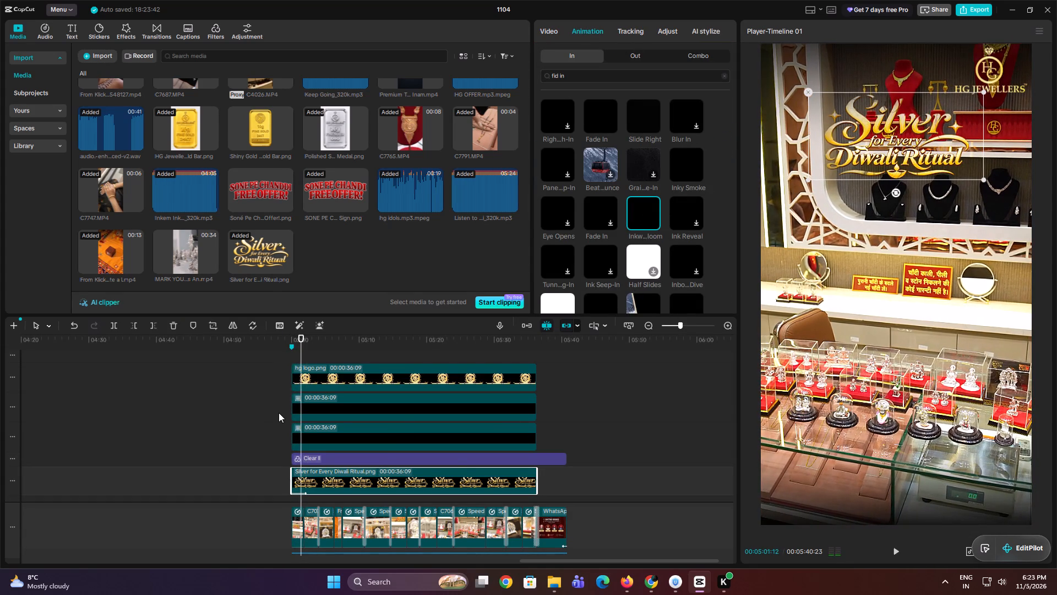
Play the sequence from 00:05:00 to the closing HG Jewellers contact card, checking the tagline, the transitions and the audio.
left_click(279, 412)
key("space")
left_click_drag(680, 326, 688, 324)
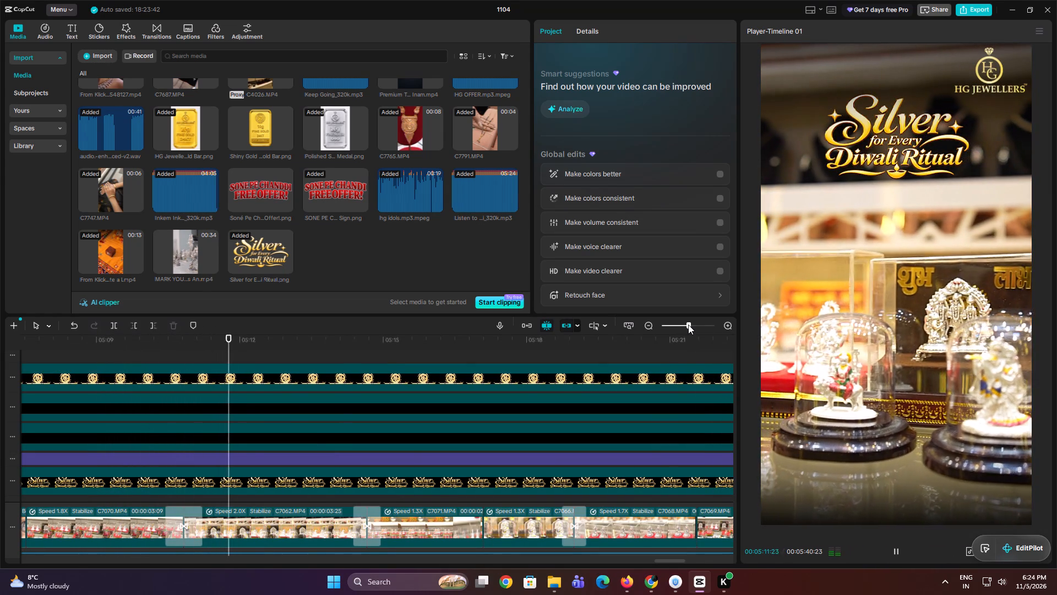
left_click_drag(690, 328, 681, 329)
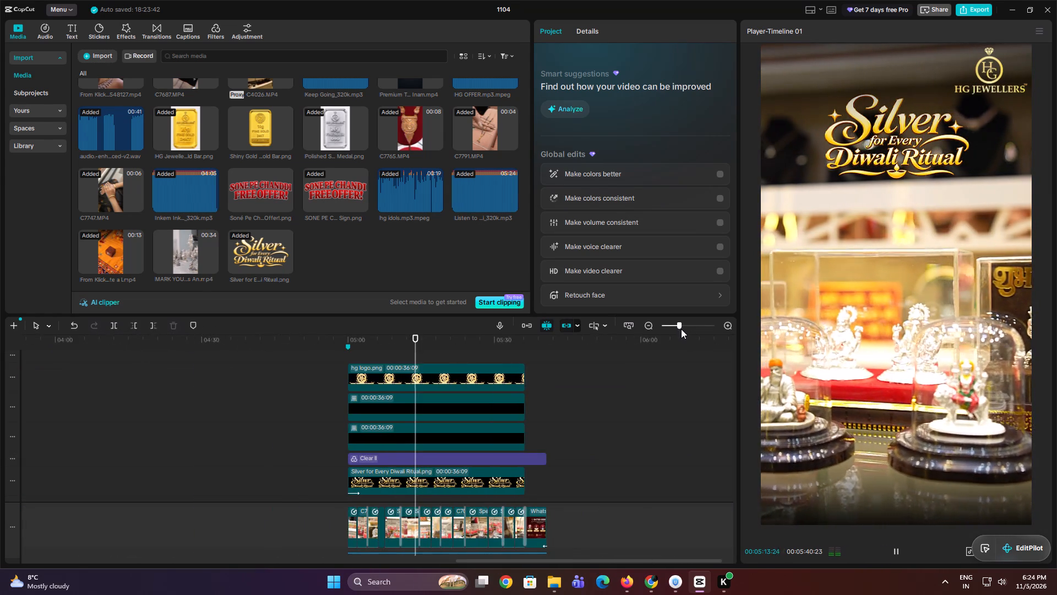
left_click_drag(681, 329, 683, 329)
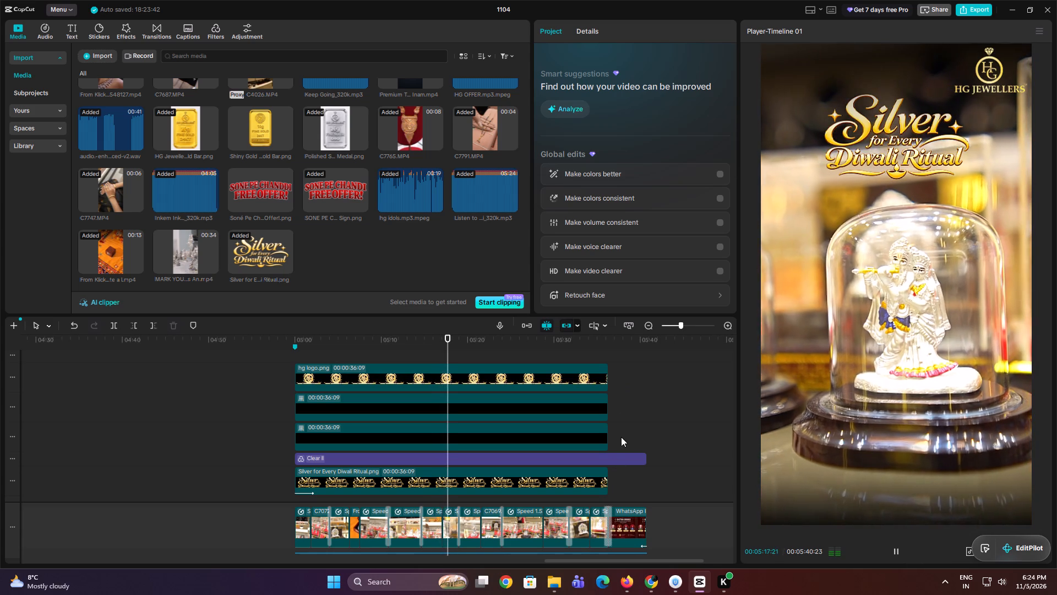
scroll(623, 423, "down", 10)
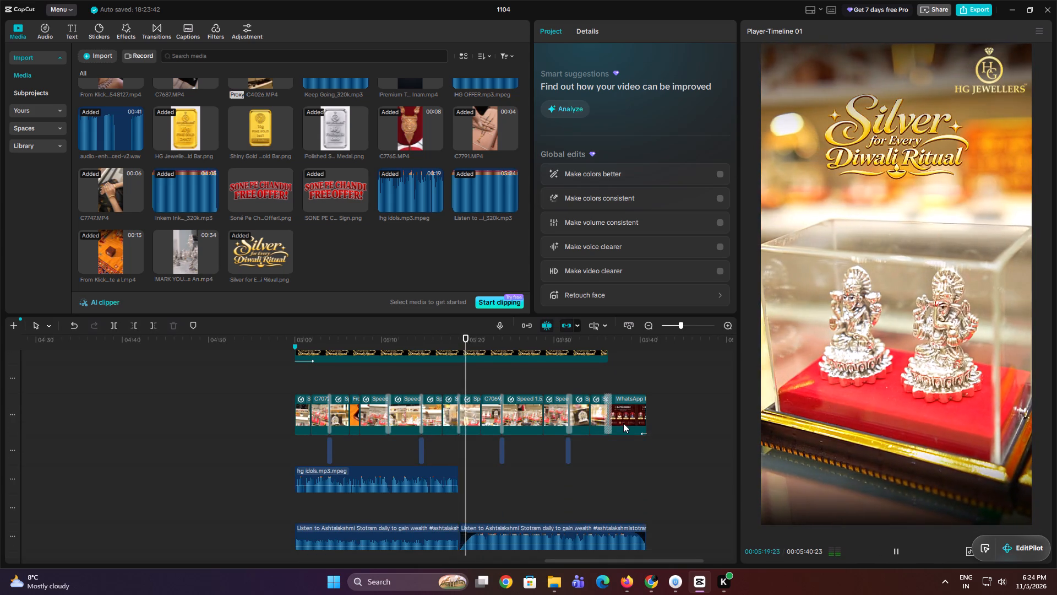
scroll(623, 423, "down", 2)
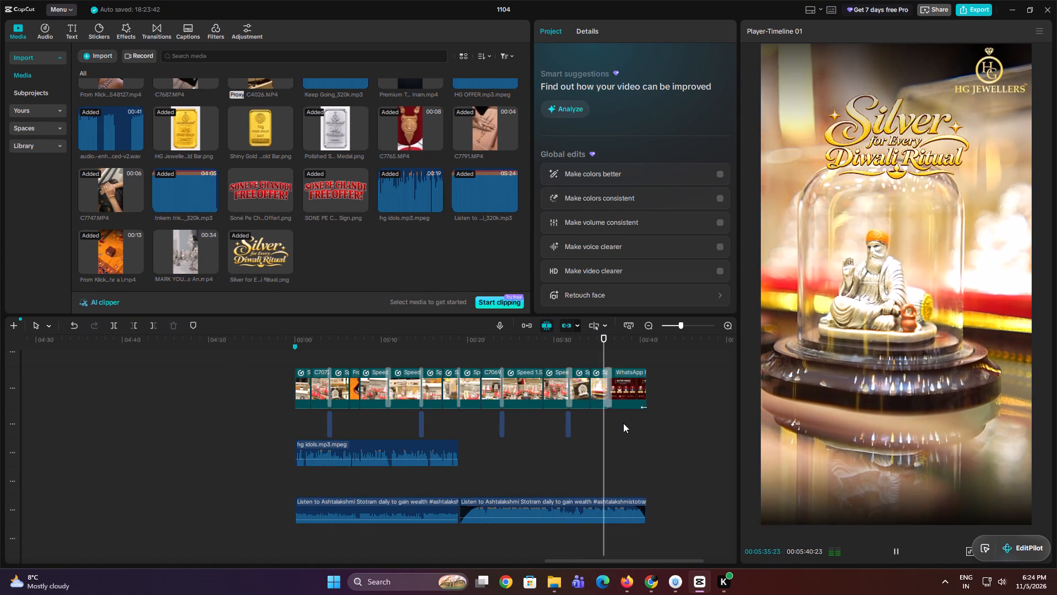
left_click(581, 352)
left_click_drag(581, 352, 580, 352)
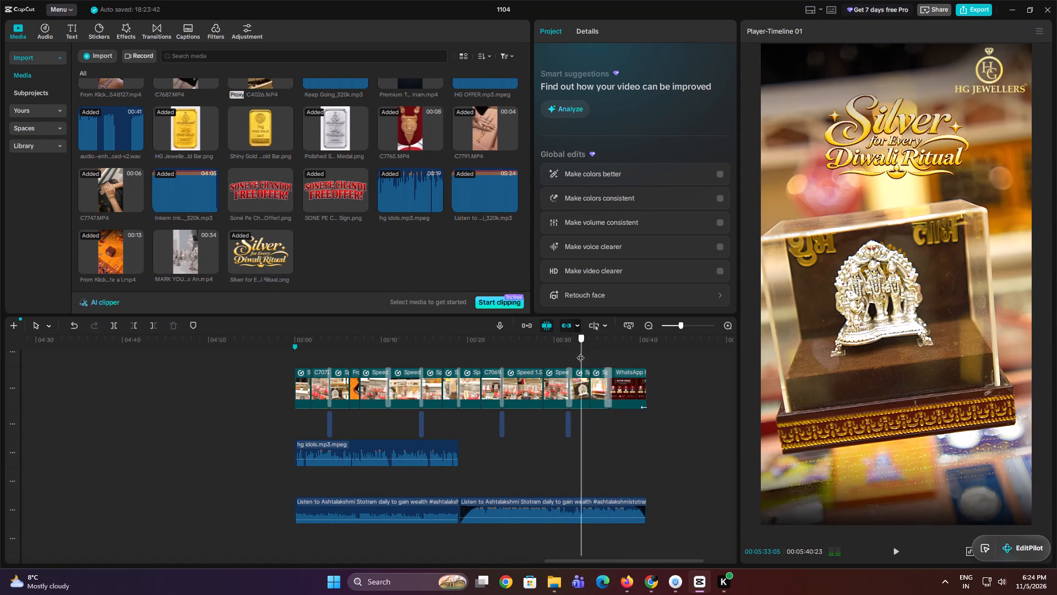
left_click_drag(580, 352, 575, 354)
key("space")
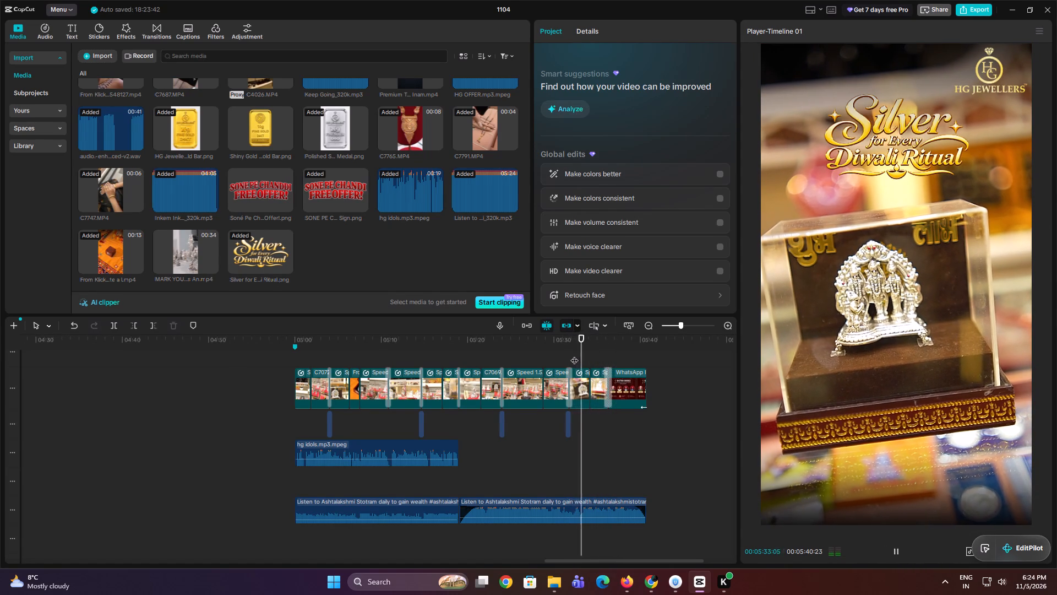
key("space")
key("space")
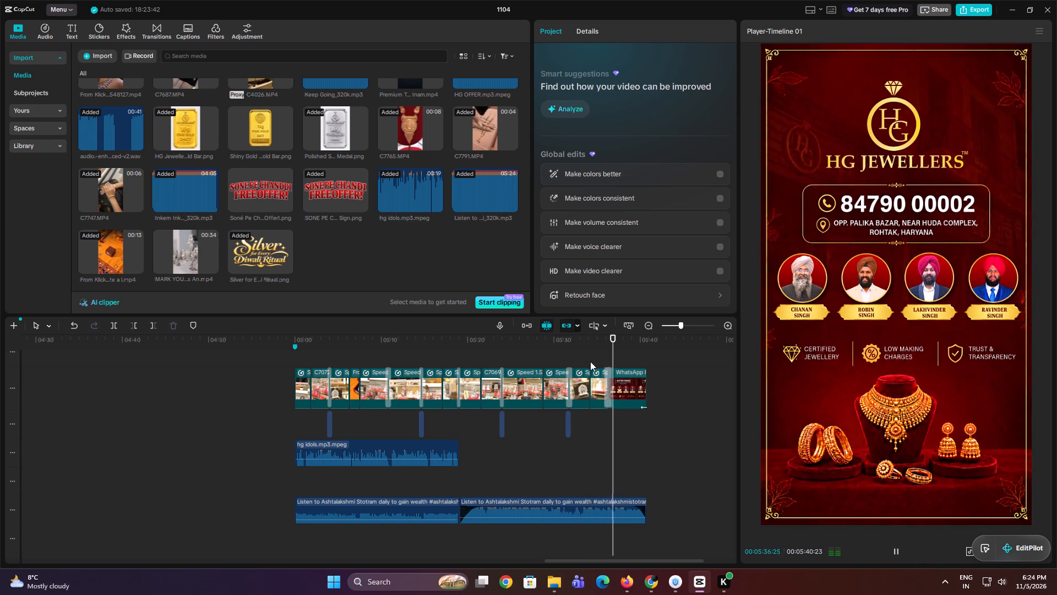
key("space")
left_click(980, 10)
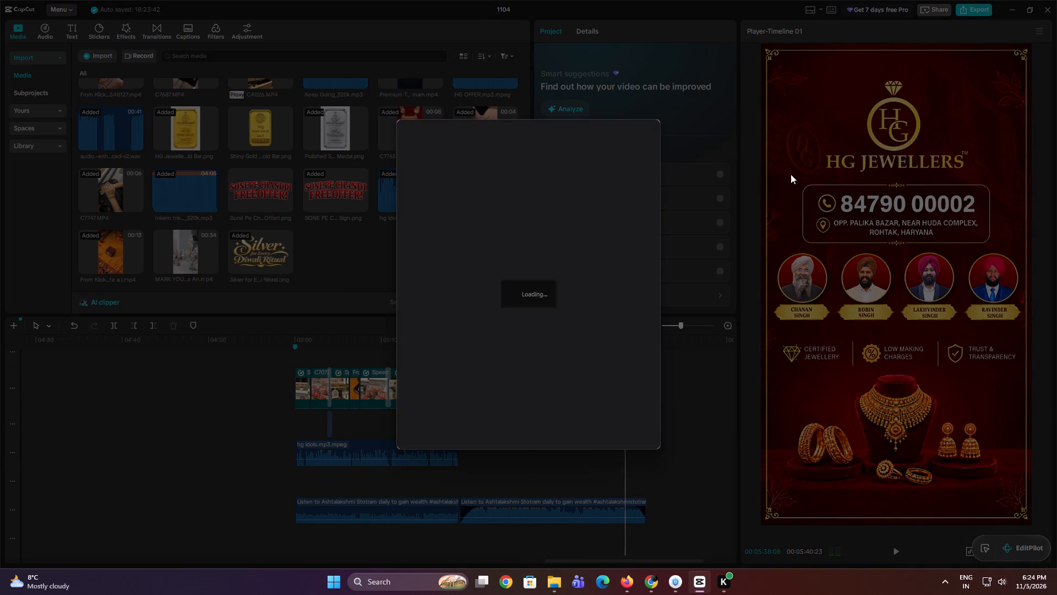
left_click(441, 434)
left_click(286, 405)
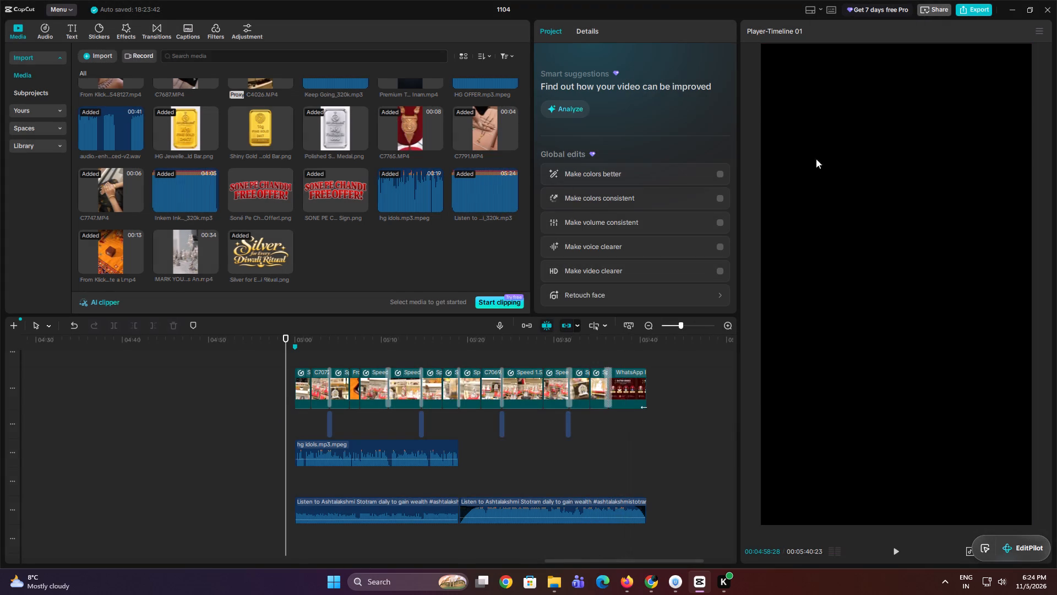
Close project 1104 and exit CapCut.
left_click(1044, 7)
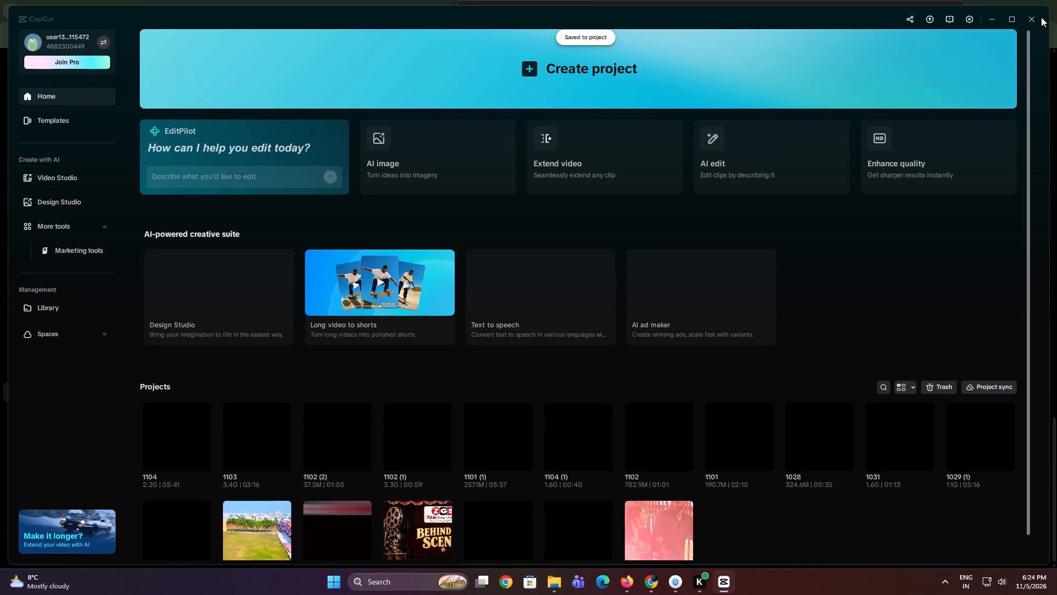
left_click(1034, 19)
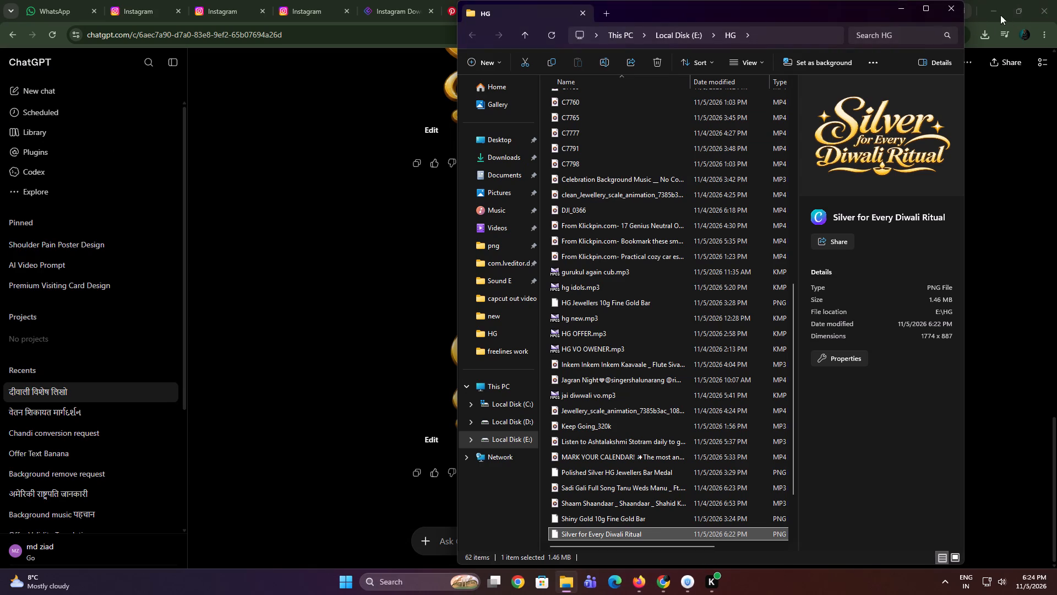
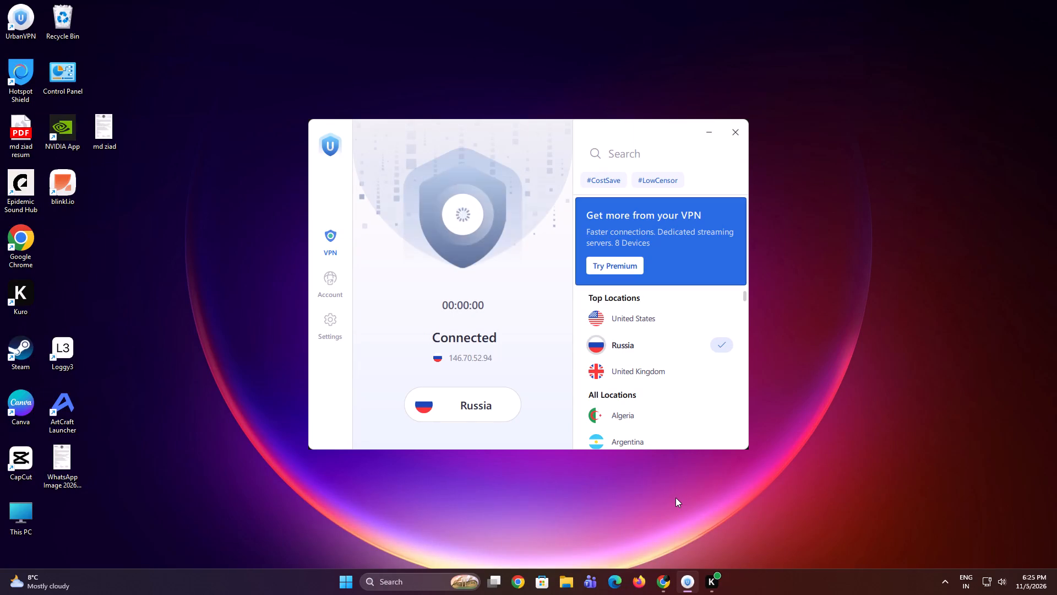
Launch CapCut and open project 1104.
double_click(10, 456)
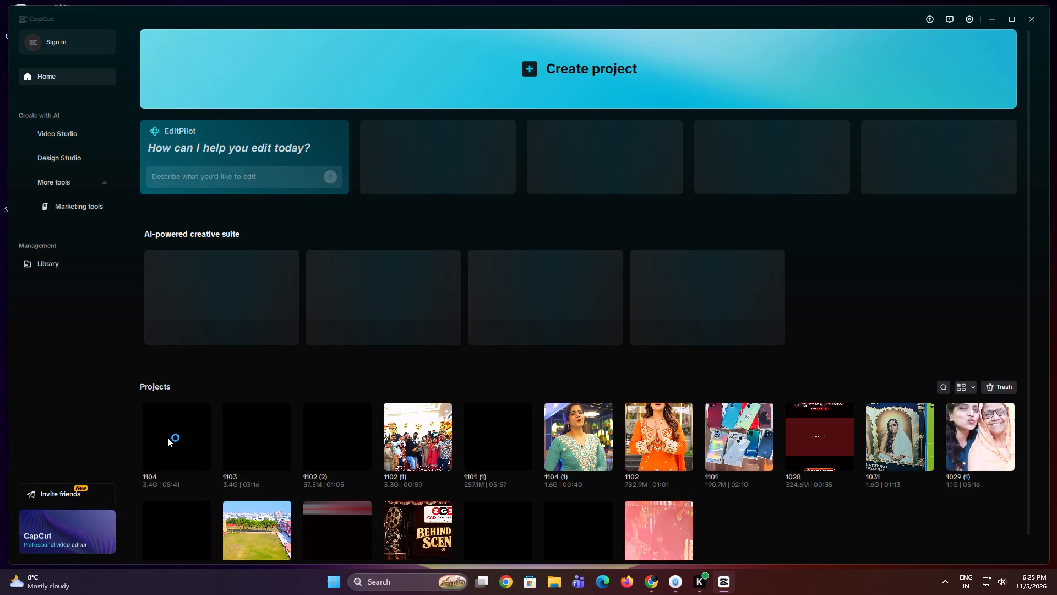
left_click(167, 437)
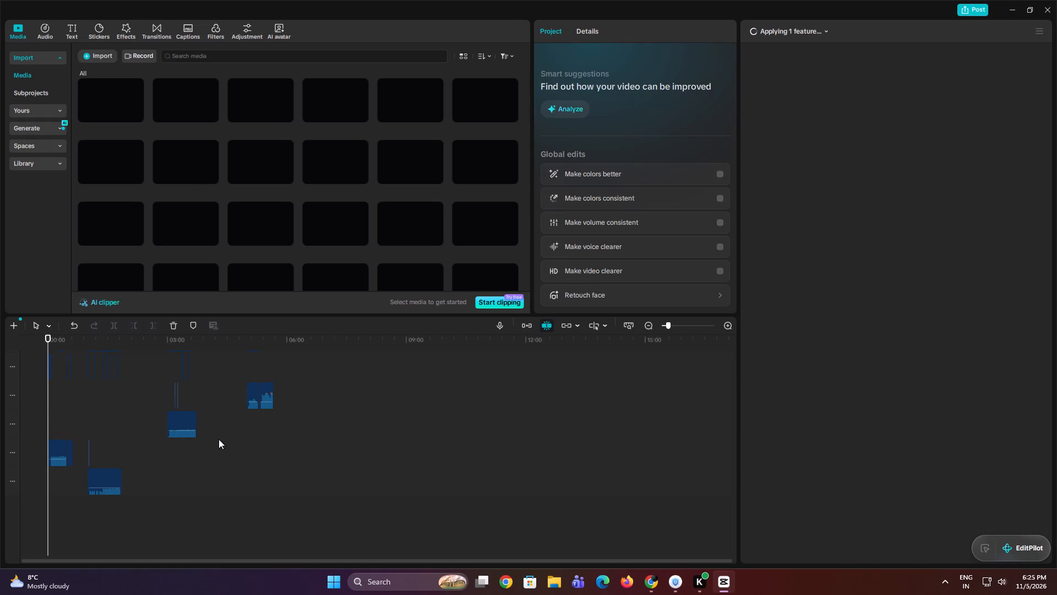
Set the timeline's in point at the 00:05:00 marker, where the HG Jewellers idols video starts.
scroll(224, 445, "up", 9)
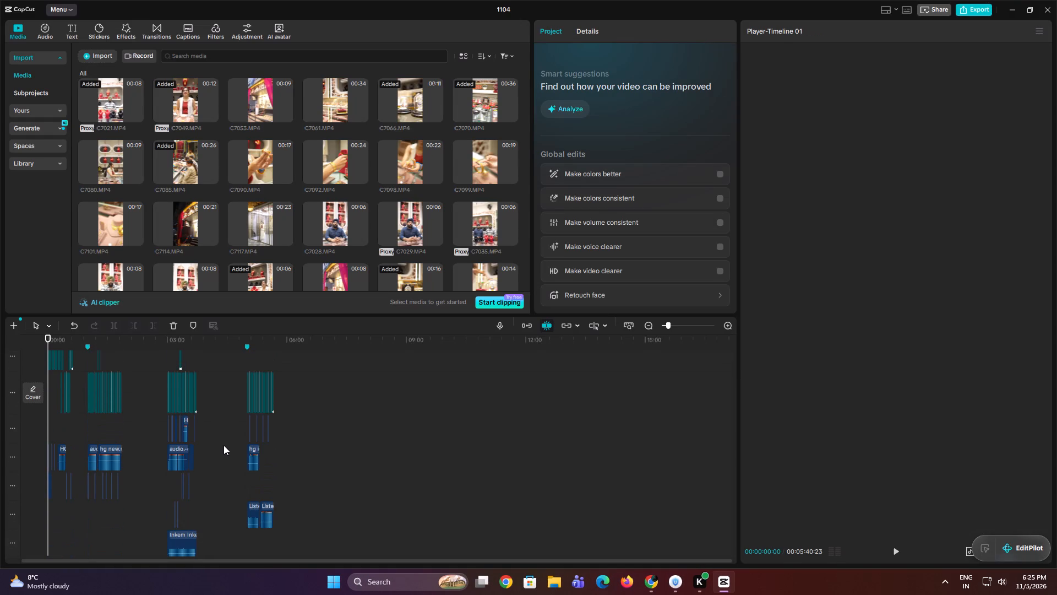
left_click(224, 410)
left_click_drag(224, 410, 244, 414)
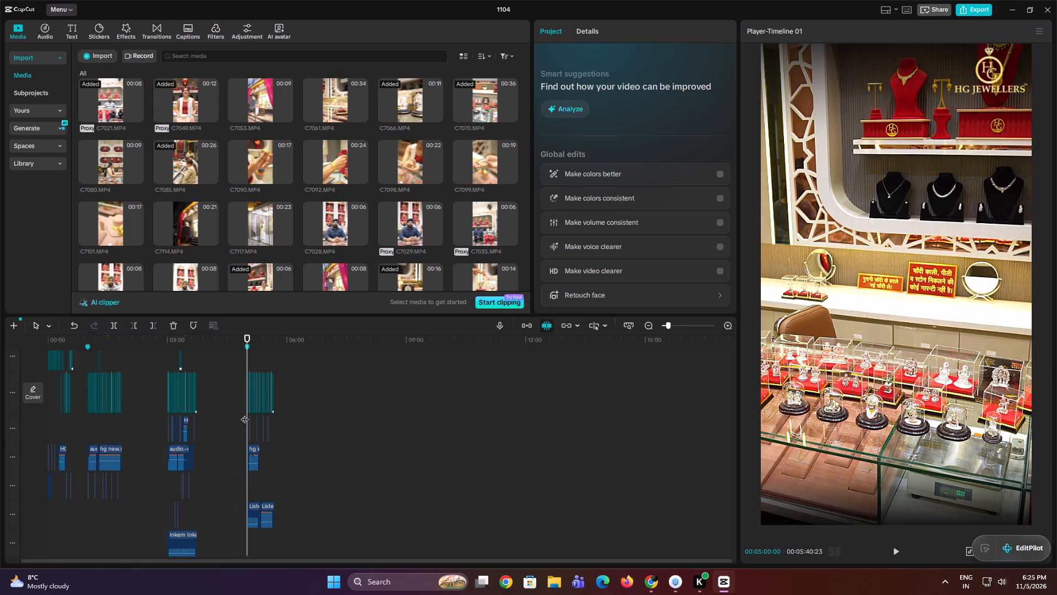
key("i")
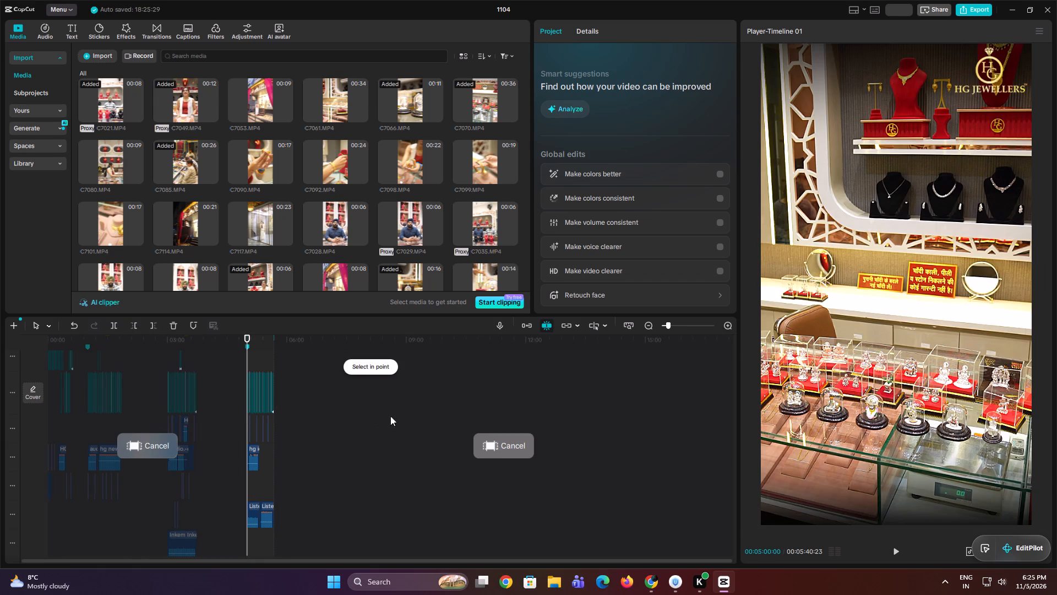
Play the idols video from 00:05:00 to about 00:05:18, checking the tagline, the clips and the marked range.
key("space")
left_click_drag(666, 323, 677, 322)
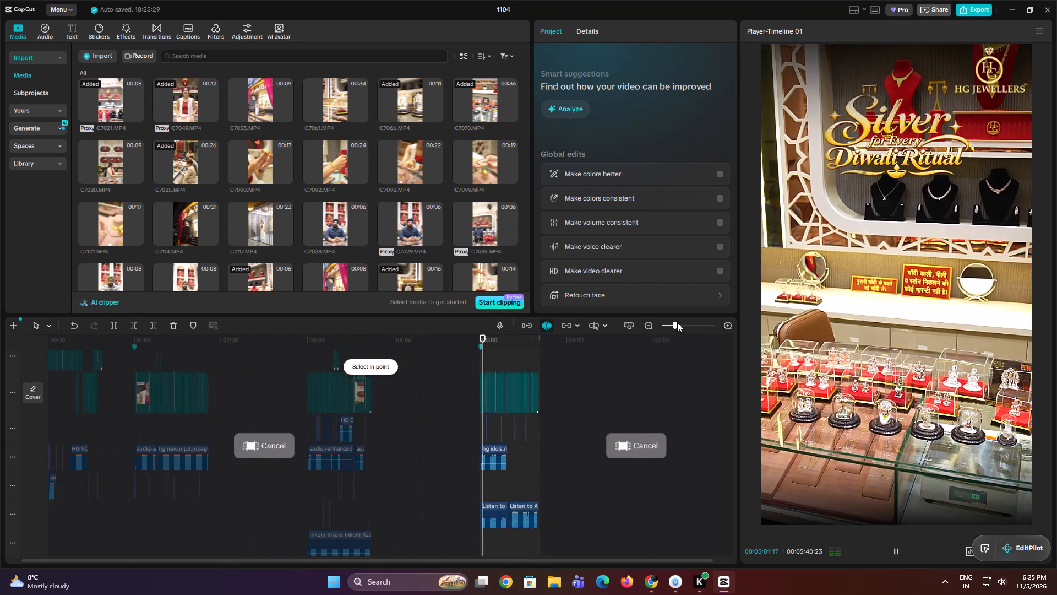
left_click_drag(677, 322, 672, 330)
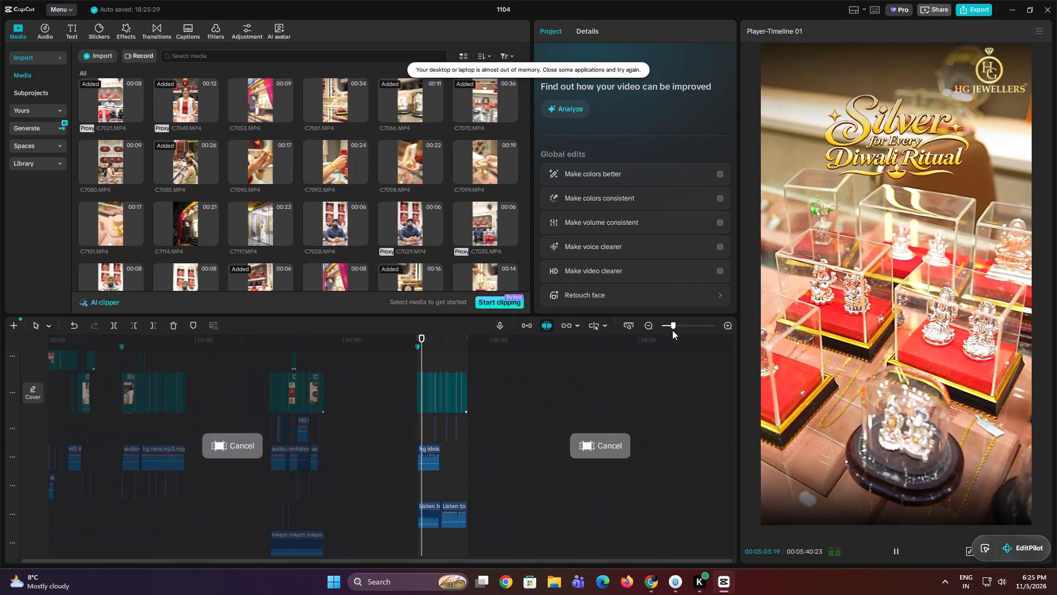
left_click_drag(672, 330, 674, 330)
left_click(563, 326)
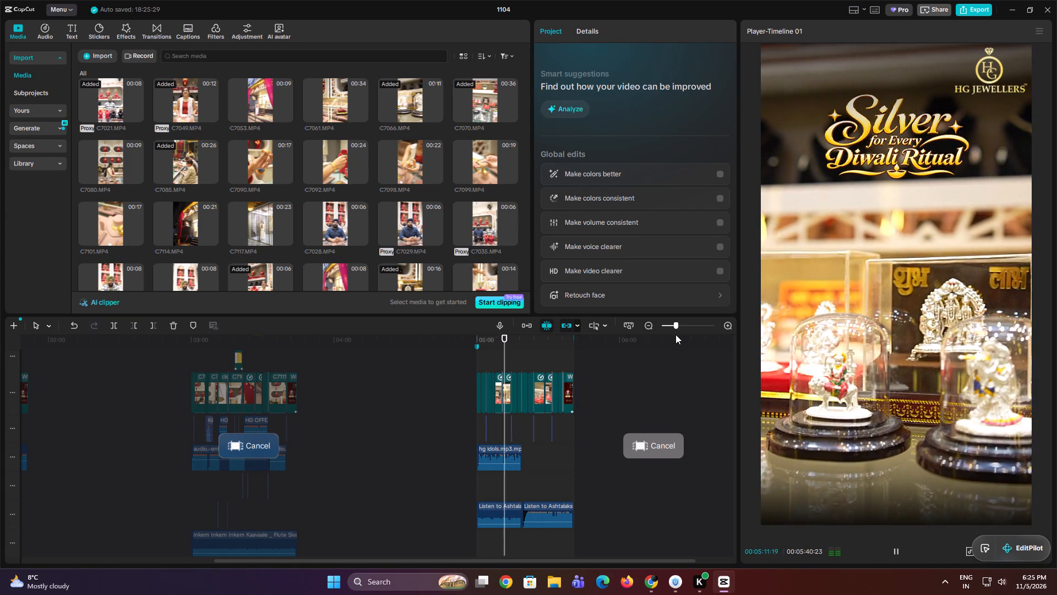
left_click_drag(678, 324, 684, 323)
key("space")
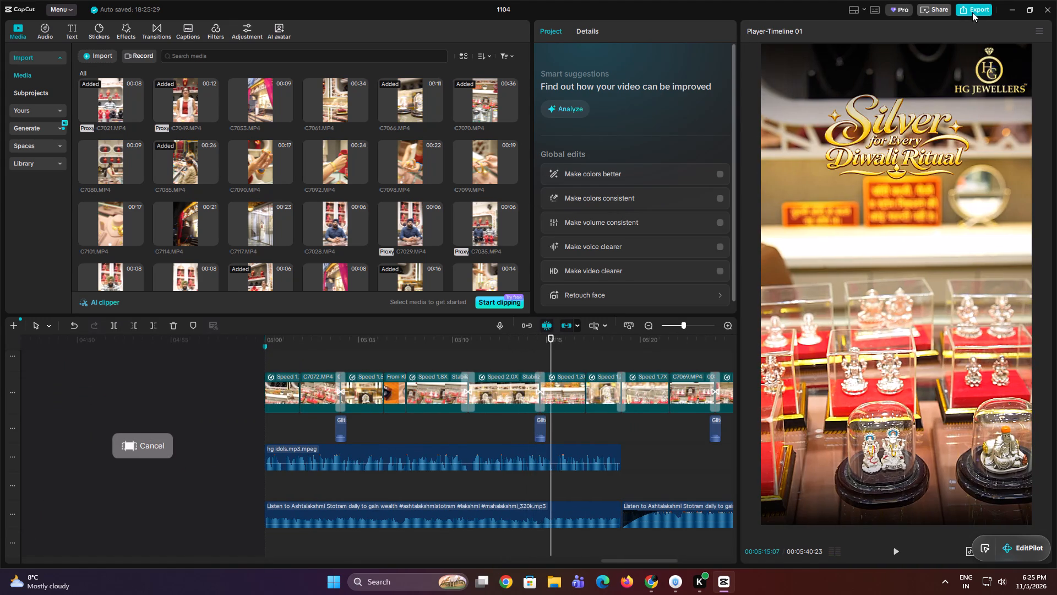
key("space")
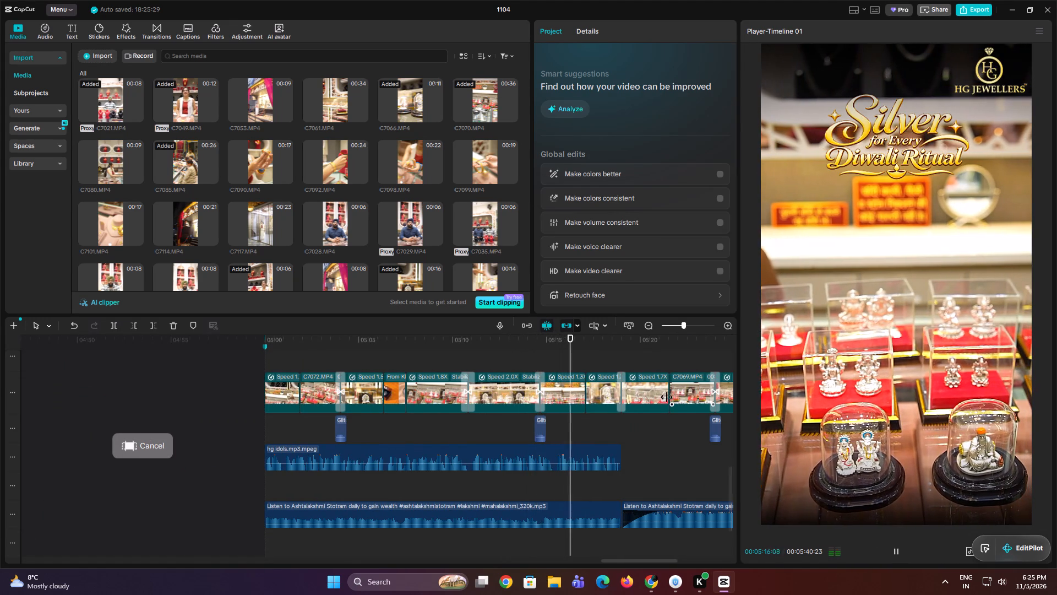
key("space")
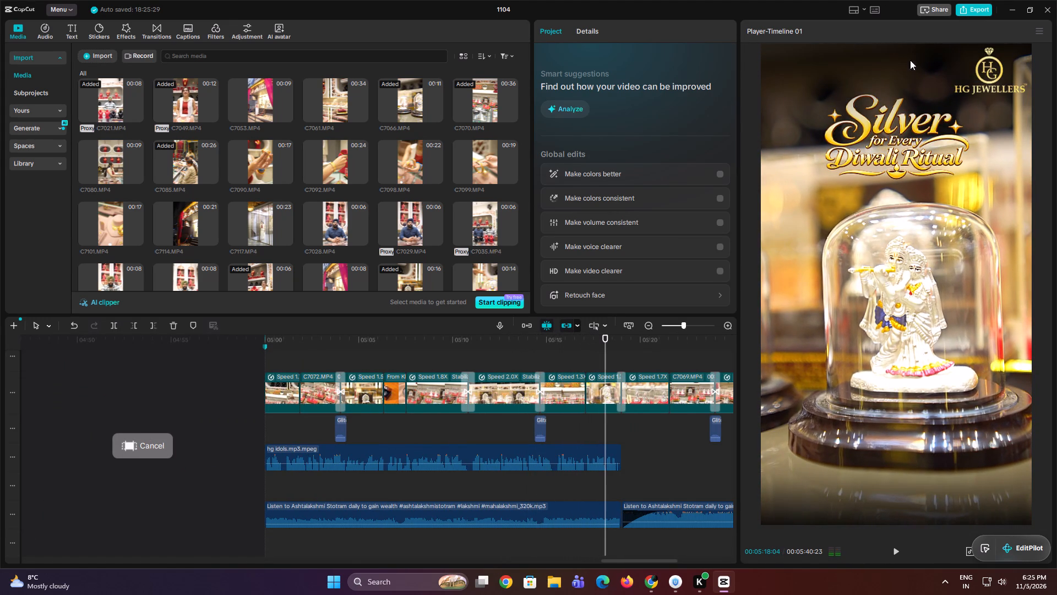
Open the export settings for the marked range and replace the file name with one beginning "hg s".
left_click(977, 15)
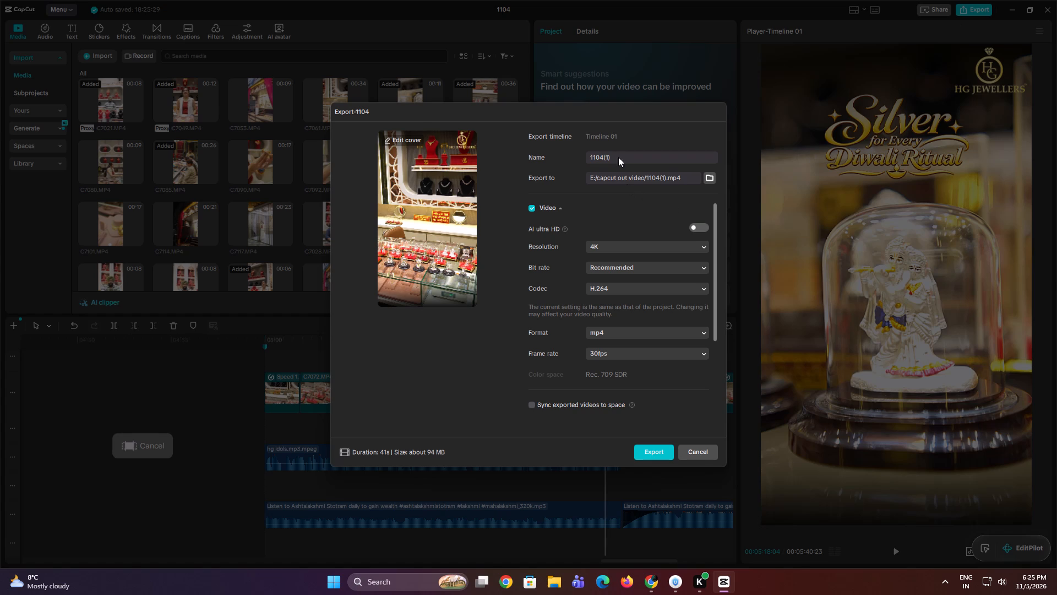
left_click_drag(603, 156, 443, 152)
key("BackSpace")
key("Right")
key("Right")
key("Right")
key("Right")
key("Right")
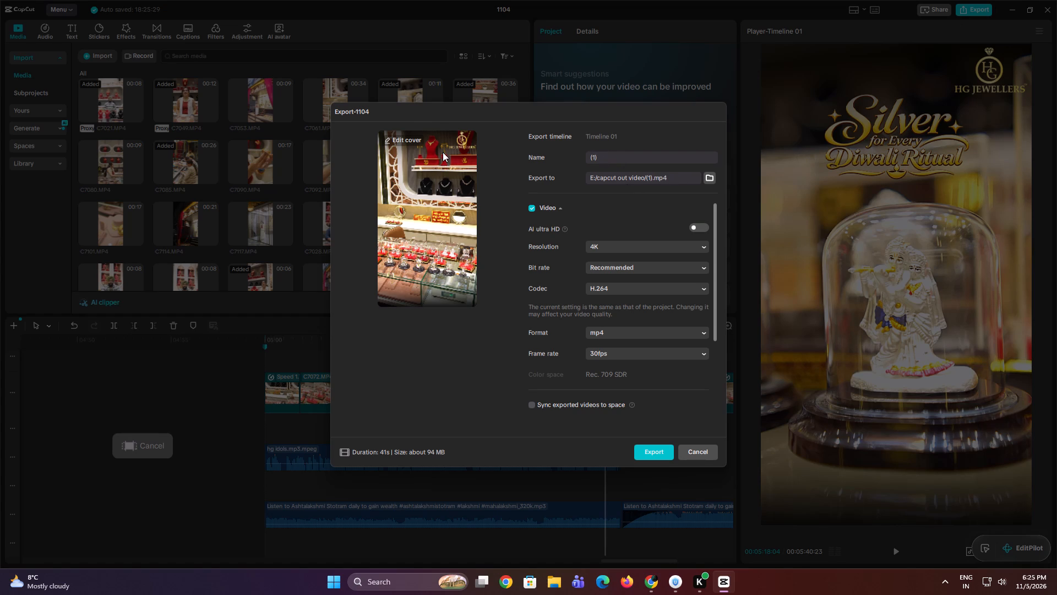
key("BackSpace")
key("BackSpace")
key("BackSpace")
key("BackSpace")
key("h")
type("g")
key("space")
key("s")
Complete the export file name as "hg silver" and export the marked range of the HG Jewellers idols video.
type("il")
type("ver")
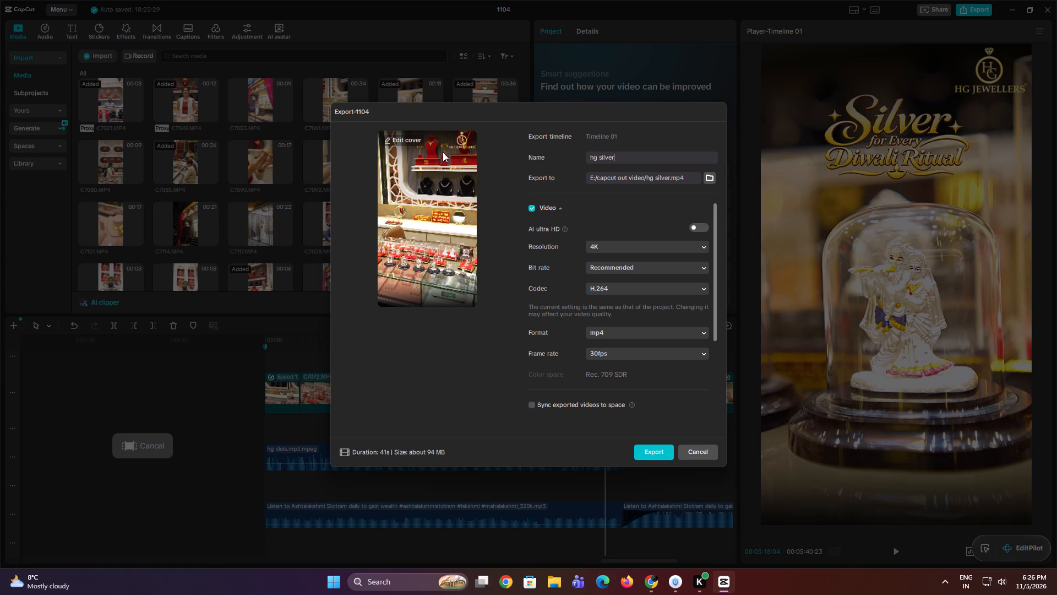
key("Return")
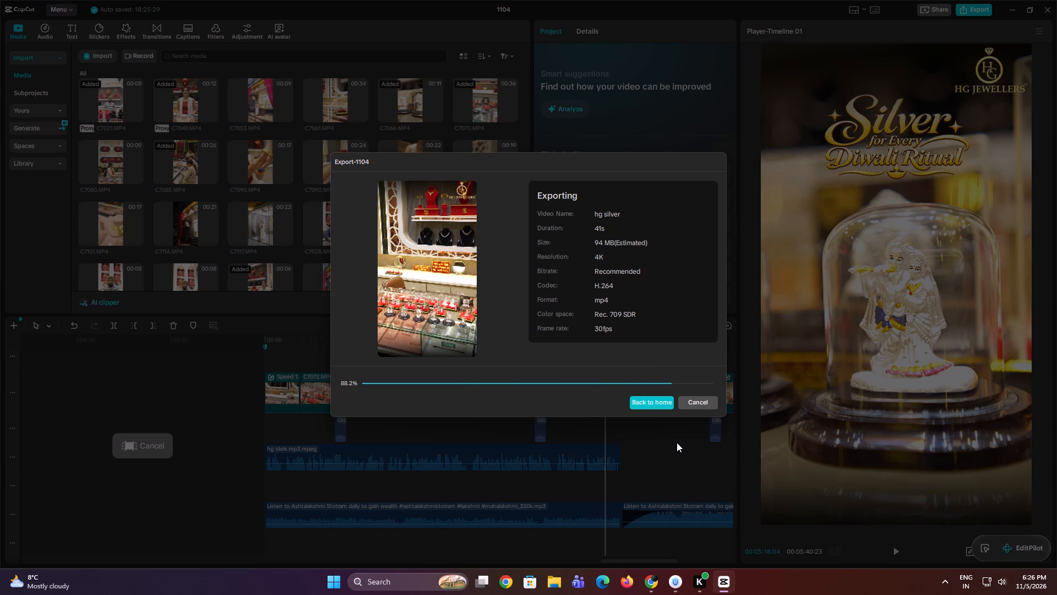
Switch to the Chrome browser window while the hg silver video exports.
left_click(649, 582)
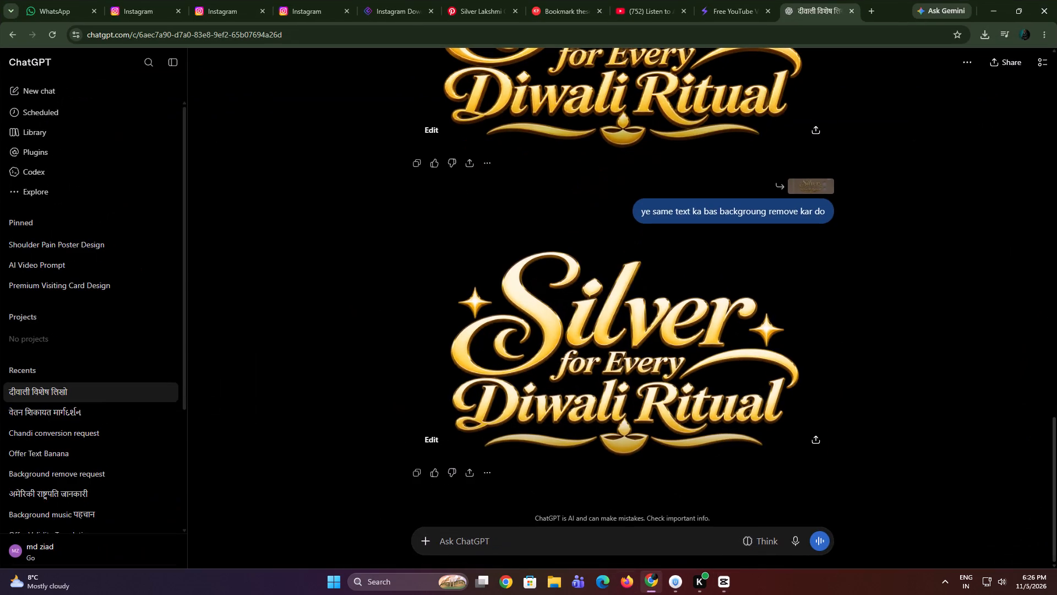